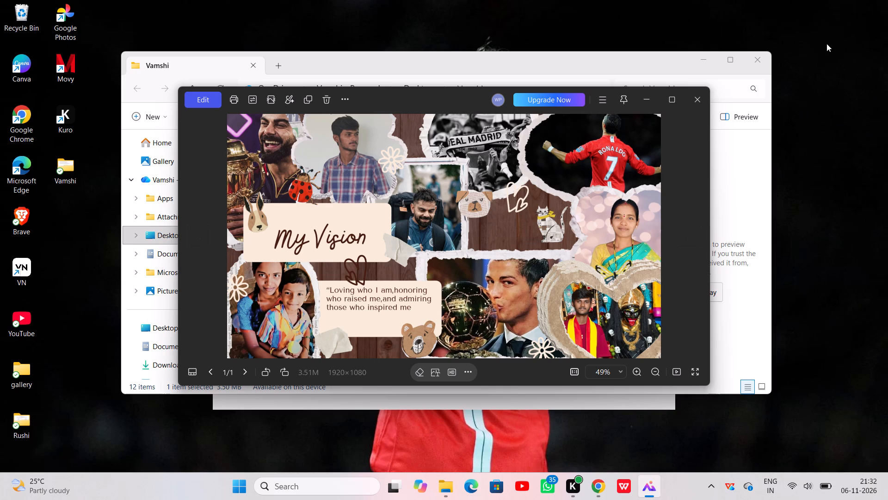
# Close the image viewer showing the My Vision photo collage.
pyautogui.click(701, 104)
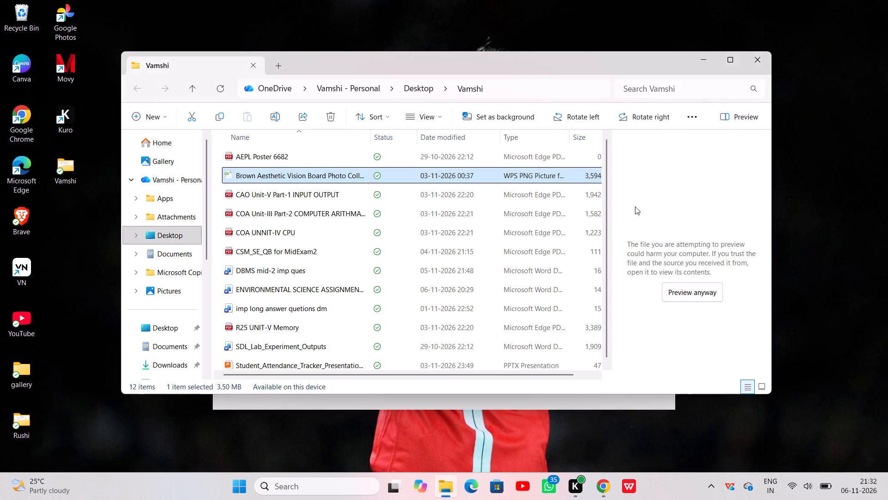
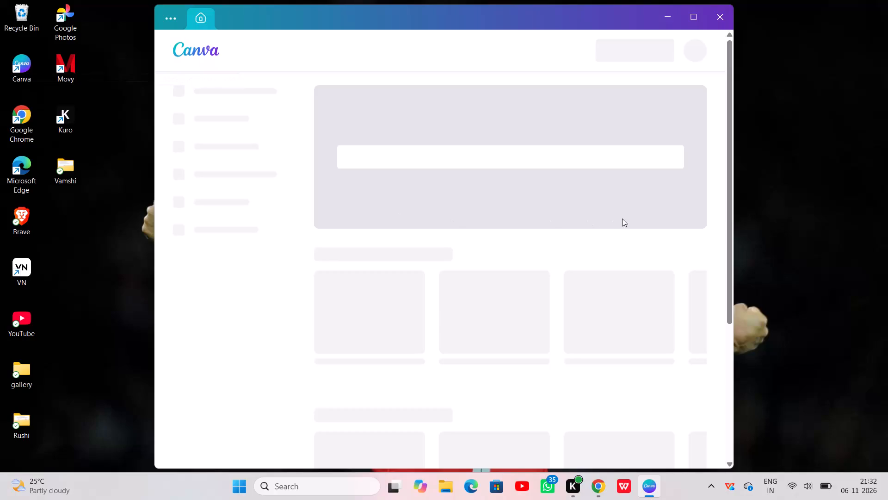
# Maximize the Canva window.
pyautogui.click(692, 14)
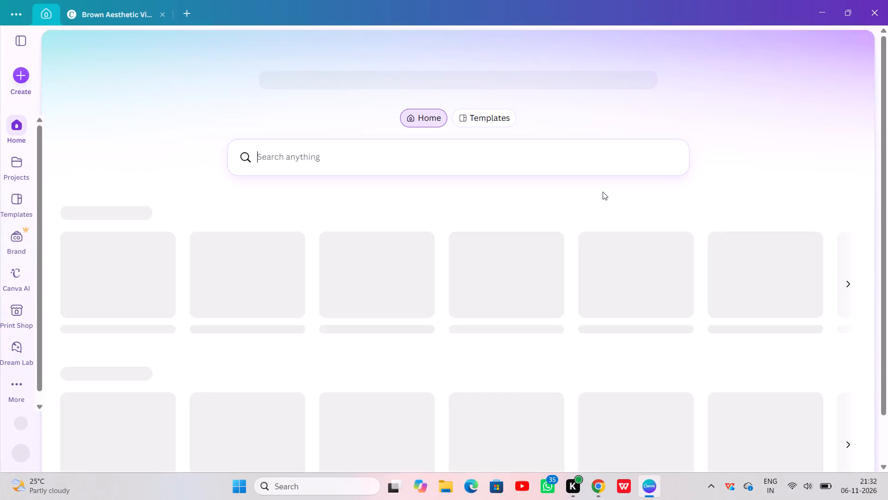
# Look through the home page's recent designs, suggested templates, birthday templates, template categories and print products.
pyautogui.scroll(-1, 511, 218)
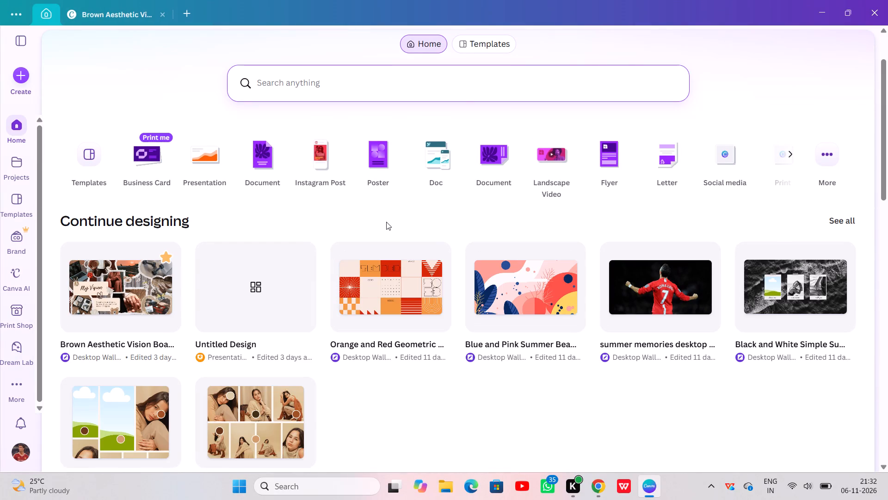
pyautogui.scroll(-2, 386, 222)
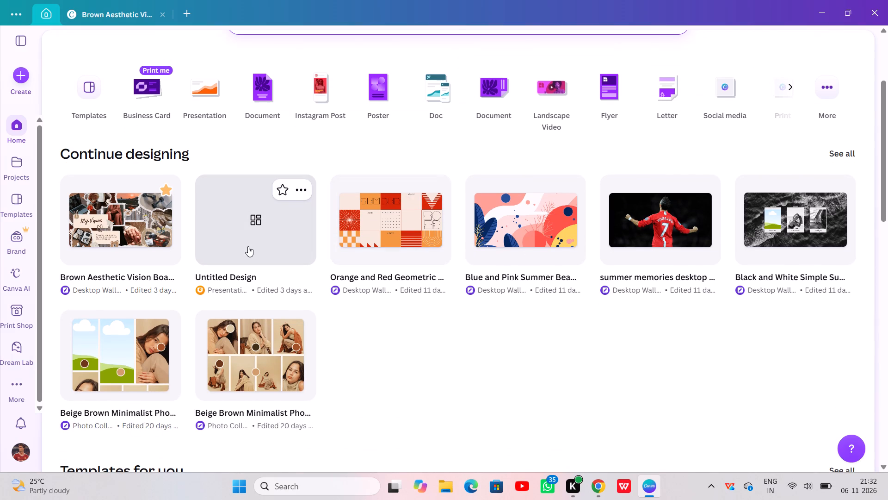
pyautogui.scroll(-3, 248, 246)
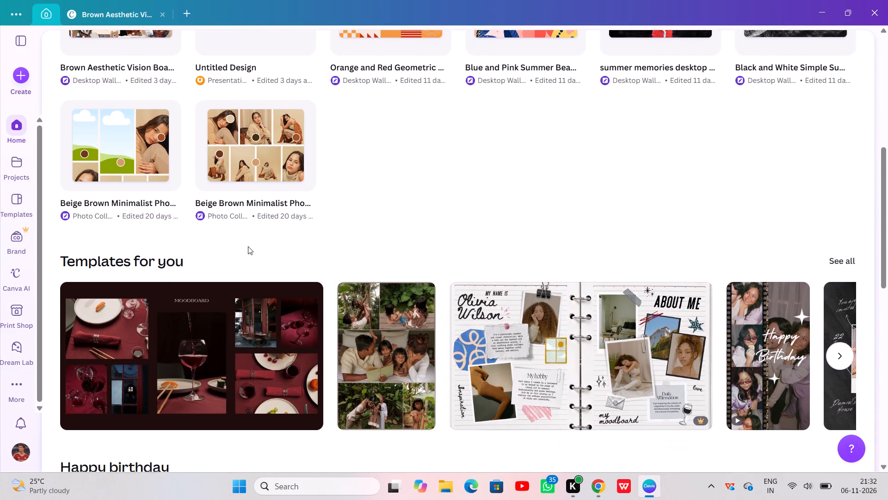
pyautogui.scroll(-2, 248, 246)
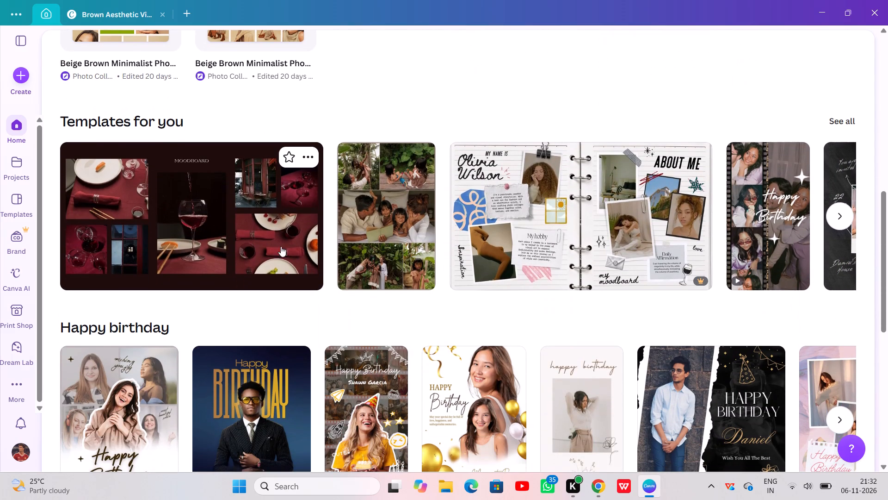
pyautogui.scroll(-3, 466, 261)
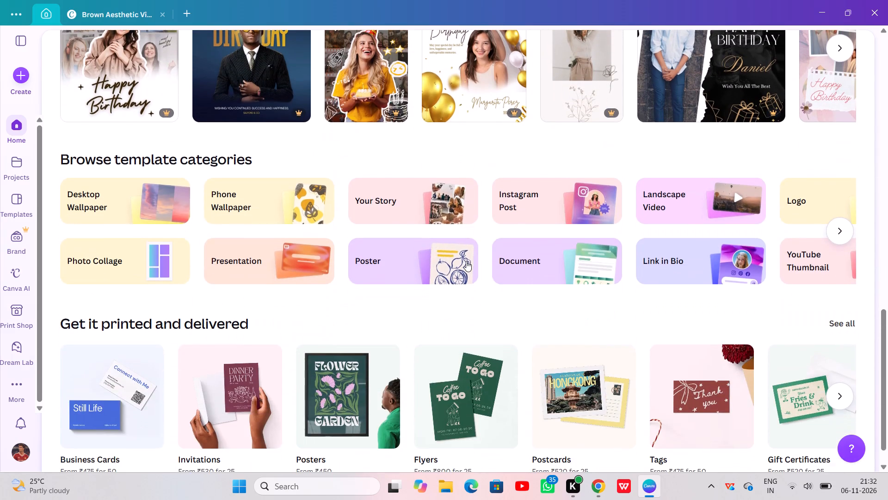
pyautogui.scroll(2, 466, 261)
pyautogui.scroll(-5, 466, 261)
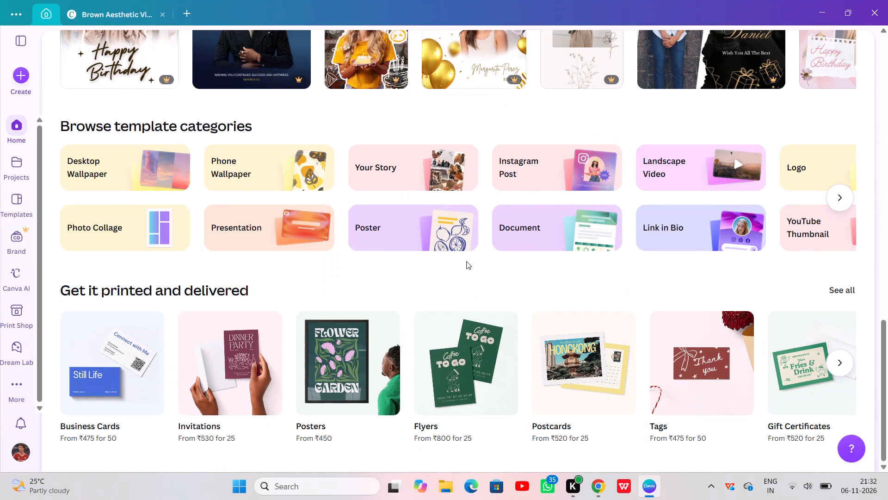
pyautogui.scroll(-2, 466, 261)
pyautogui.scroll(5, 466, 261)
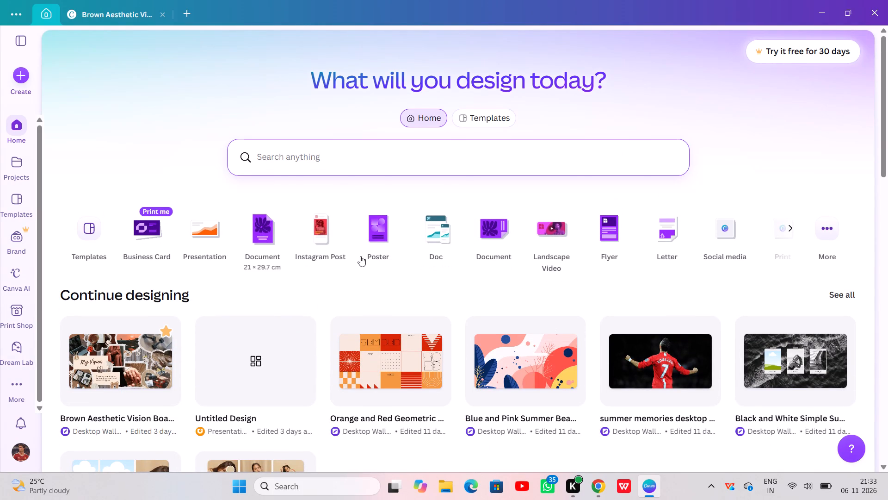
pyautogui.scroll(-5, 361, 259)
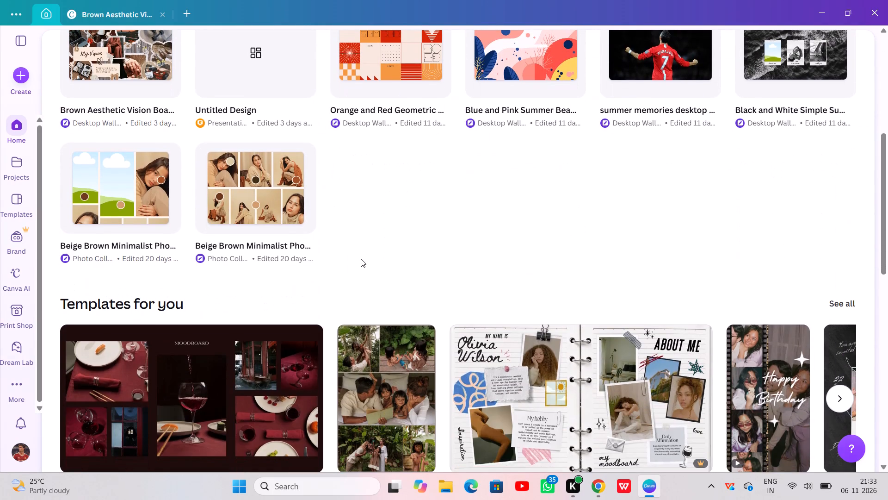
pyautogui.scroll(-2, 361, 259)
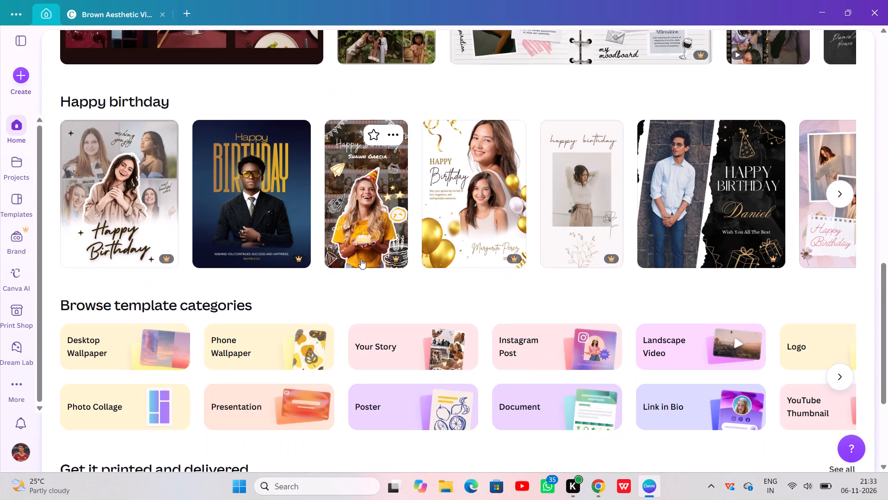
pyautogui.scroll(-5, 361, 259)
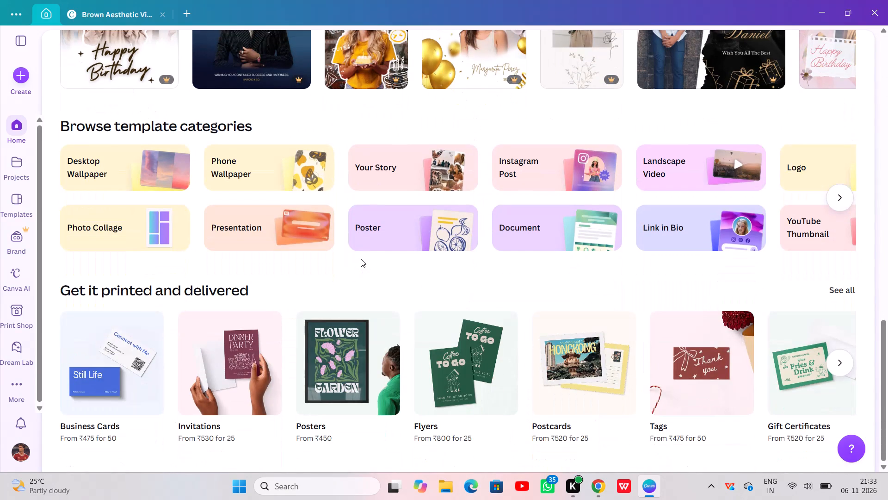
pyautogui.scroll(-4, 361, 259)
pyautogui.scroll(5, 361, 259)
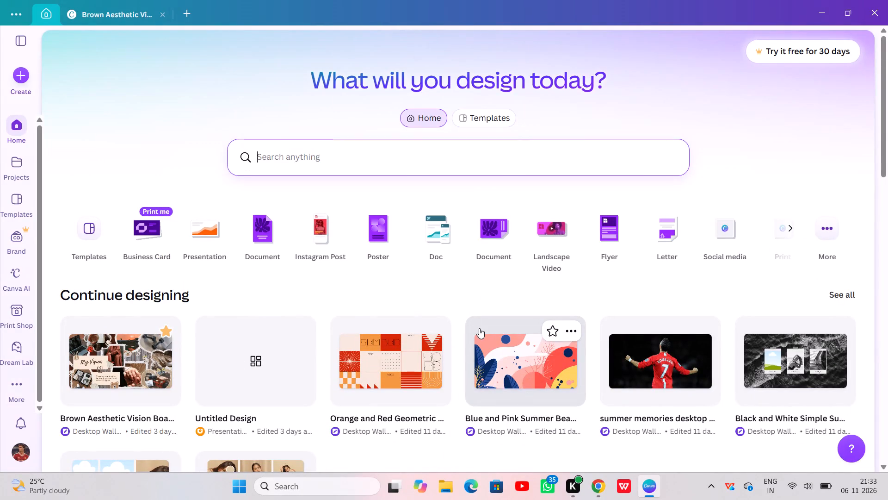
pyautogui.scroll(-6, 479, 328)
pyautogui.scroll(1, 479, 328)
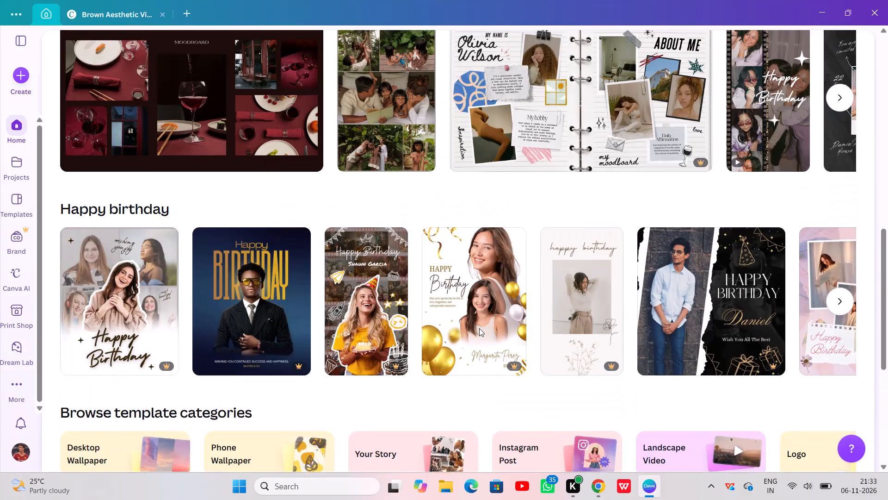
pyautogui.scroll(4, 479, 328)
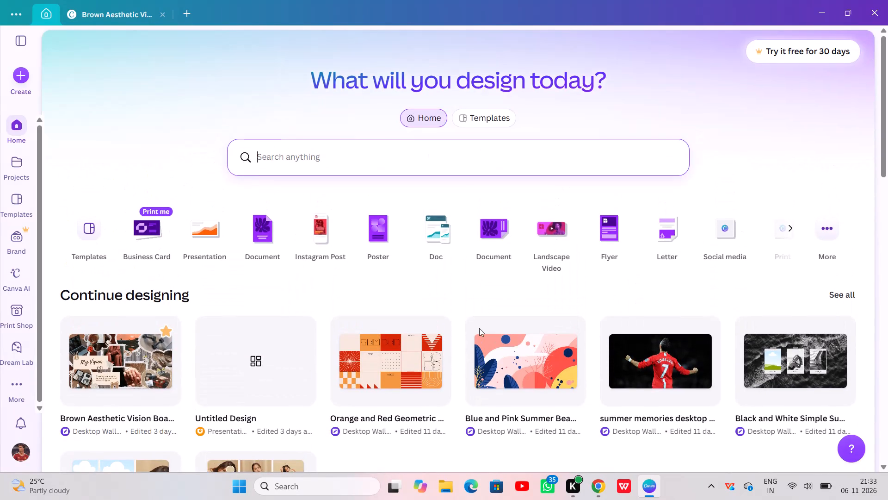
pyautogui.scroll(-2, 388, 231)
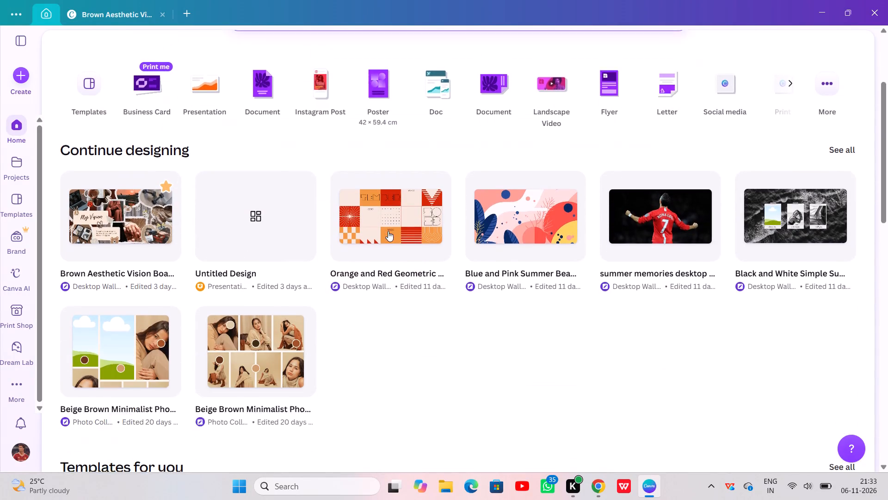
pyautogui.scroll(2, 388, 231)
pyautogui.scroll(2, 310, 219)
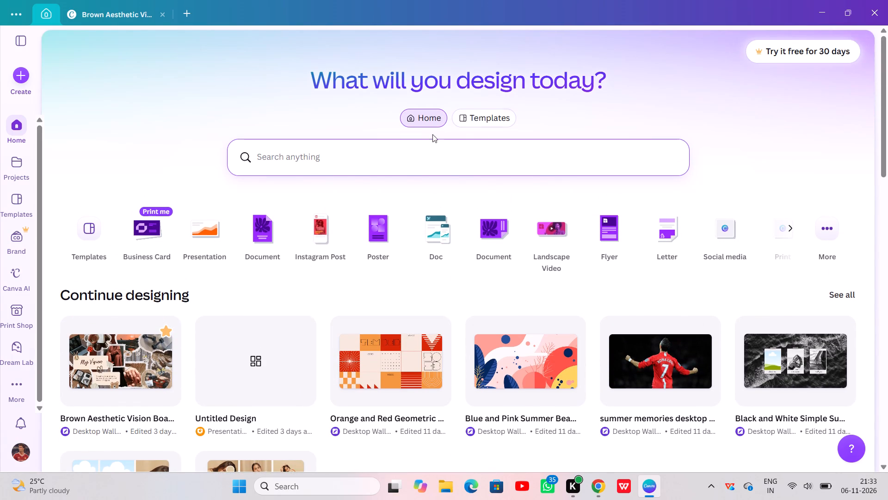
# Search for "I want make a wallpaper for my pc so give best templates to make a good wallpaper collage".
pyautogui.click(419, 152)
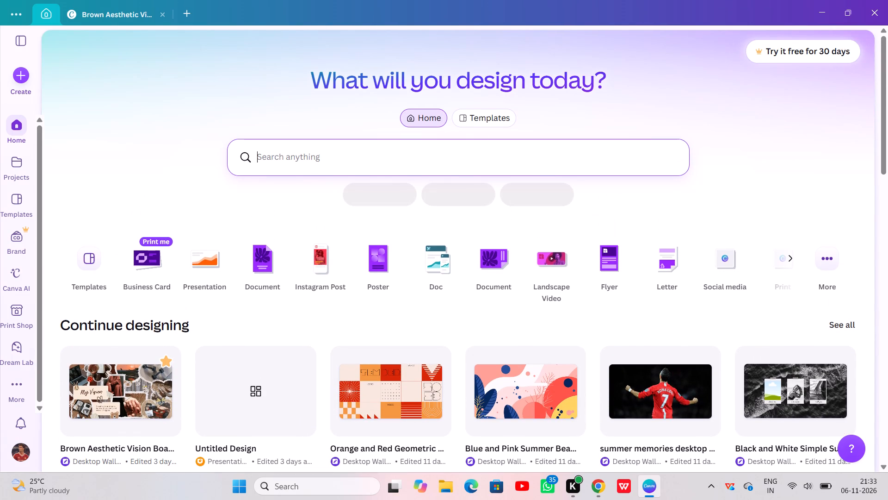
pyautogui.click(363, 150)
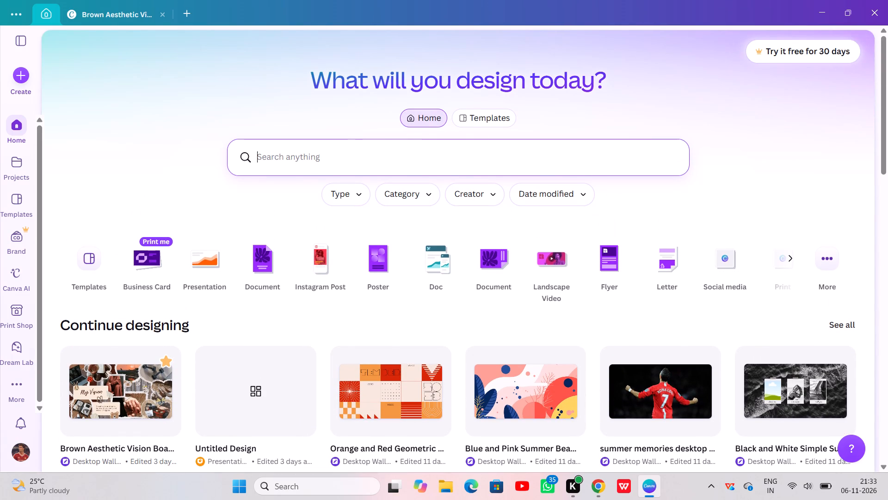
pyautogui.click(363, 150)
pyautogui.click(300, 161)
pyautogui.click(284, 157)
pyautogui.press('space')
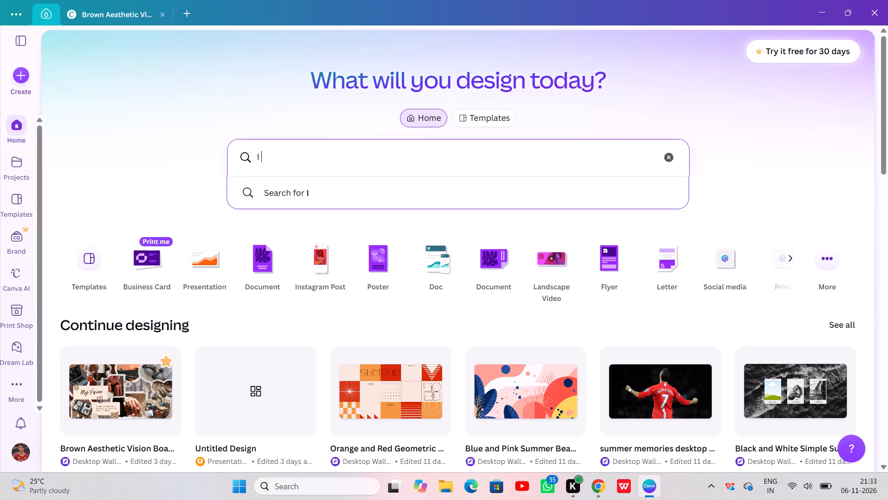
pyautogui.write('want')
pyautogui.press('space')
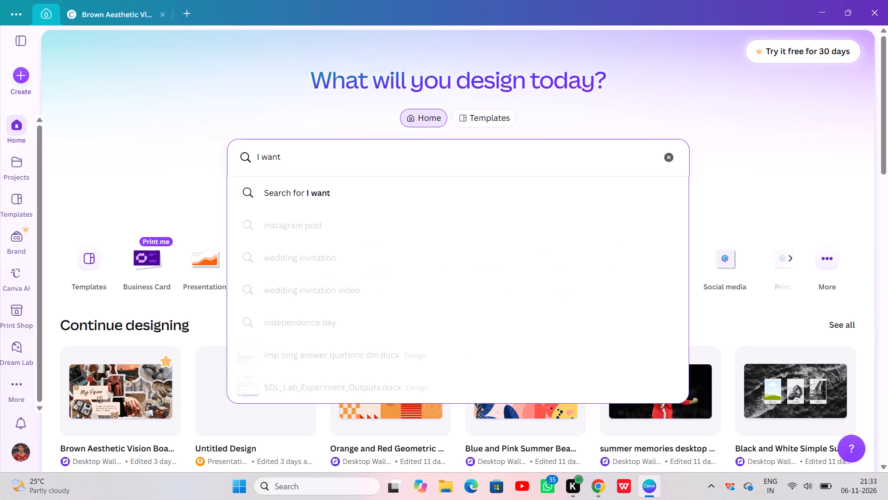
pyautogui.write('make a')
pyautogui.press('space')
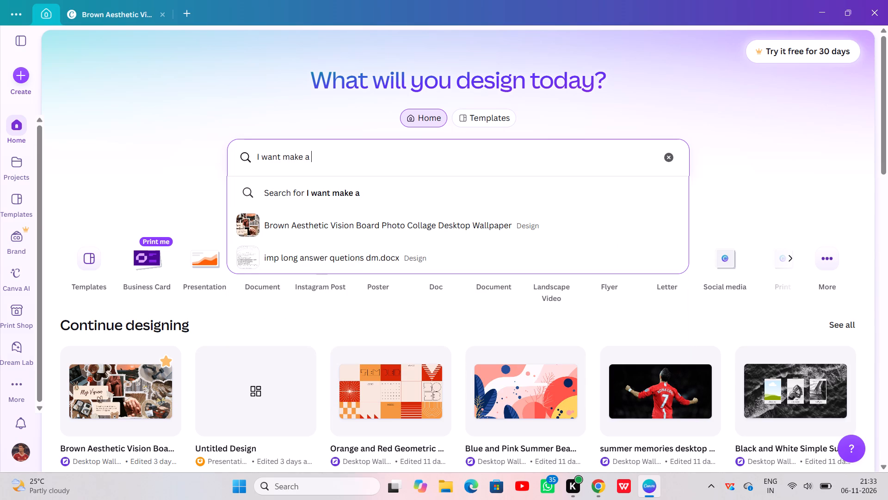
pyautogui.write('wall')
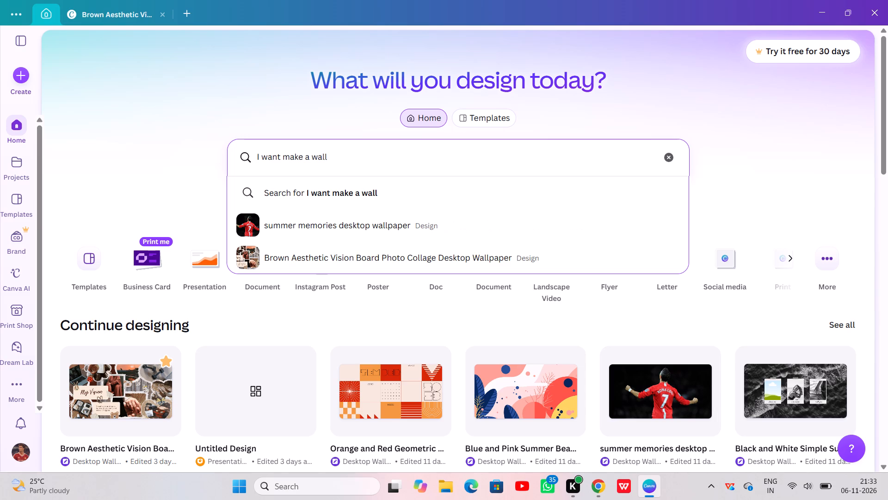
pyautogui.press('p')
pyautogui.write('aper for')
pyautogui.press('space')
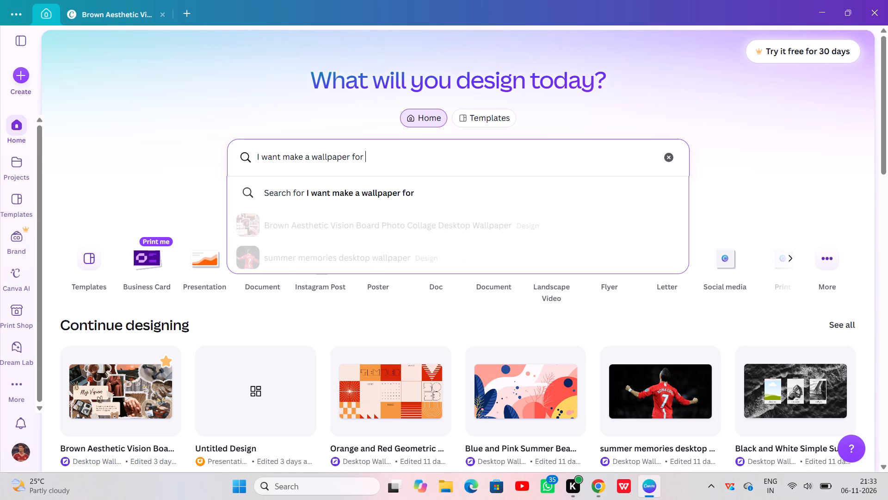
pyautogui.write('my')
pyautogui.press('space')
pyautogui.write('pc os')
pyautogui.press('space')
pyautogui.press('BackSpace')
pyautogui.press('BackSpace')
pyautogui.press('BackSpace')
pyautogui.write('so')
pyautogui.press('space')
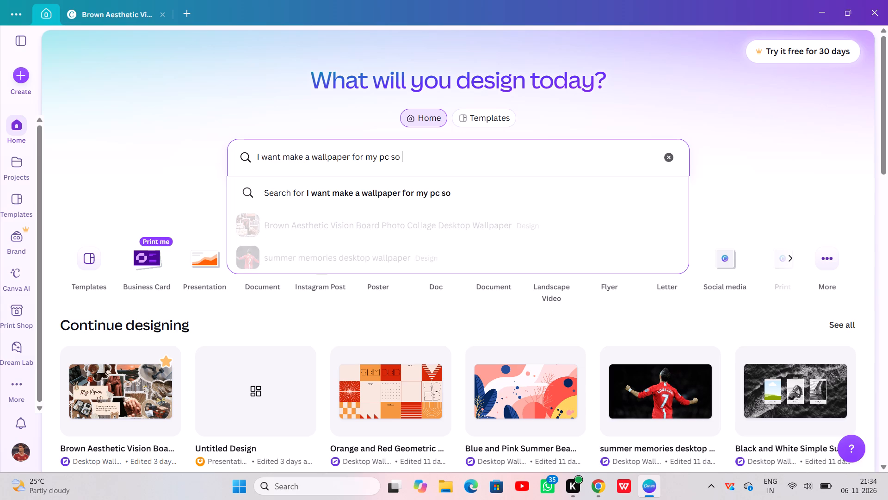
pyautogui.write('give')
pyautogui.press('space')
pyautogui.write('best')
pyautogui.press('space')
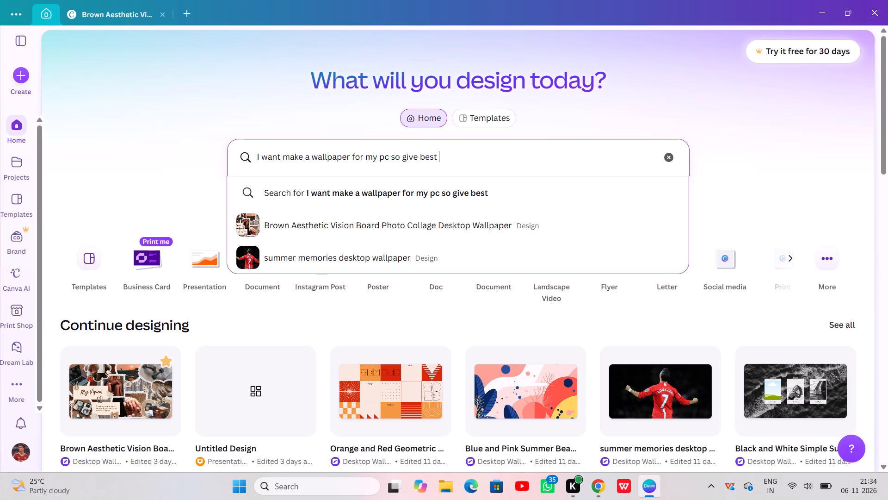
pyautogui.write('templates')
pyautogui.press('space')
pyautogui.write('to make a goos')
pyautogui.press('BackSpace')
pyautogui.write('d')
pyautogui.press('space')
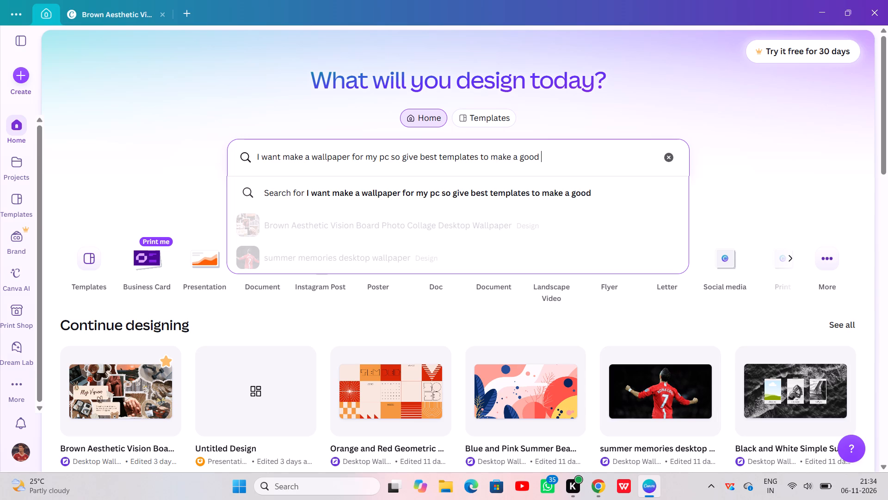
pyautogui.write('wallpa')
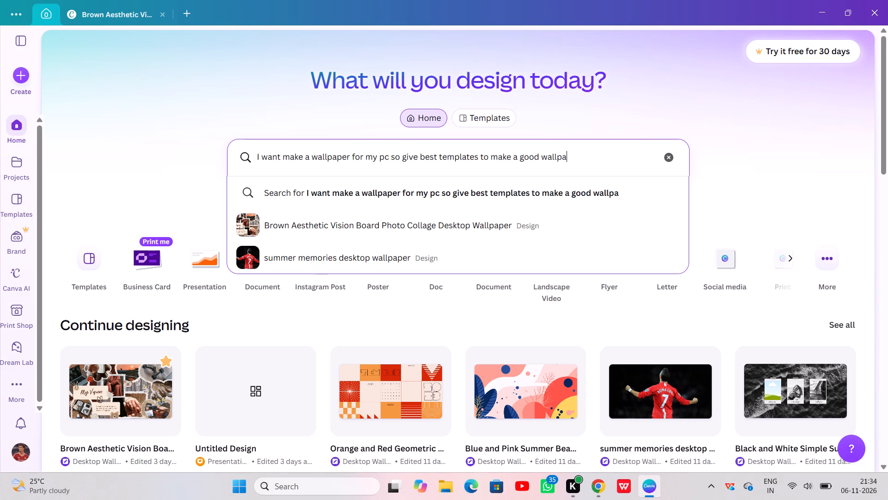
pyautogui.write('per')
pyautogui.press('space')
pyautogui.write('collage')
pyautogui.press('space')
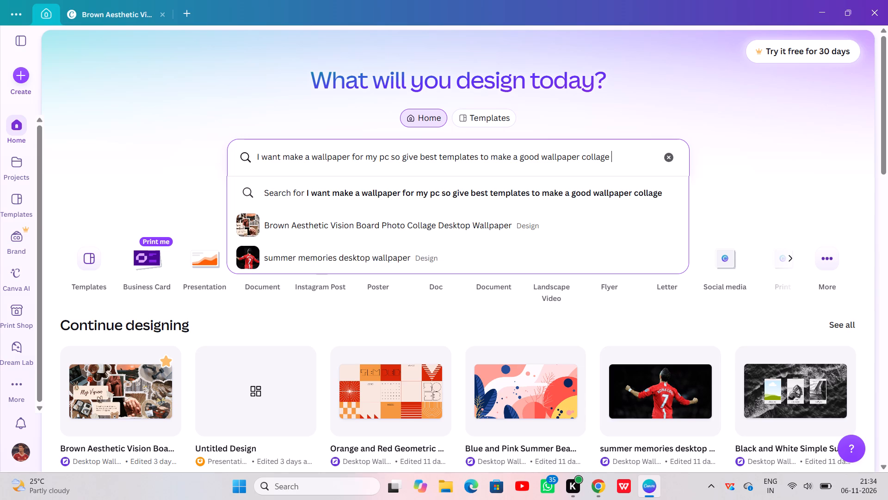
pyautogui.press('Return')
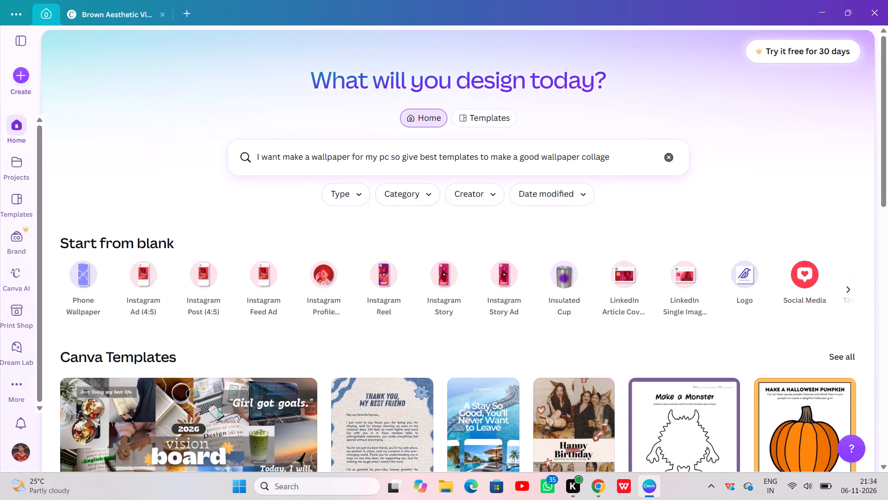
# Look through the wallpaper template search results, expanding the template list three times, for a suitable photo collage.
pyautogui.scroll(-3, 276, 174)
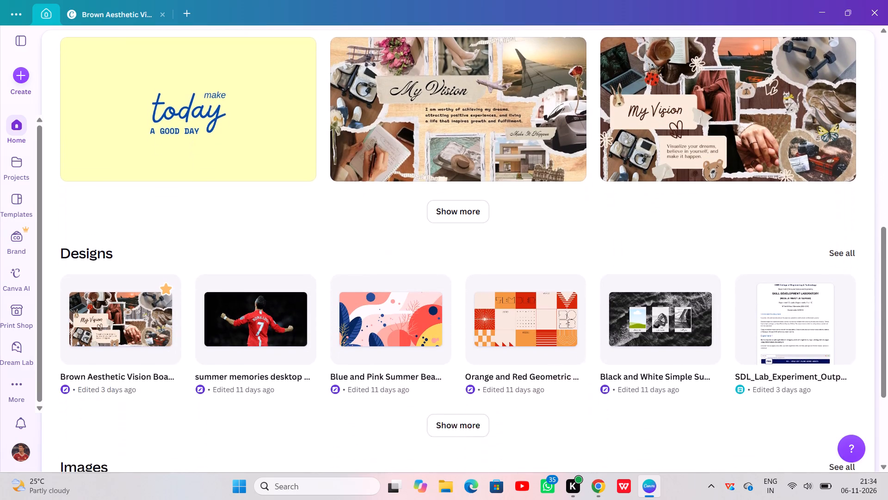
pyautogui.scroll(1, 311, 144)
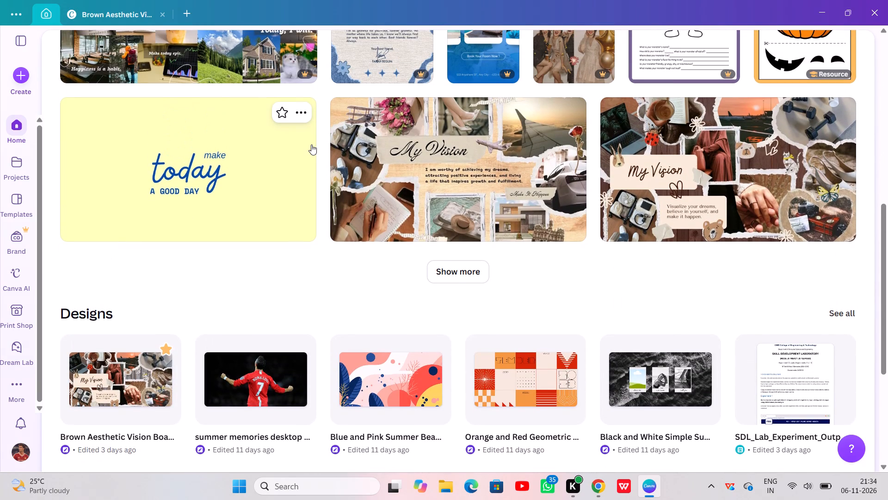
pyautogui.click(452, 268)
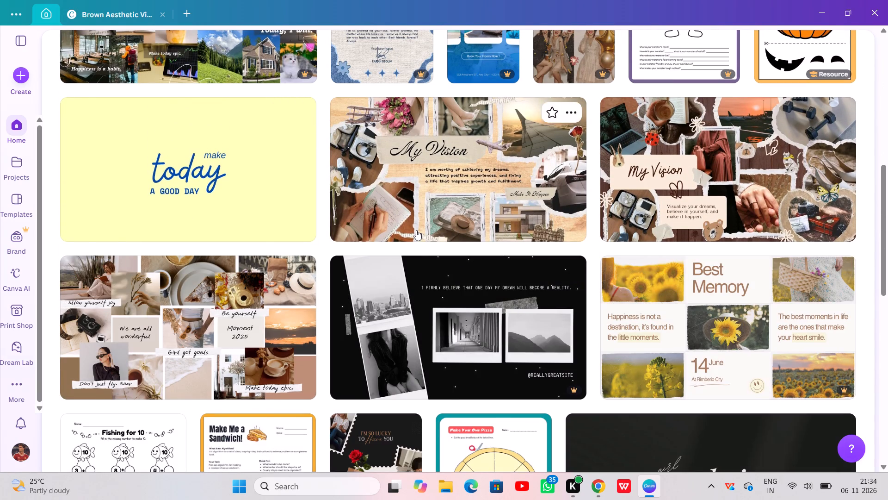
pyautogui.scroll(-4, 416, 230)
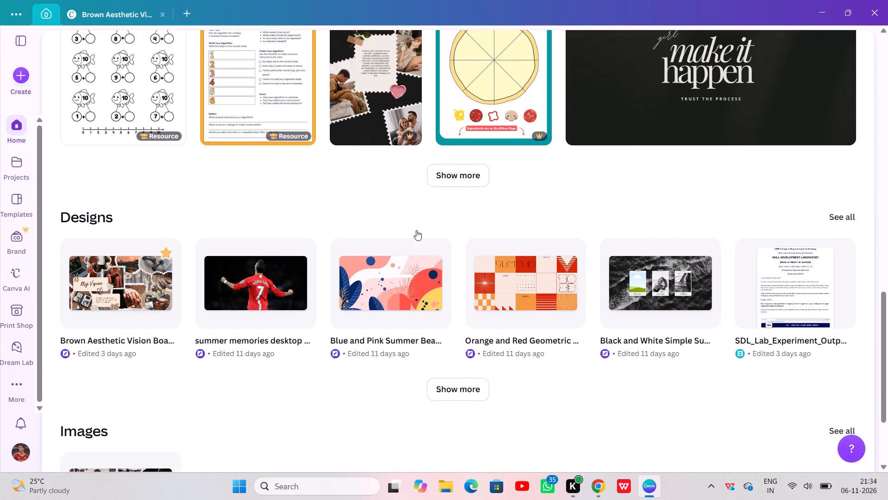
pyautogui.scroll(-1, 416, 230)
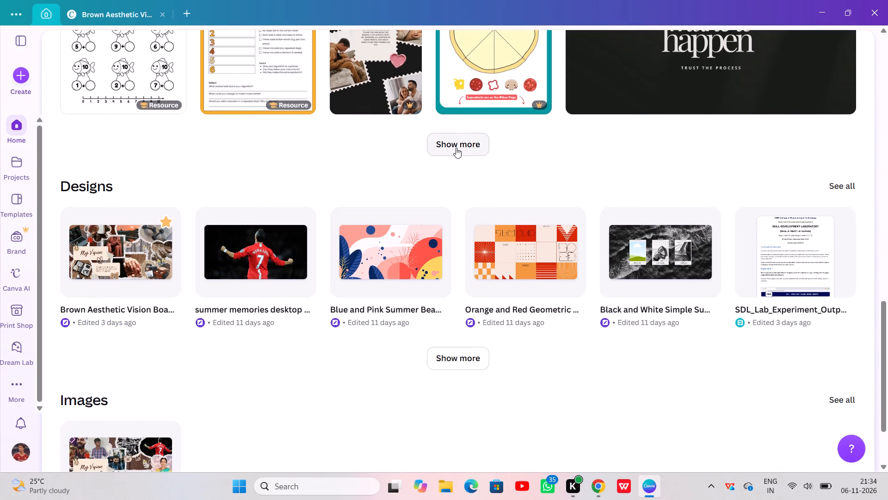
pyautogui.click(456, 147)
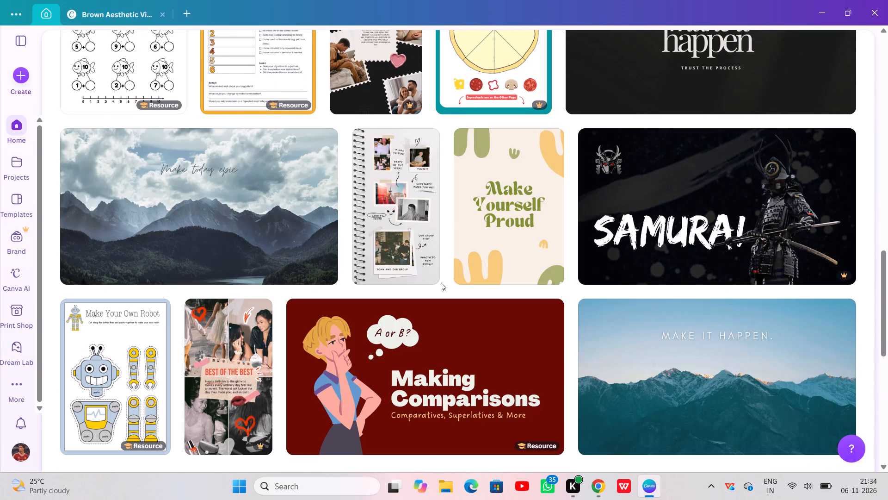
pyautogui.scroll(-2, 441, 282)
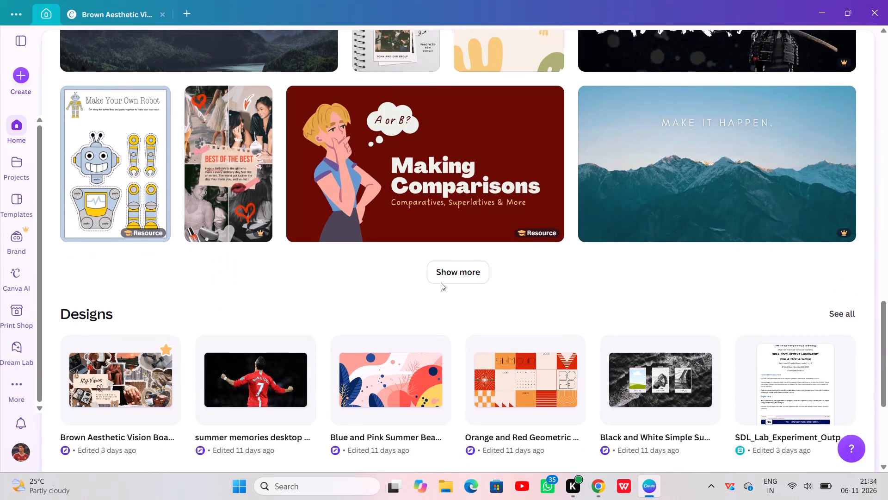
pyautogui.scroll(-1, 441, 282)
pyautogui.click(448, 239)
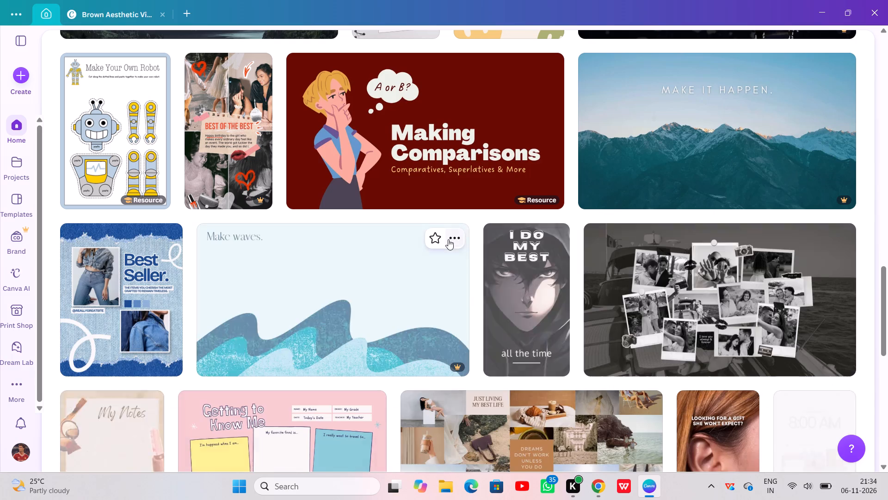
pyautogui.scroll(-1, 412, 262)
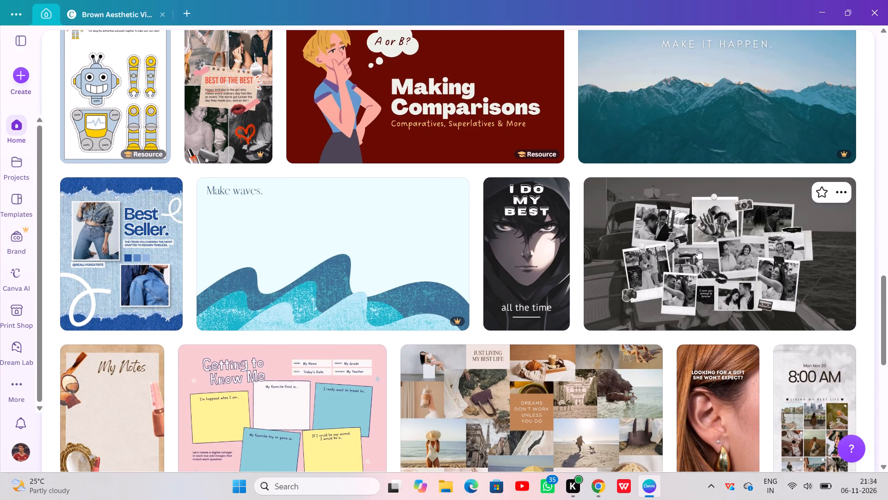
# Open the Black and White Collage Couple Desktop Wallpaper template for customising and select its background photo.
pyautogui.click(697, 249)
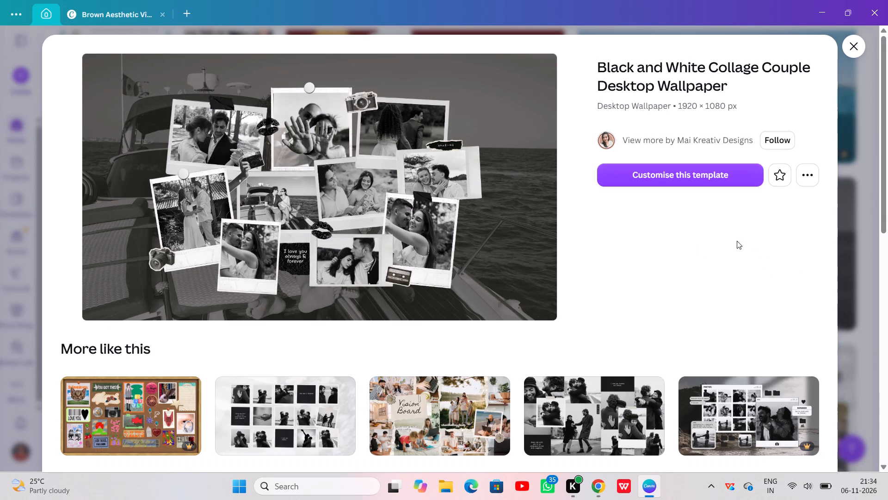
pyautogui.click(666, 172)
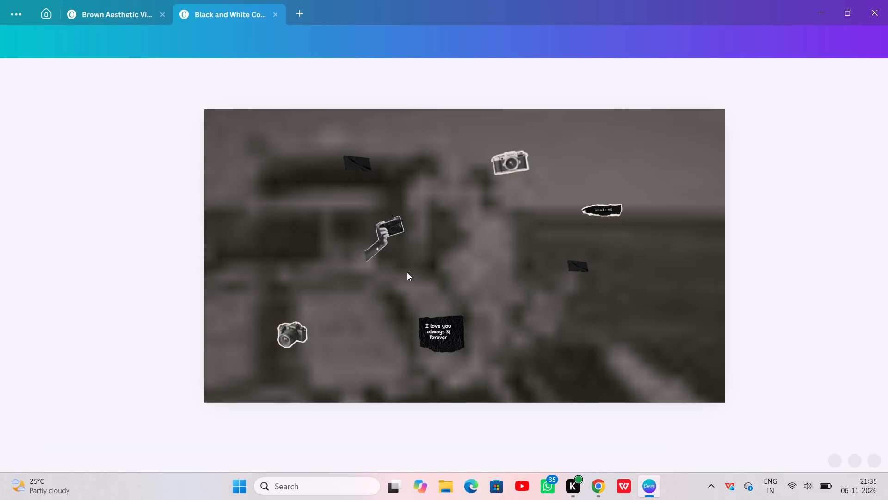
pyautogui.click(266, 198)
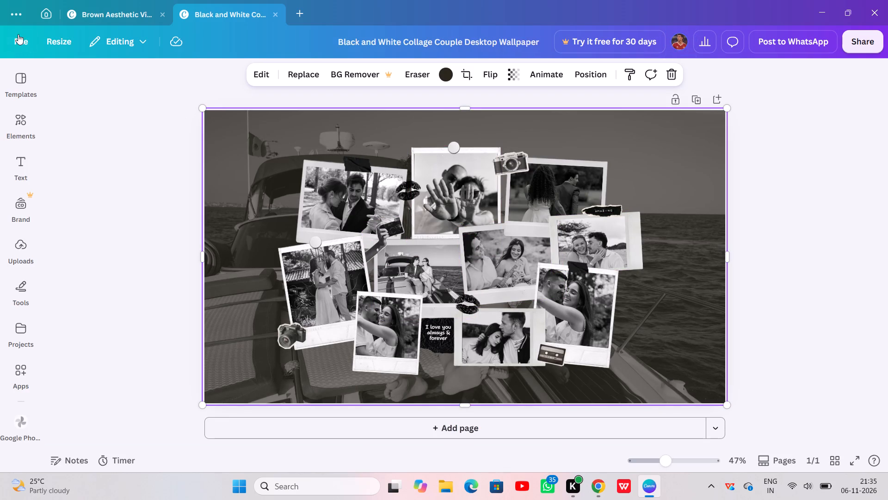
# Close the black and white couple collage design, the Brown Aesthetic Vision Board design and the template preview.
pyautogui.click(273, 14)
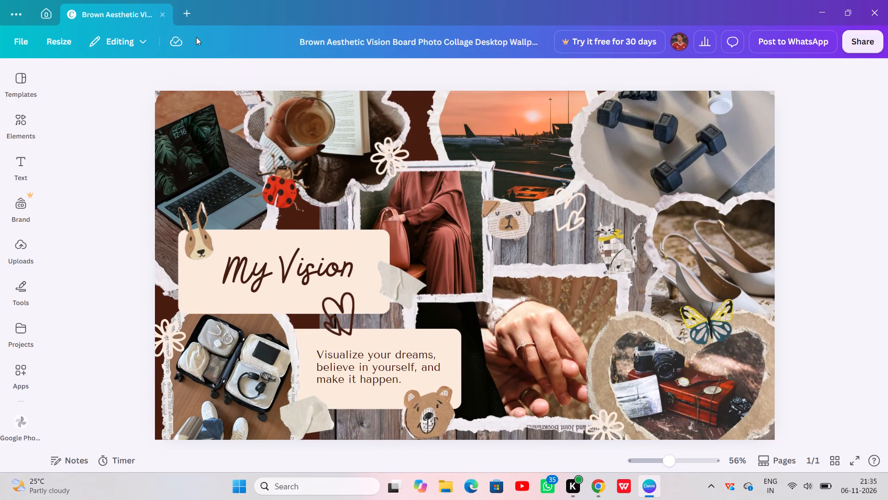
pyautogui.click(162, 12)
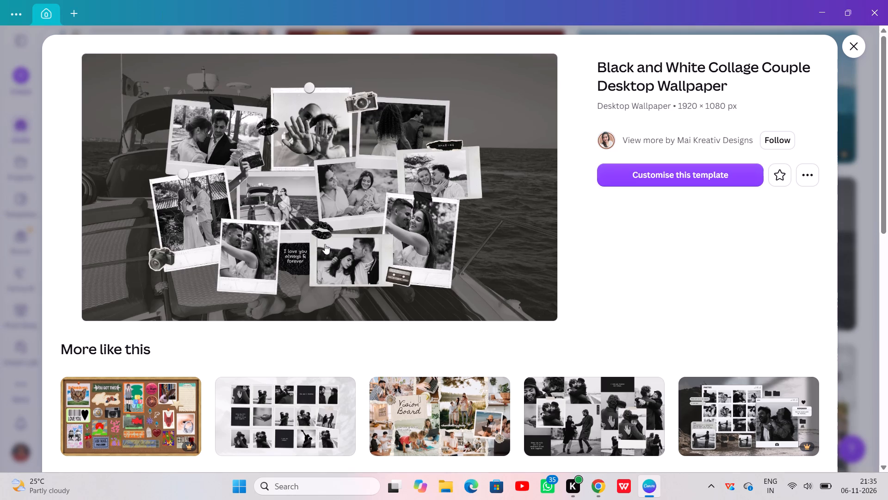
pyautogui.click(861, 43)
# Look through the rest of the search results, including the remaining templates, own designs and images.
pyautogui.scroll(-2, 585, 284)
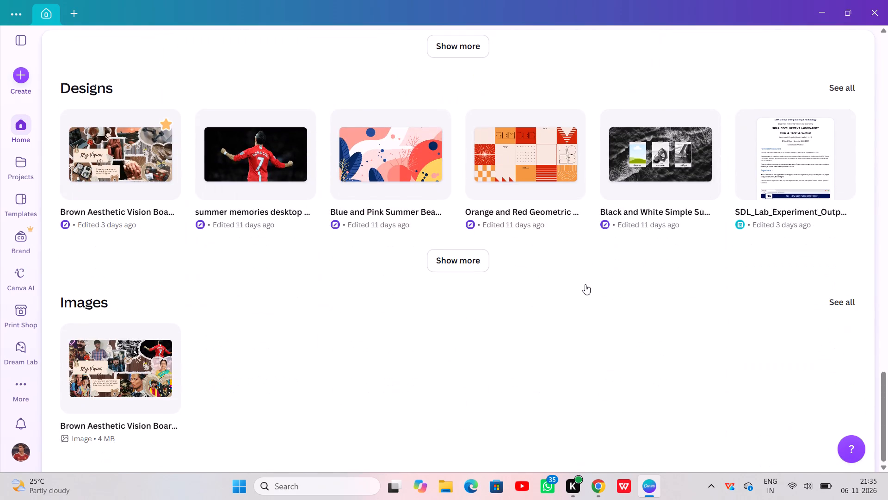
pyautogui.scroll(3, 585, 284)
pyautogui.hscroll(-1, 585, 284)
pyautogui.scroll(-2, 585, 284)
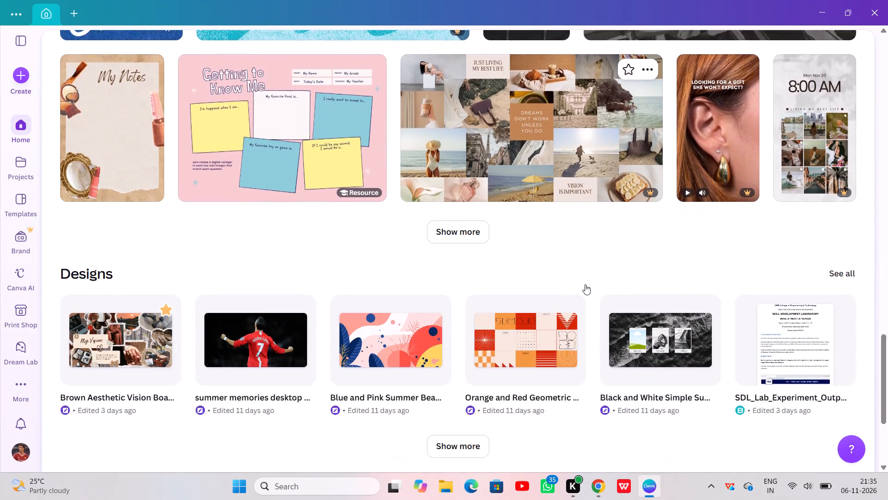
pyautogui.scroll(-1, 585, 284)
pyautogui.scroll(1, 585, 284)
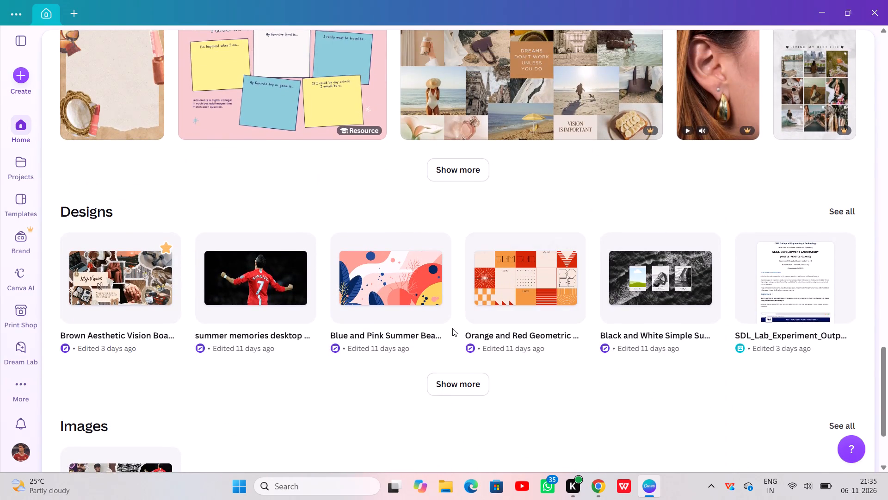
pyautogui.scroll(-2, 452, 328)
# Open the preview of the Brown Aesthetic Vision Board Photo Collage Desktop Wallpaper image and inspect its quote text.
pyautogui.click(136, 357)
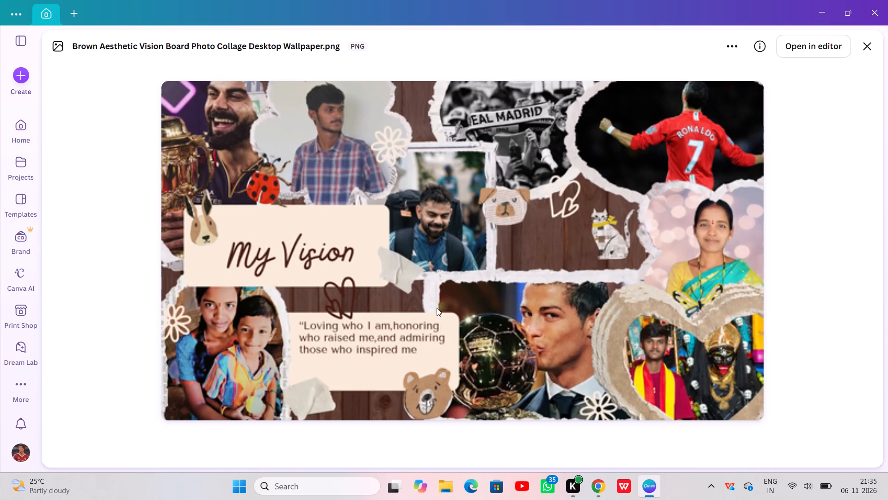
pyautogui.click(410, 345)
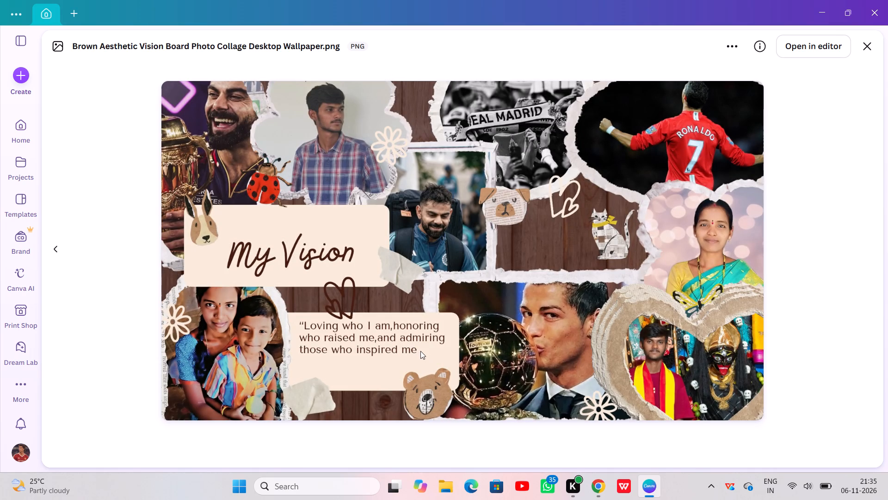
pyautogui.click(413, 350)
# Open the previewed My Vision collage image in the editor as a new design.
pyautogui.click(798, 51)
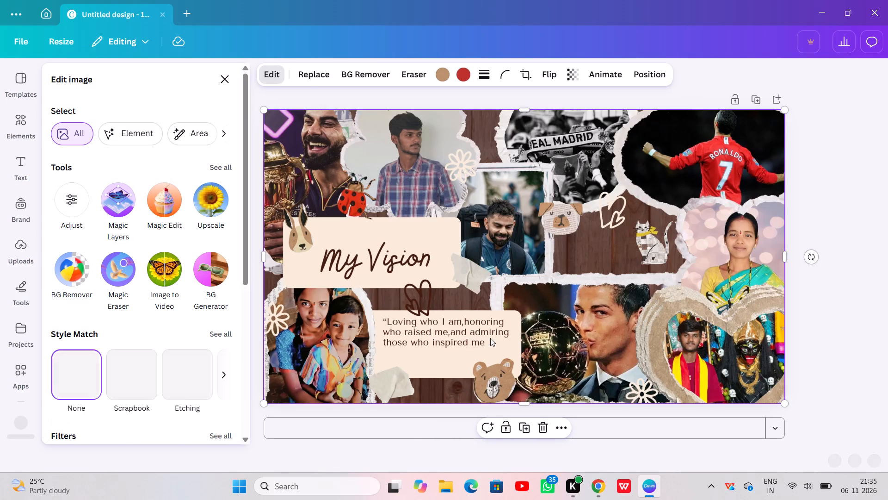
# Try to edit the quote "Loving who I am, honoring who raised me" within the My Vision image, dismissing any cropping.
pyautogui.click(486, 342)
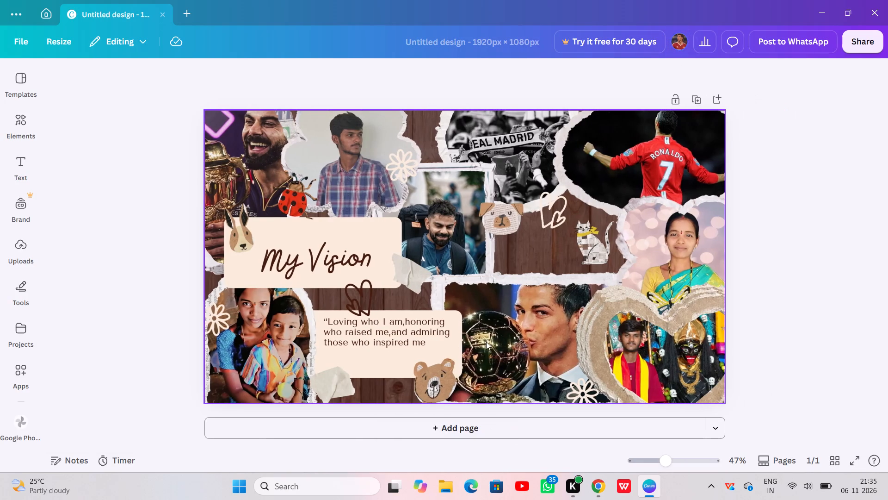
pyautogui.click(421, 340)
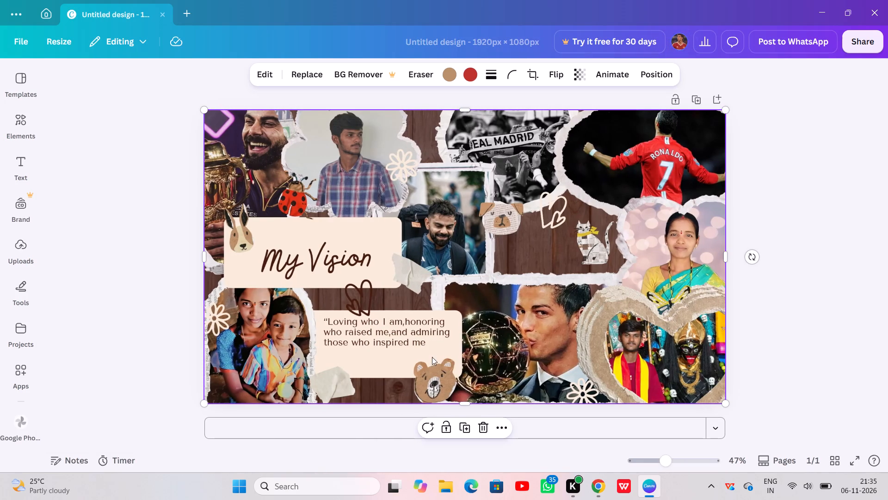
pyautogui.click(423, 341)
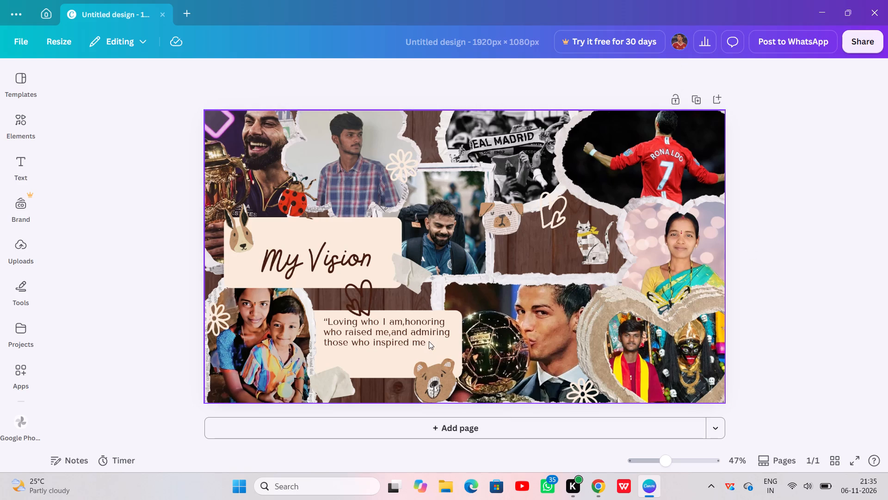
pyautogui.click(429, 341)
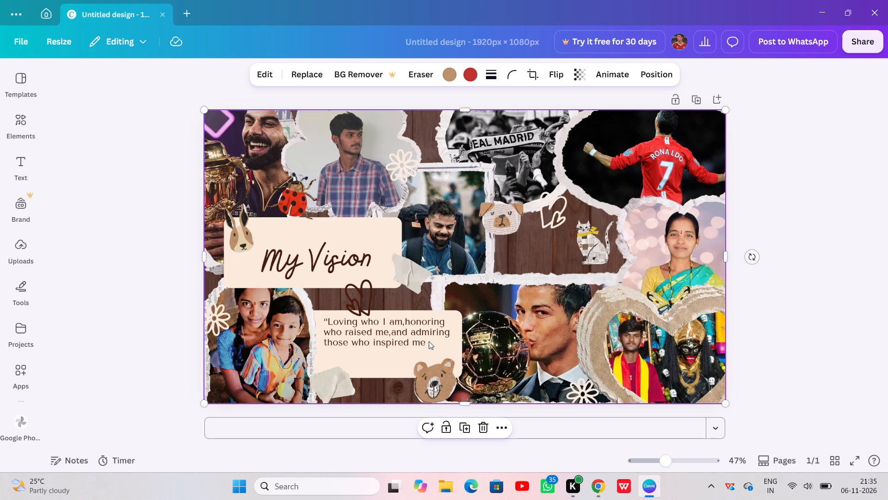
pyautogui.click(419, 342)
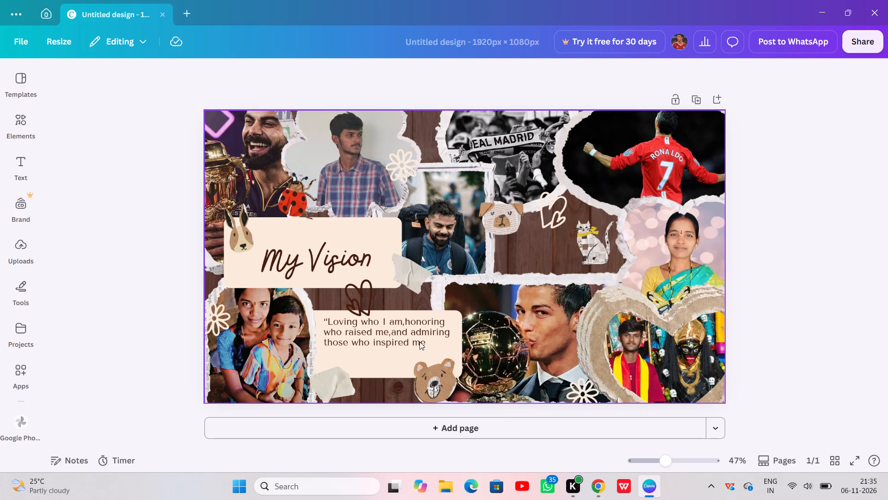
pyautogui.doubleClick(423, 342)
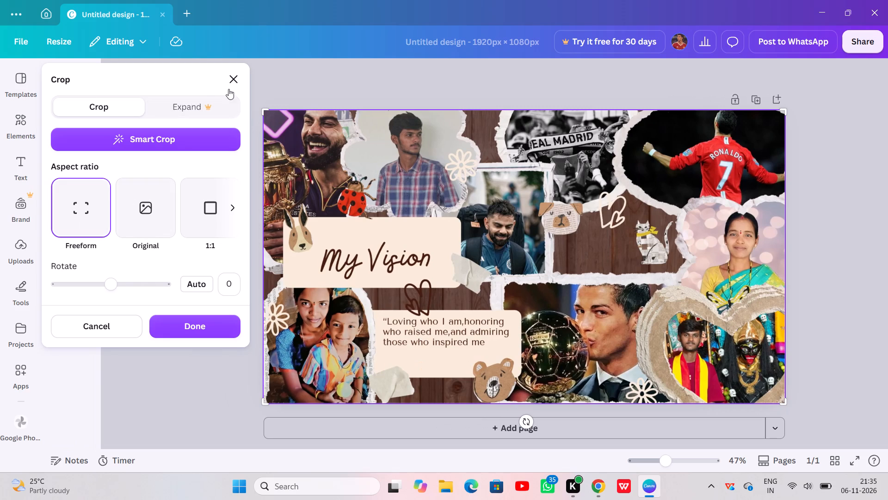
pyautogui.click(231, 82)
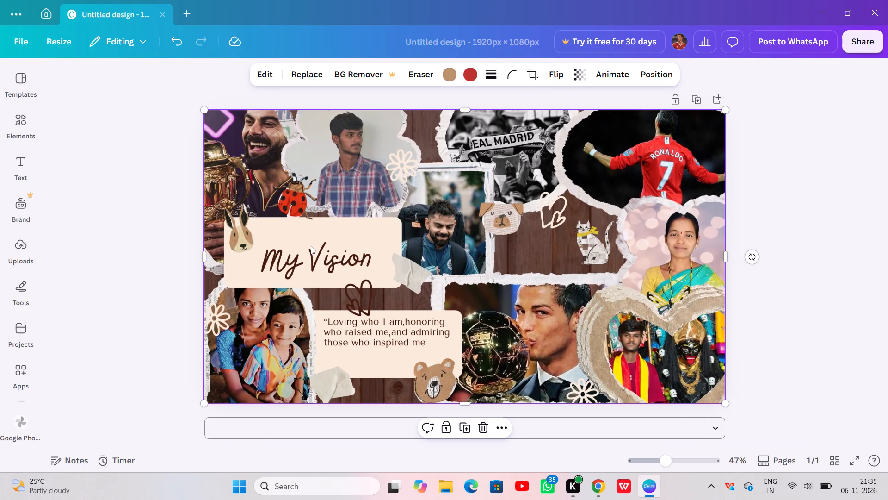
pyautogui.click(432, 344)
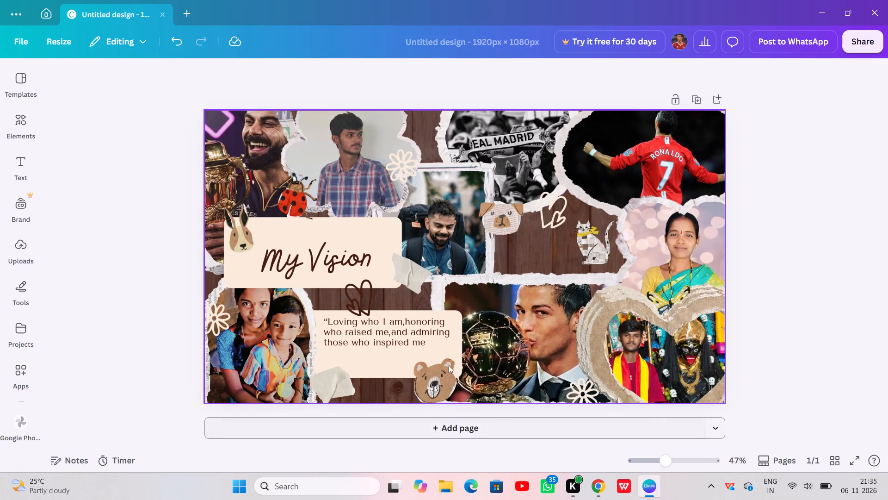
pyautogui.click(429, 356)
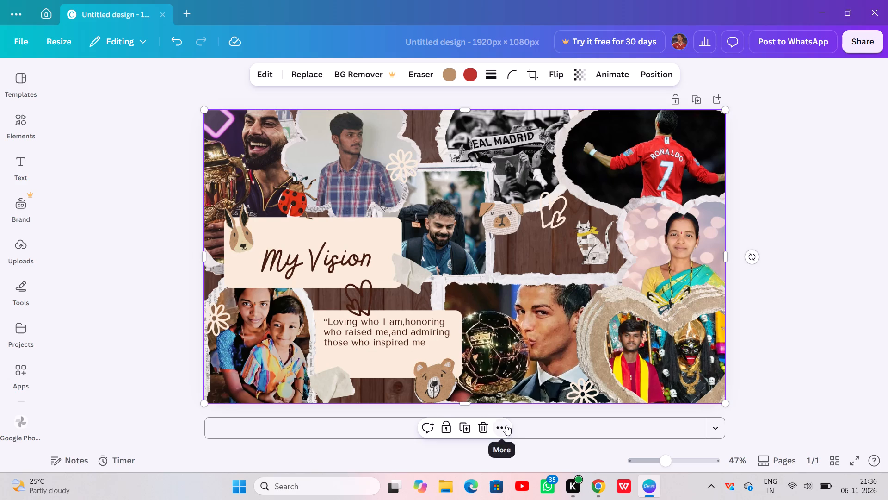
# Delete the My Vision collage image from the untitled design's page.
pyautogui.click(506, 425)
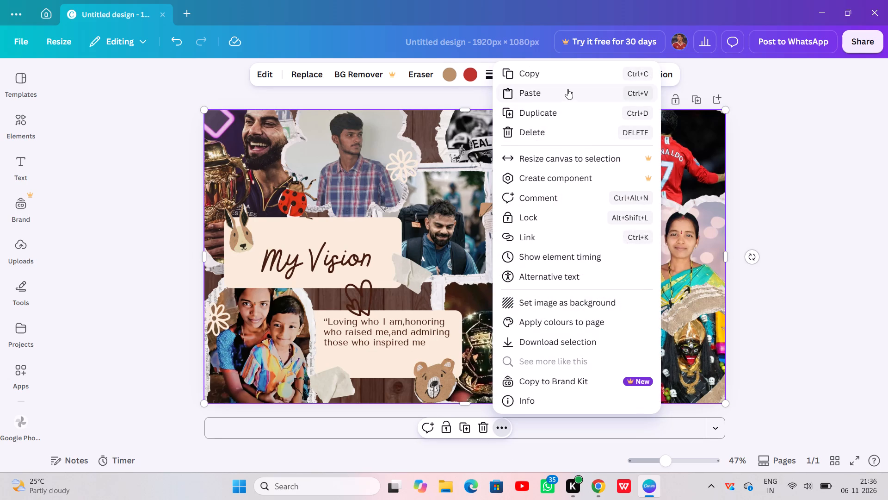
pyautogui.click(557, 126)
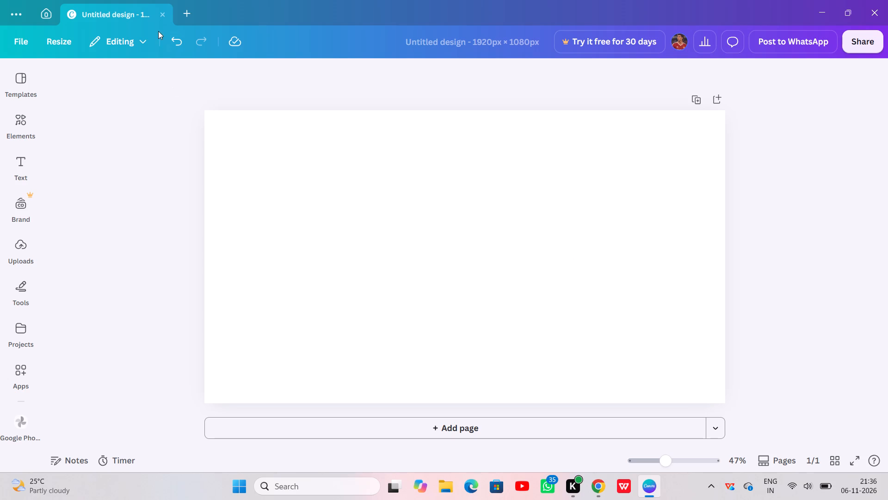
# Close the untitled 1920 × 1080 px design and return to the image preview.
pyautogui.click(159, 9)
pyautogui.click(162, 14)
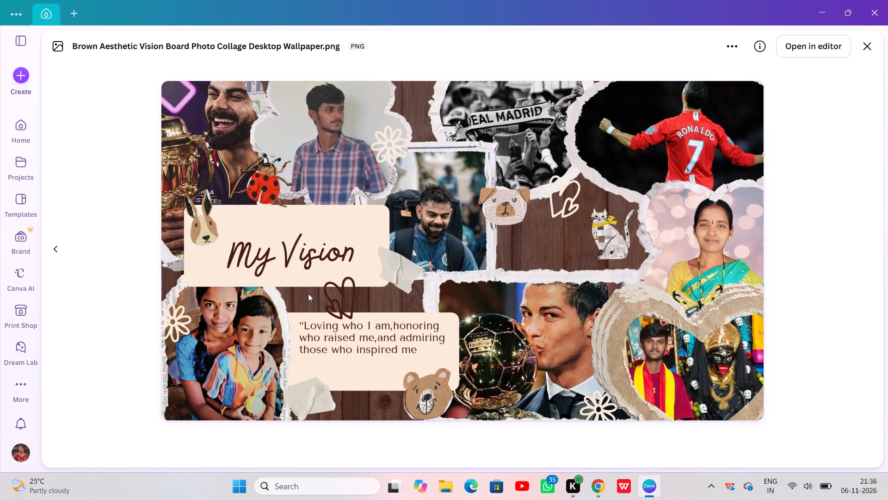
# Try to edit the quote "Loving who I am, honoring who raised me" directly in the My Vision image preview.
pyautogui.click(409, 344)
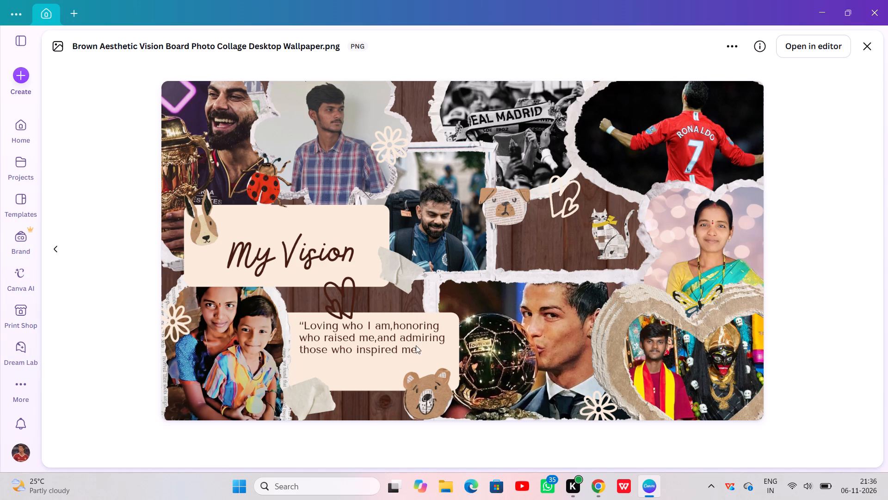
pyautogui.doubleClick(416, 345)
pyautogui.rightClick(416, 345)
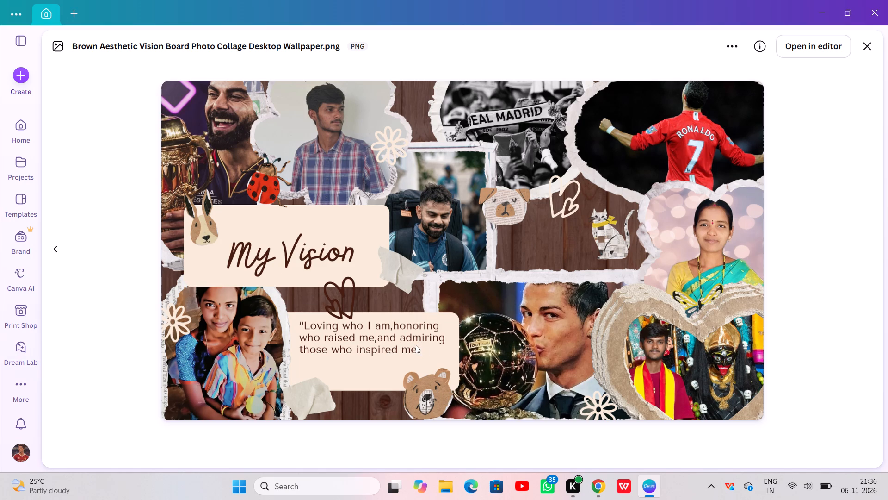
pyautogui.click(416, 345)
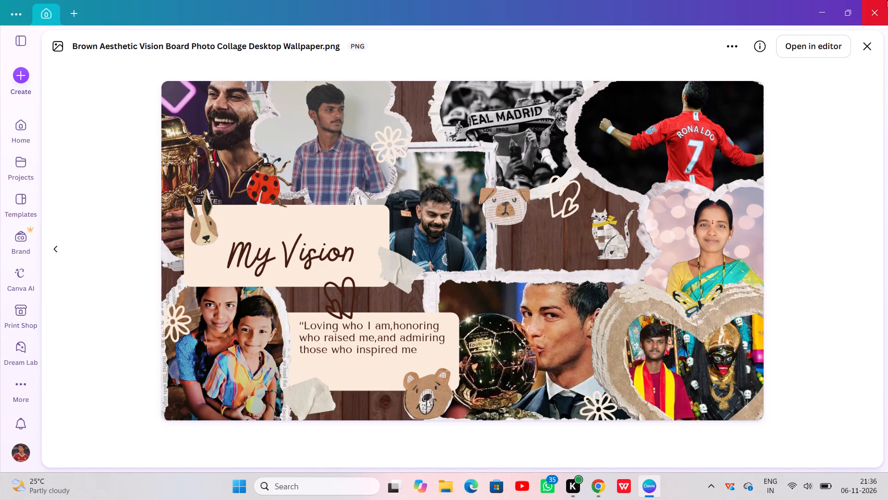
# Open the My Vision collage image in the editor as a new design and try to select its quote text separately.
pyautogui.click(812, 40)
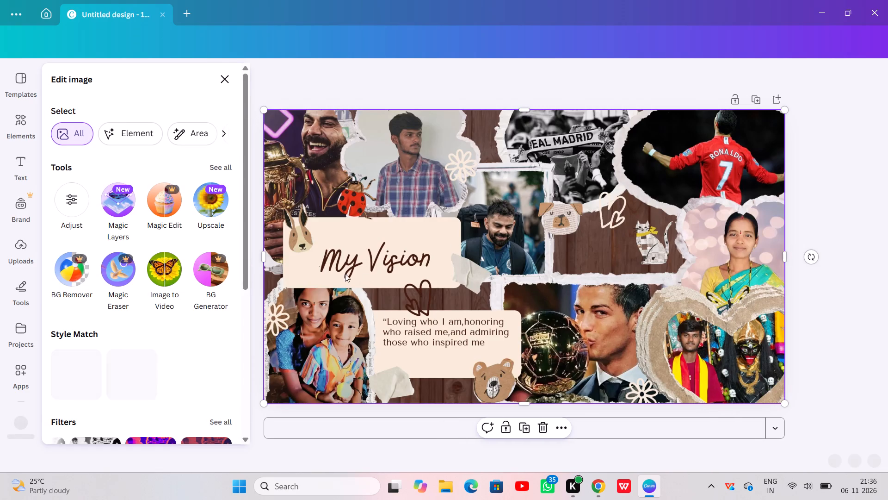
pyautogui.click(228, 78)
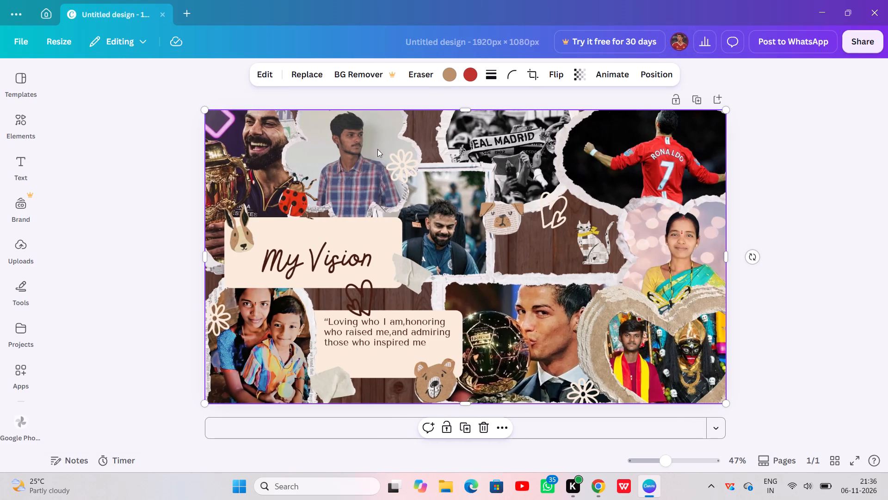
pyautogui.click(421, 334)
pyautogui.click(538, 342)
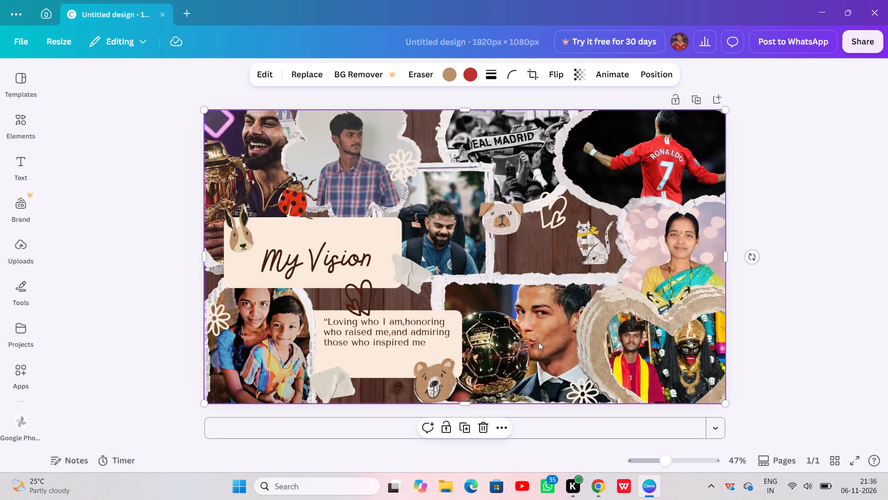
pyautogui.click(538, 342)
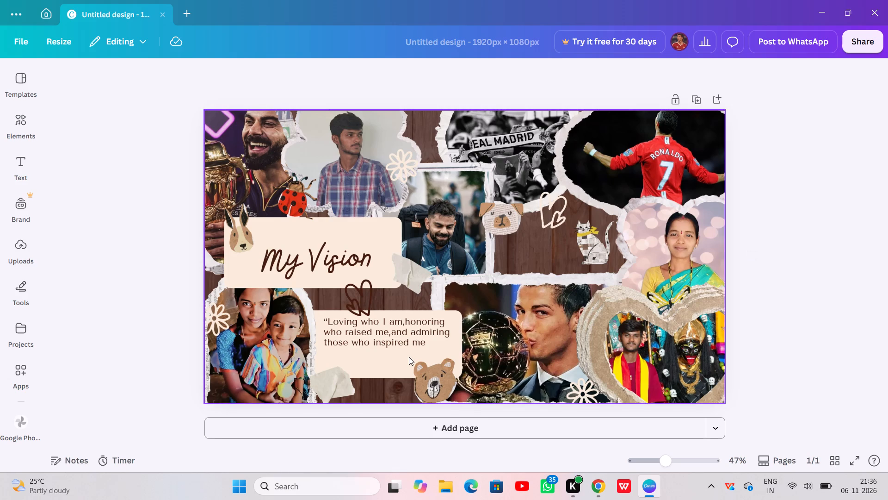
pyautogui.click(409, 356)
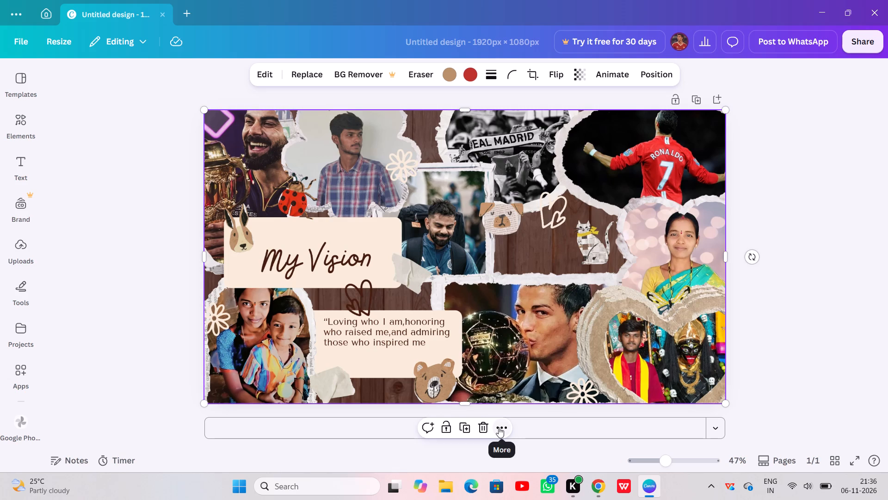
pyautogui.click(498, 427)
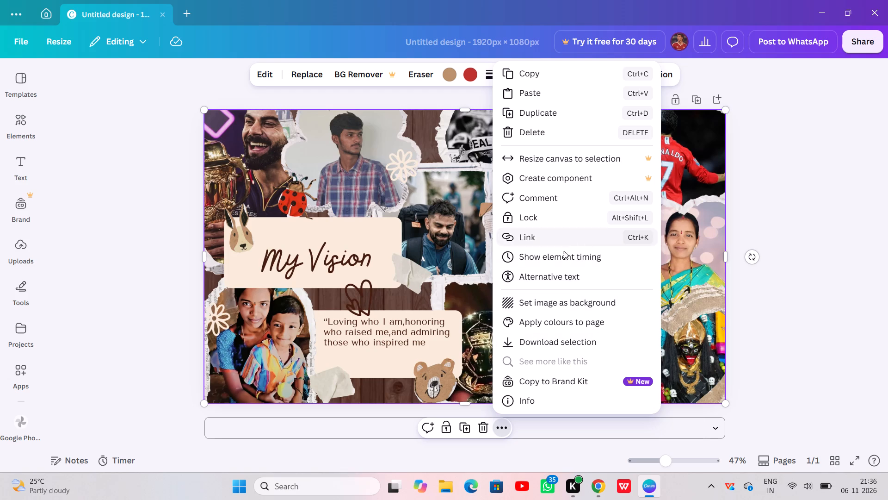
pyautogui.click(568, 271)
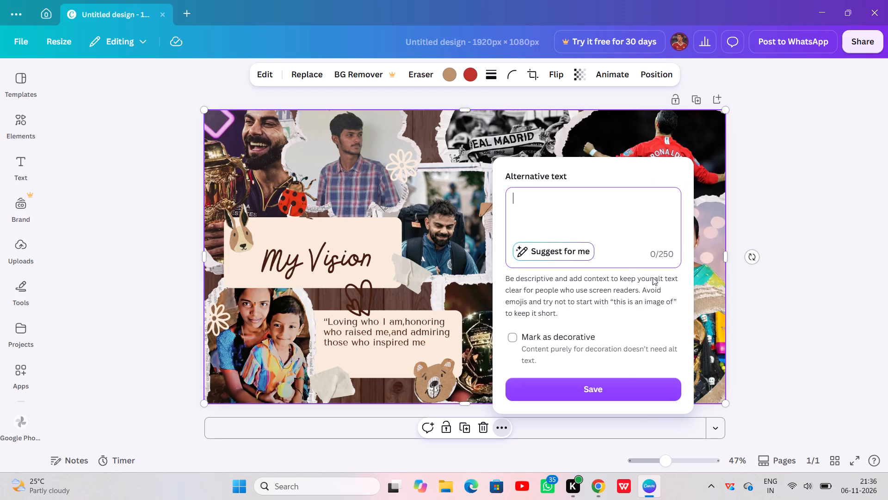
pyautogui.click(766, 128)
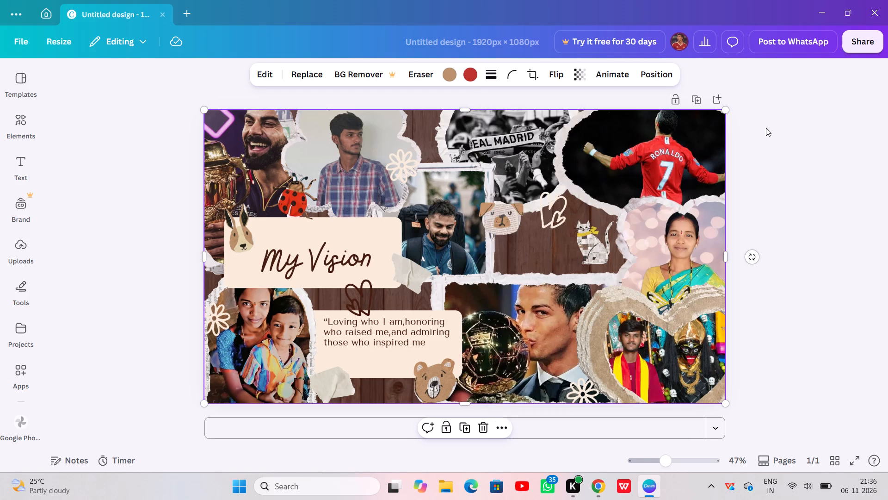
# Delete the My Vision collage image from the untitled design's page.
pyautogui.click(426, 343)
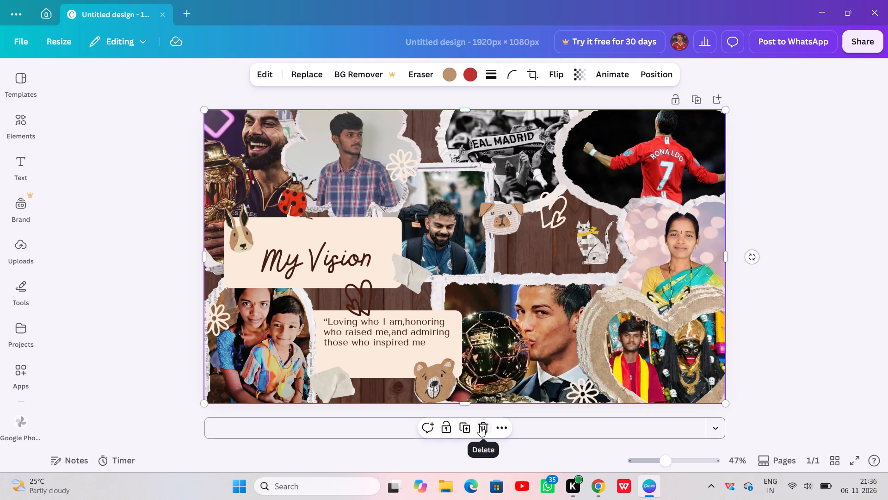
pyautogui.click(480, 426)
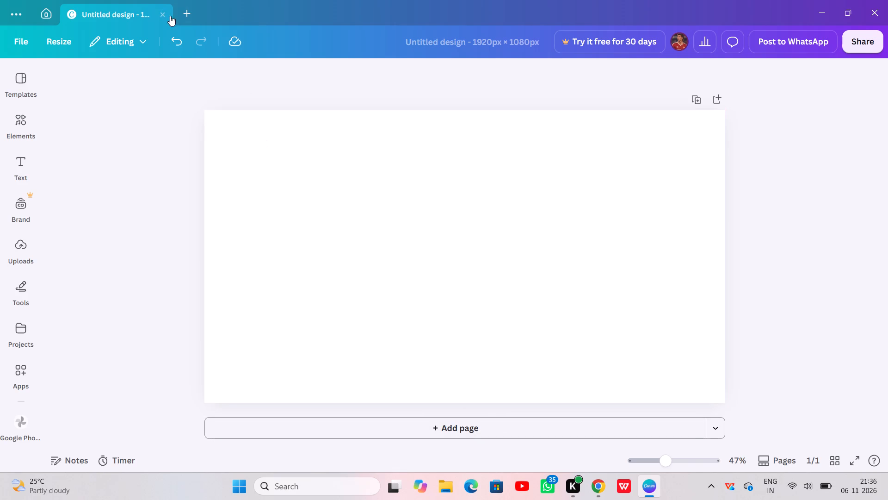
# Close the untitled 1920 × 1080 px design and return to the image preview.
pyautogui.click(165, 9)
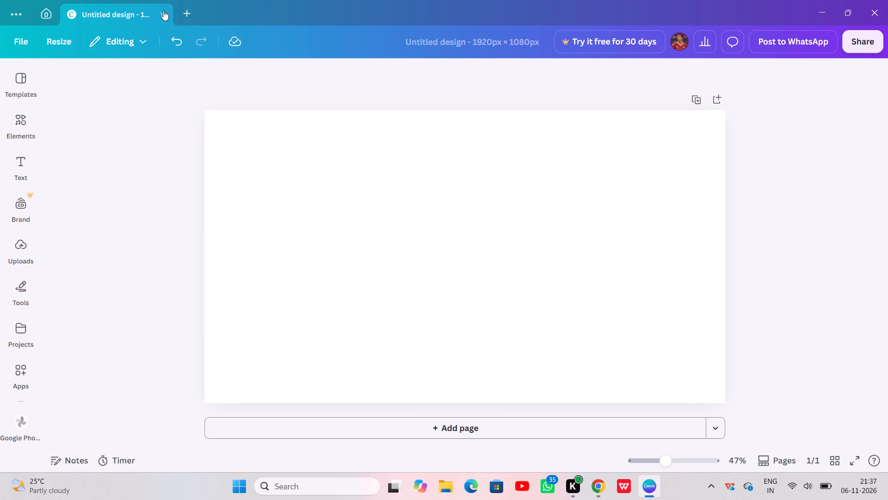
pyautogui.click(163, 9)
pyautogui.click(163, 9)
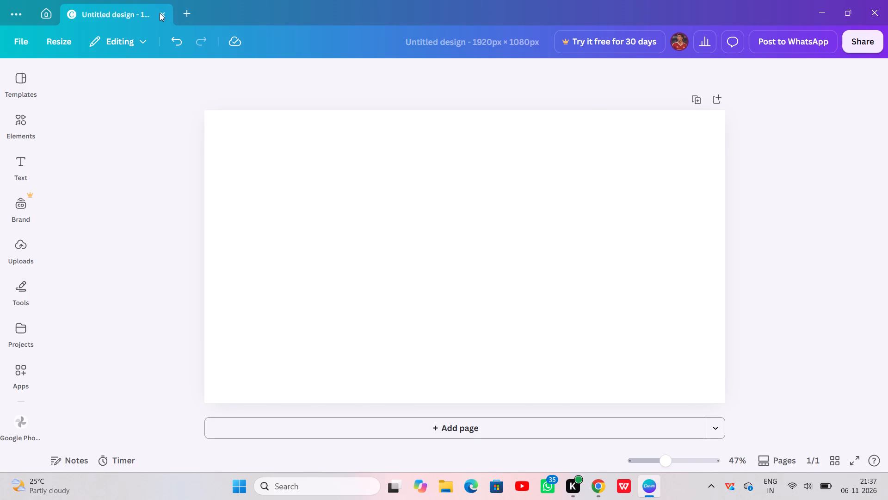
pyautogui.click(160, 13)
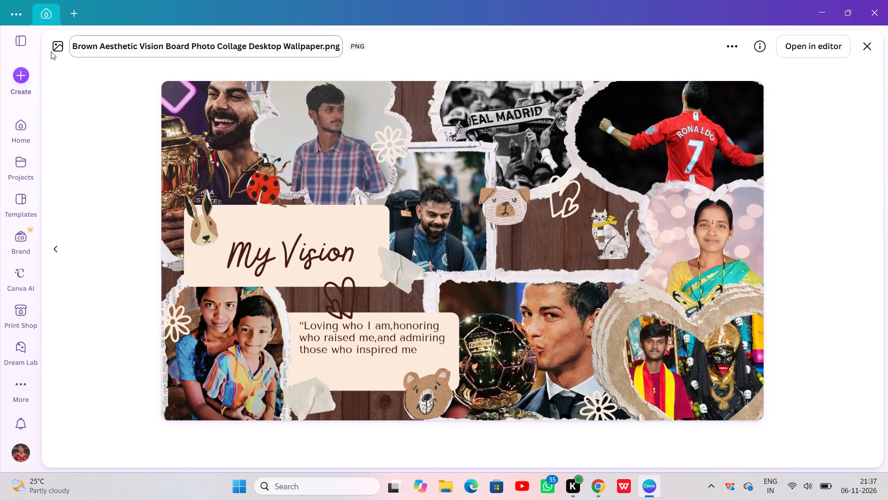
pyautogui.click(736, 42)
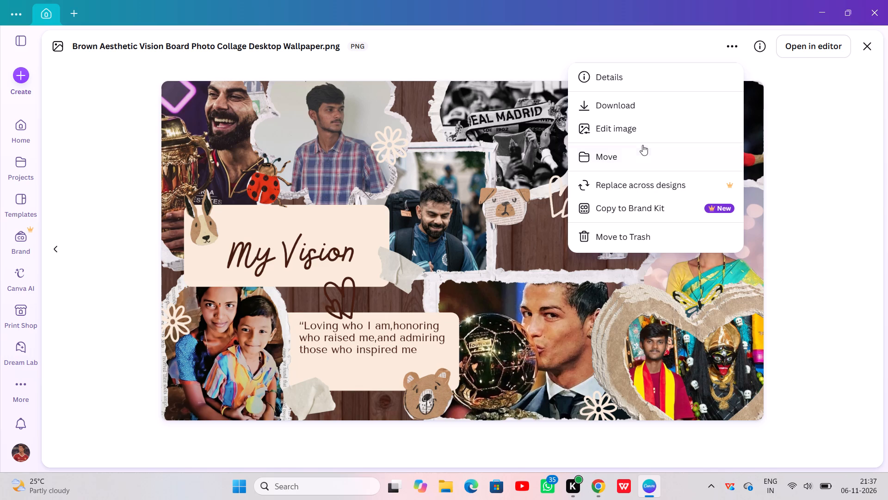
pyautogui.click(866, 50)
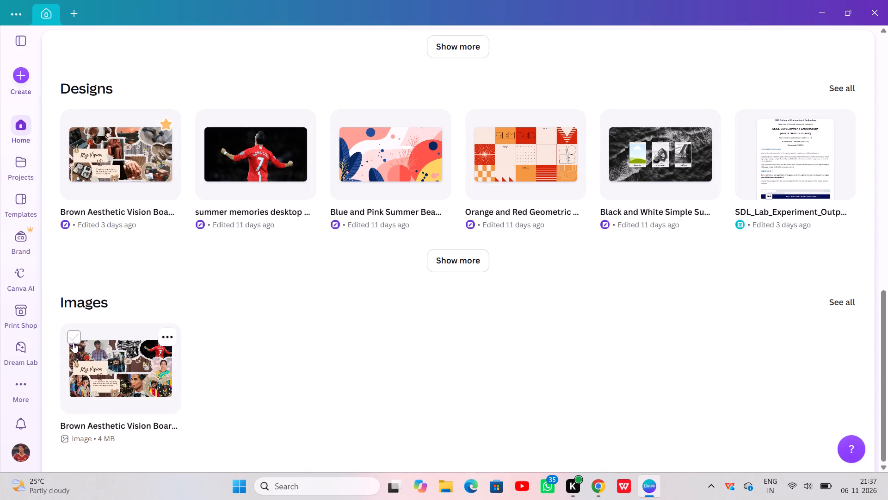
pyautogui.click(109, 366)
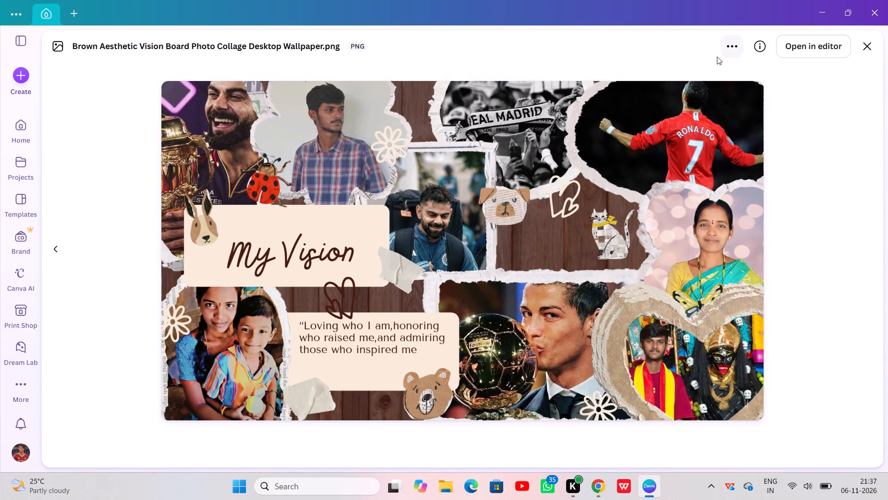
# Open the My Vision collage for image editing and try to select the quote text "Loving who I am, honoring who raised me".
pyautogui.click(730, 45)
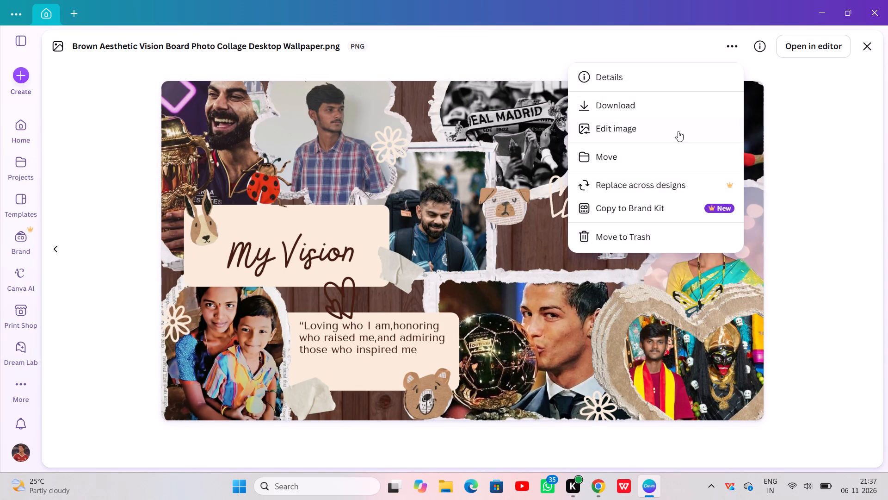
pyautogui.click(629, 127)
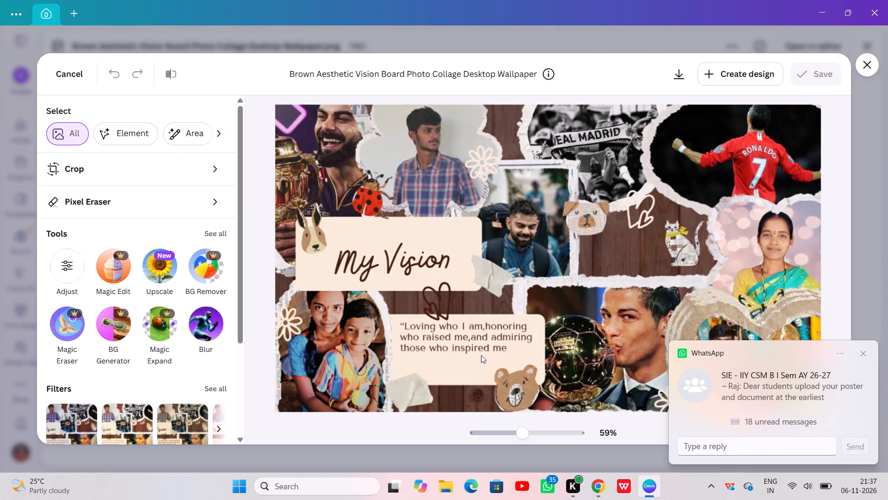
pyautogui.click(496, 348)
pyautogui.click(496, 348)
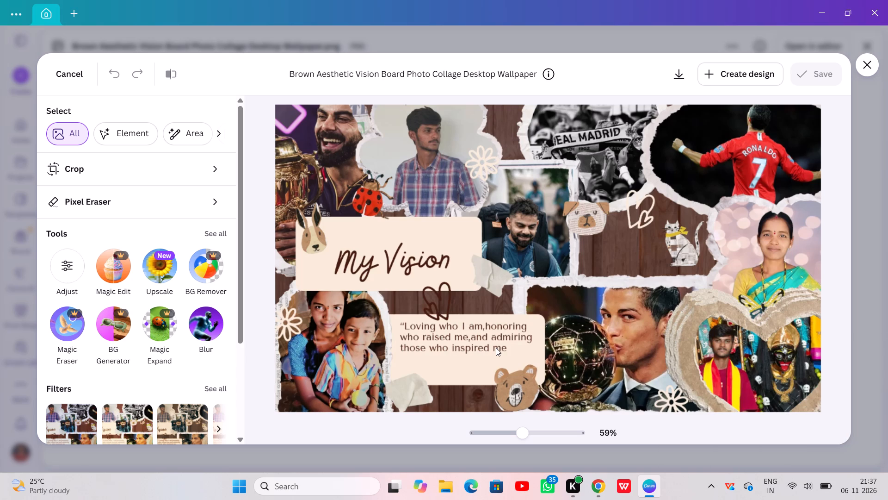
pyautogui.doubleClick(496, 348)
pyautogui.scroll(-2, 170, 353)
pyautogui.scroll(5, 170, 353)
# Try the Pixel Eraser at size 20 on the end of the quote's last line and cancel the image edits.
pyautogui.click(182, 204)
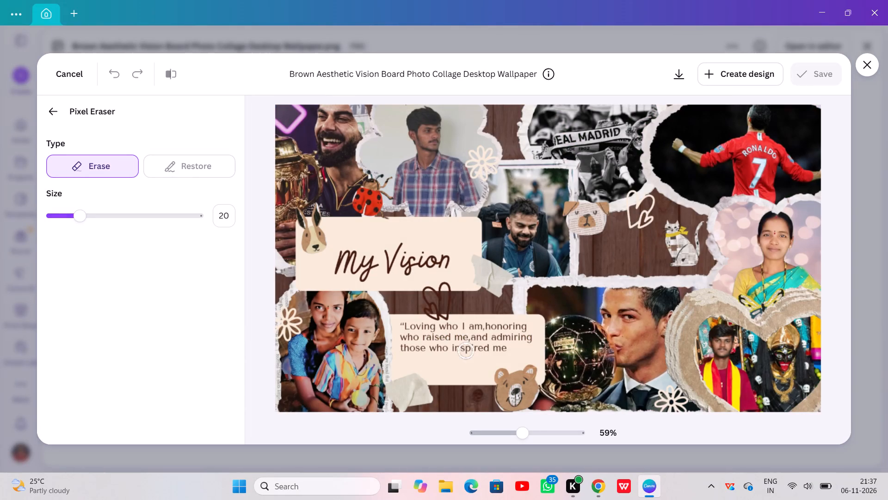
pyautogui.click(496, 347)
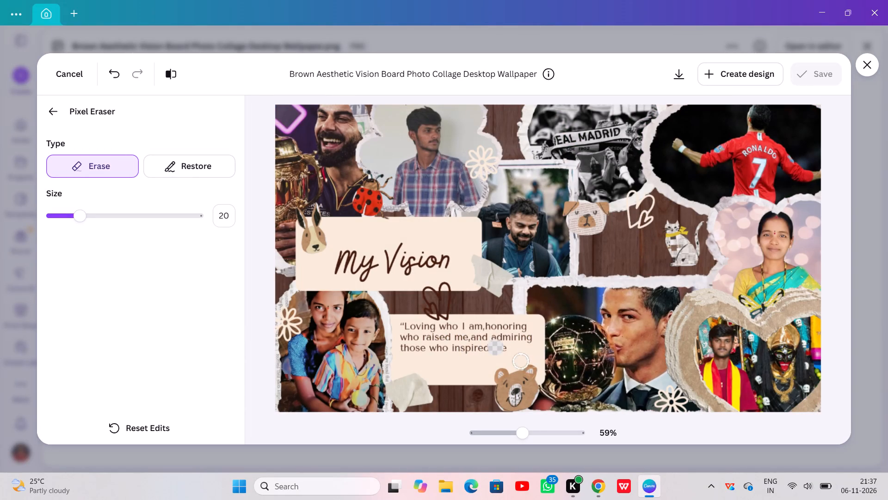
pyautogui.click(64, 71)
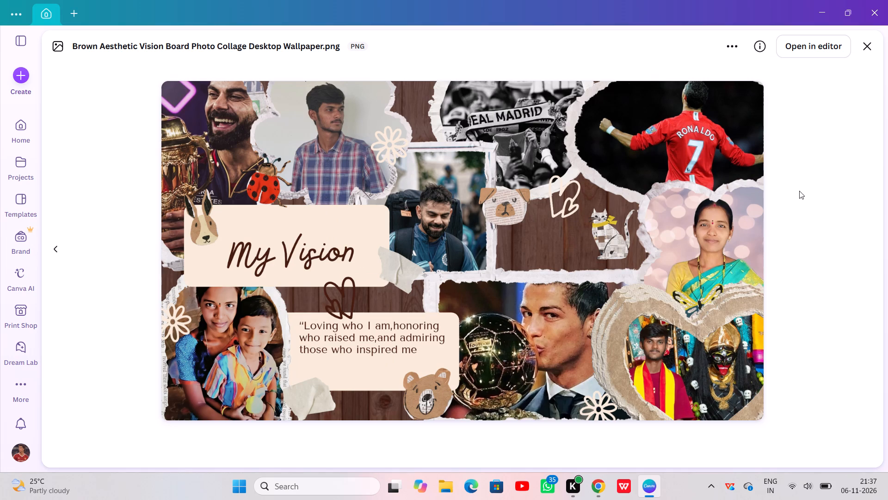
# Download the My Vision collage as a PNG named "Brown Aesthetic Vision Board Photo Collage Desktop Wallpaper", choosing Gallery as the save location.
pyautogui.click(735, 48)
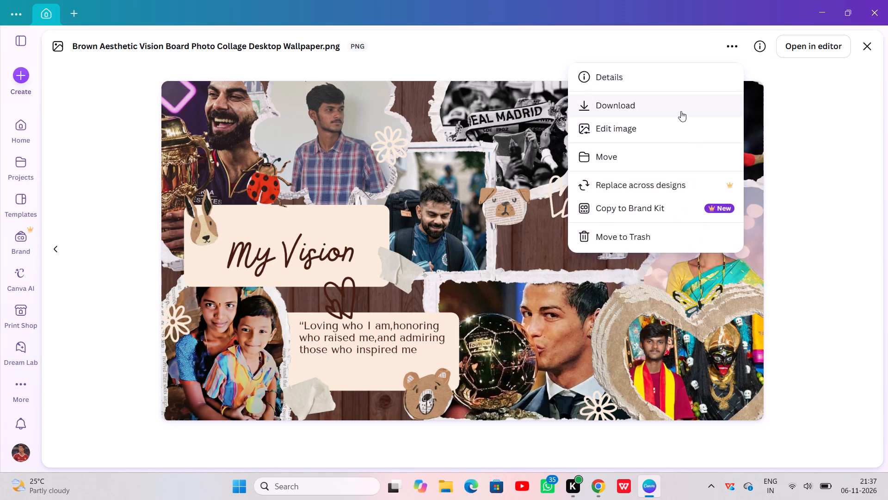
pyautogui.click(642, 99)
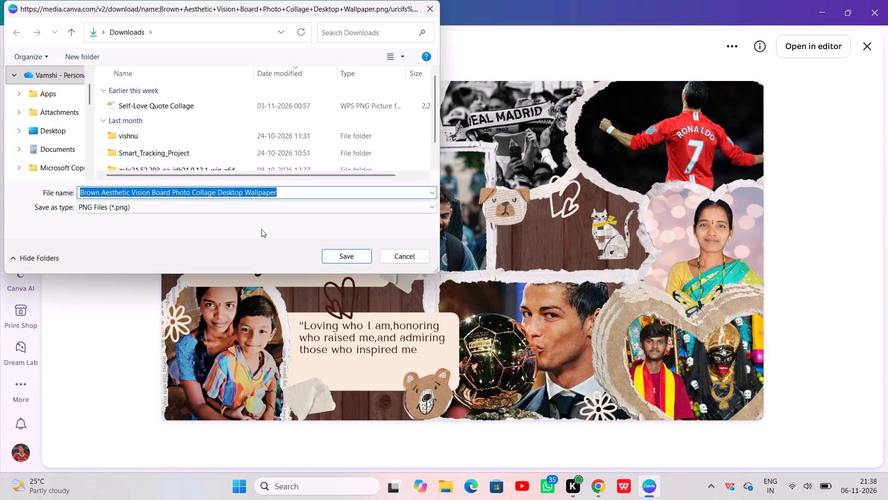
pyautogui.scroll(-1, 66, 132)
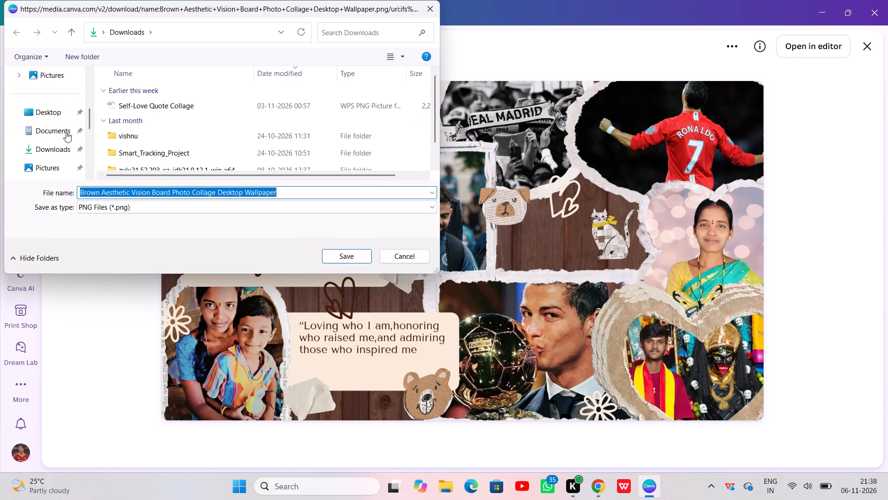
pyautogui.click(48, 148)
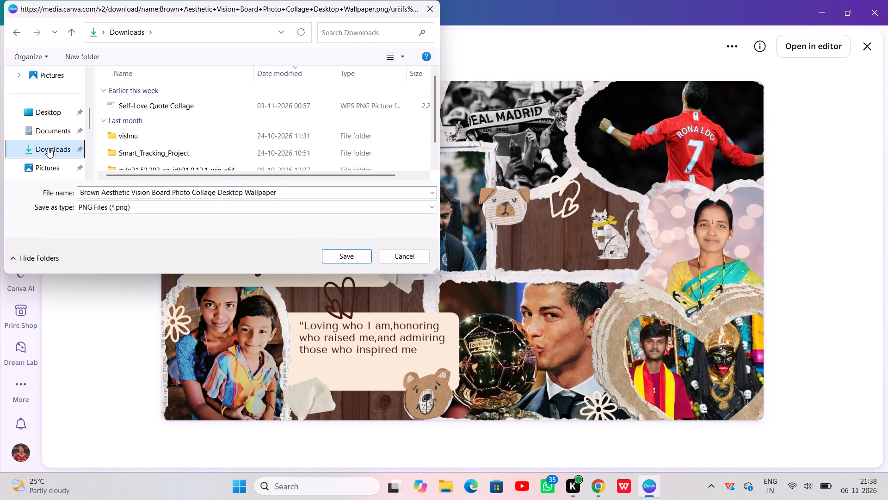
pyautogui.click(48, 162)
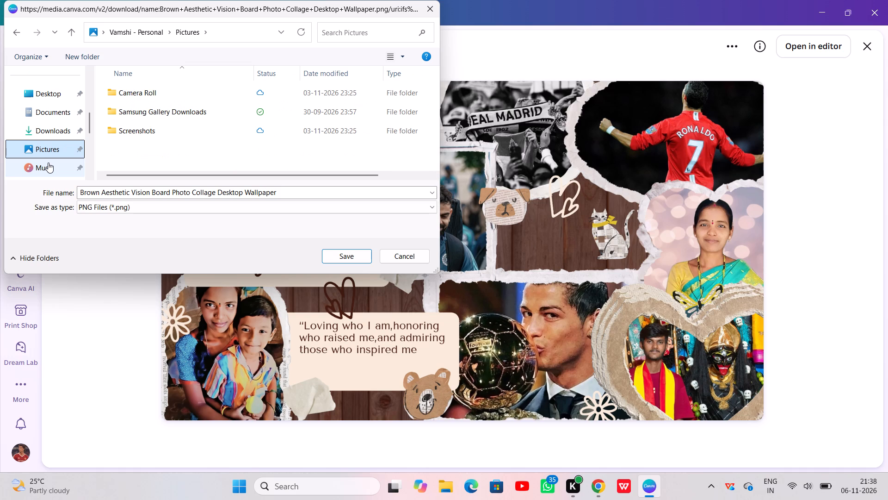
pyautogui.scroll(2, 59, 125)
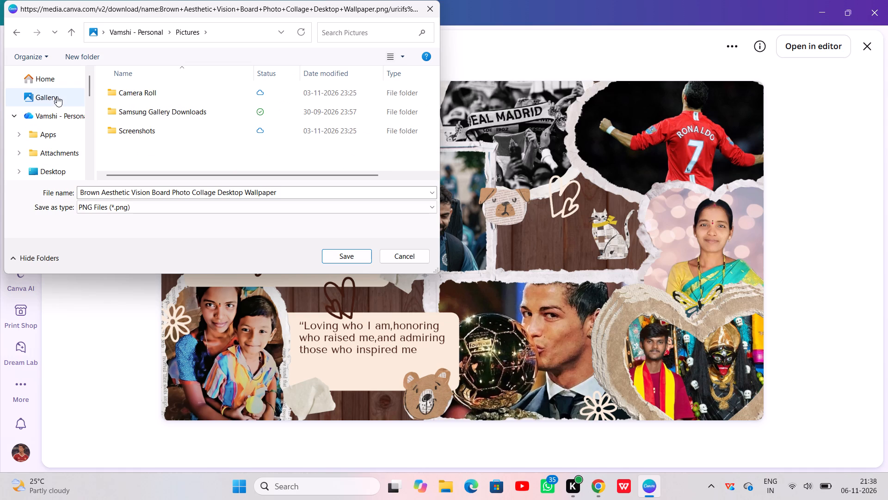
pyautogui.click(57, 90)
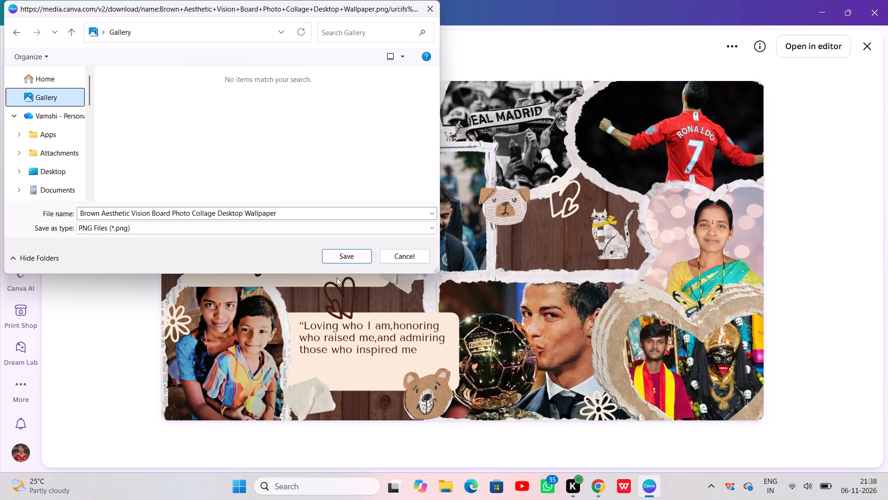
pyautogui.click(351, 255)
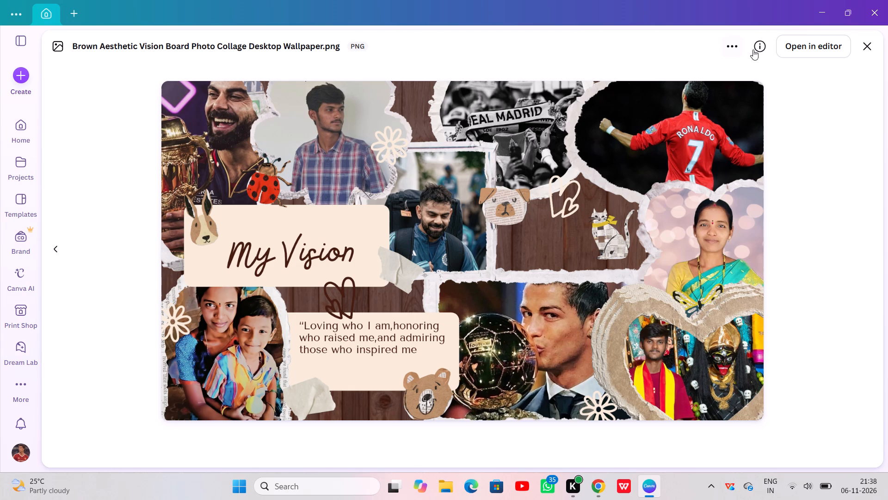
# Close the image preview and preview the Beige Aesthetic Scrapbook Paper Vision Board template from the Canva template results.
pyautogui.click(868, 45)
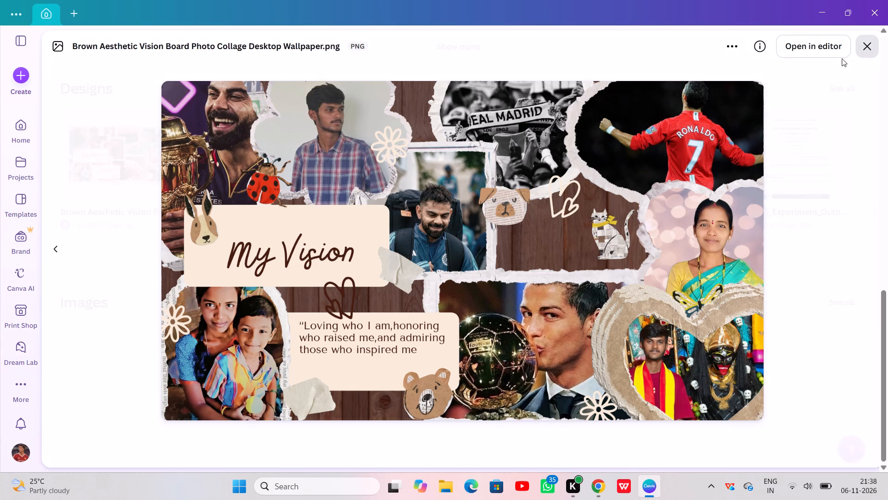
pyautogui.scroll(4, 575, 260)
pyautogui.scroll(-2, 575, 260)
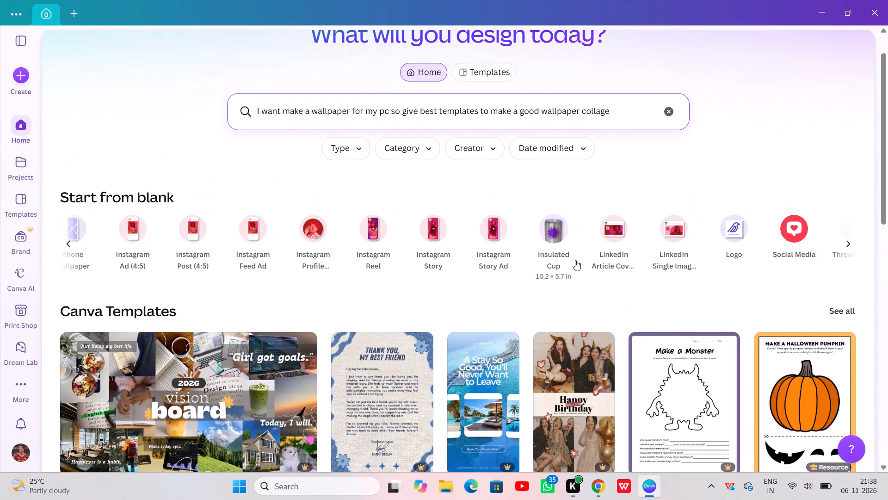
pyautogui.scroll(-3, 575, 260)
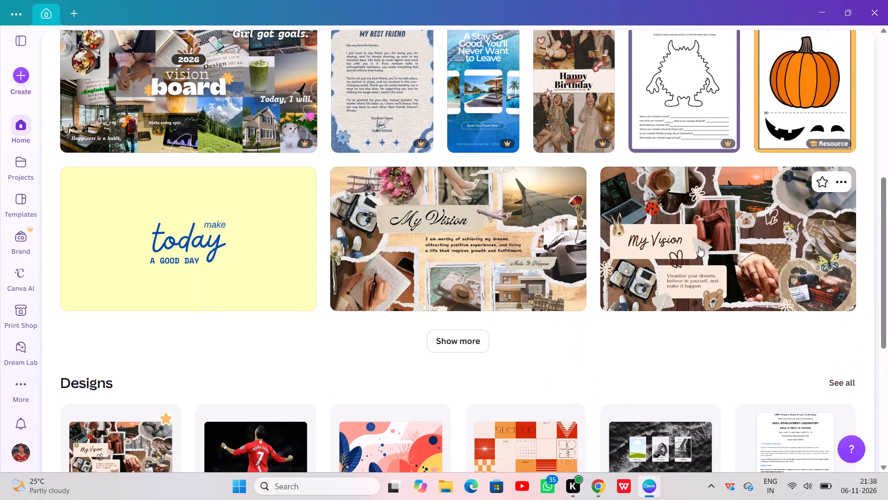
pyautogui.click(498, 232)
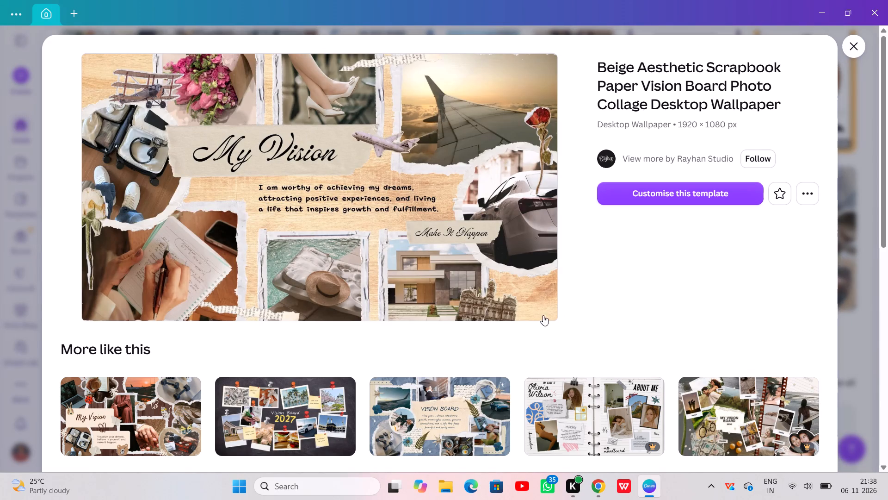
# Preview the Neutral Scrapbook Dream Goal Vision Board template and try to use it, dismissing any upgrade offer.
pyautogui.click(727, 422)
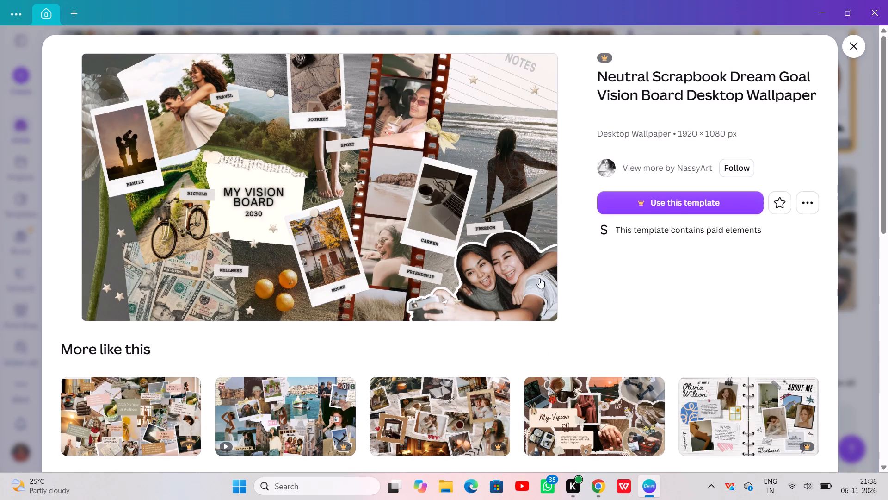
pyautogui.click(489, 280)
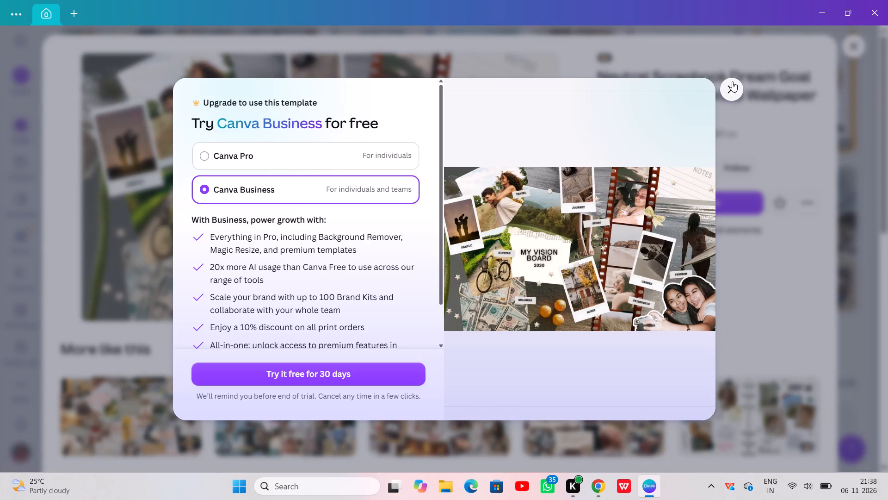
pyautogui.click(732, 81)
# Browse similar templates, previewing Pink and White Playful Collage Scrapbook and Scrapbooking Vision Board desktop wallpapers.
pyautogui.scroll(-1, 540, 287)
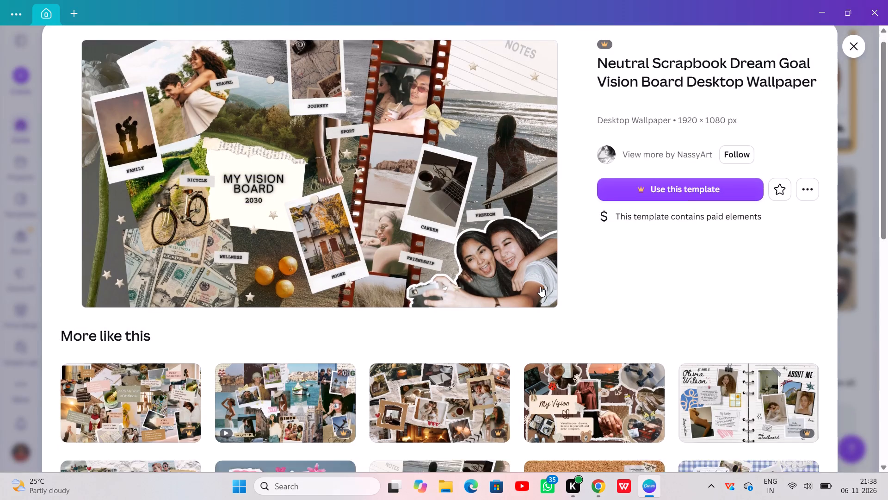
pyautogui.scroll(-1, 540, 287)
pyautogui.click(222, 433)
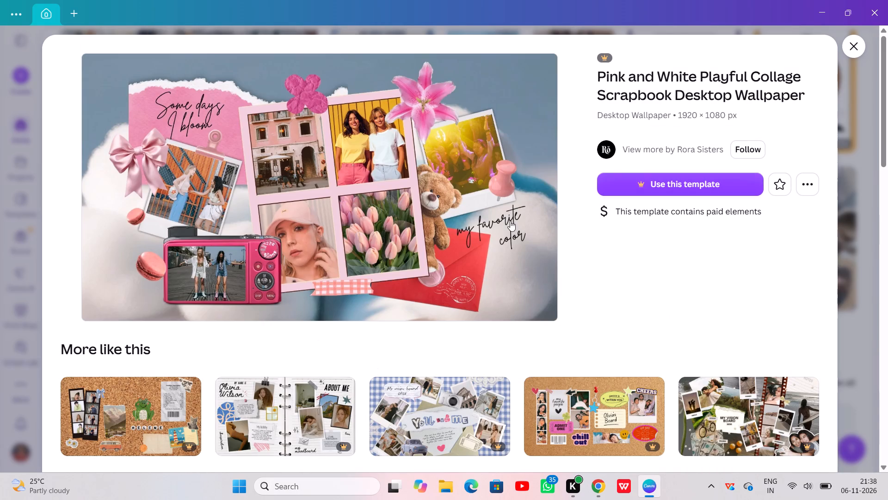
pyautogui.scroll(-2, 251, 293)
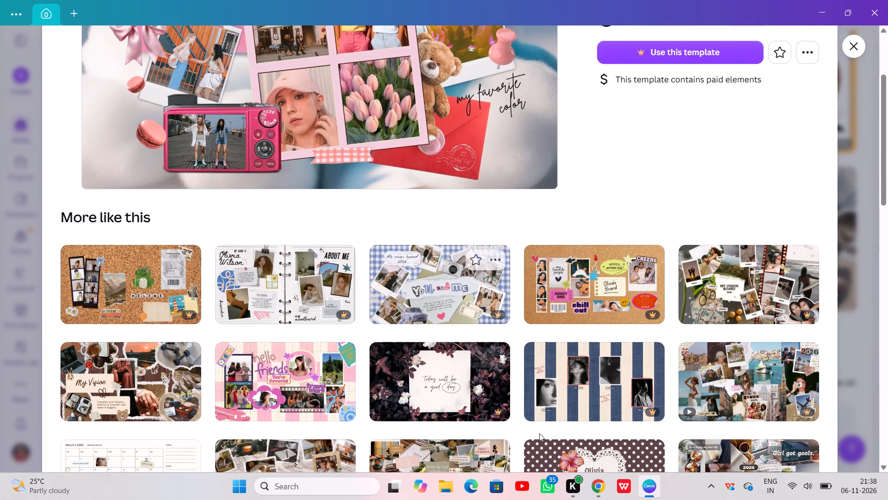
pyautogui.scroll(-1, 710, 404)
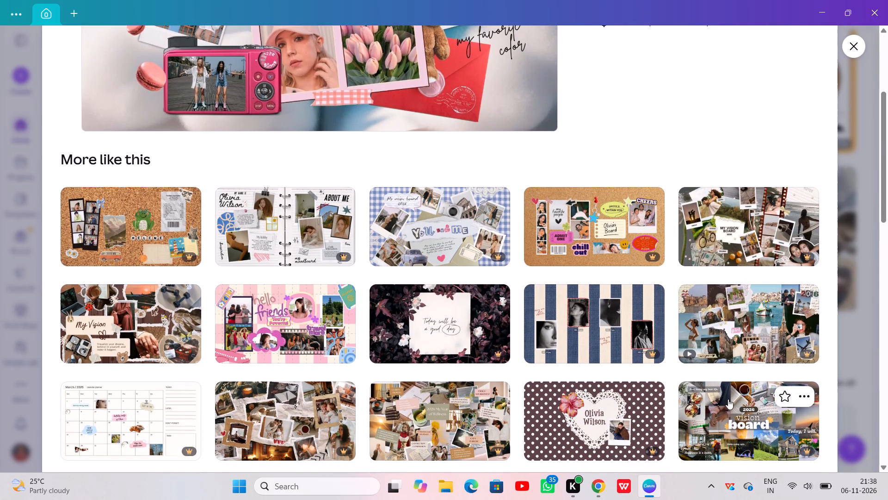
pyautogui.click(765, 315)
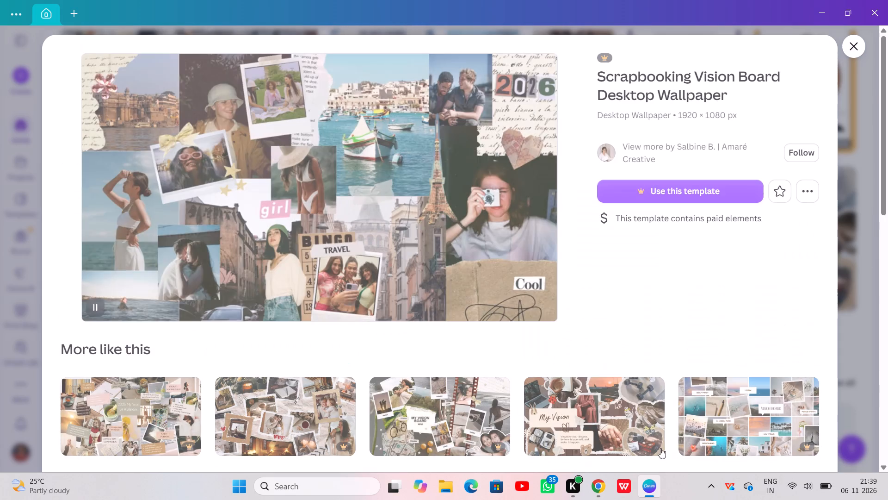
# Look through the templates similar to the Scrapbooking Vision Board for a free collage-style desktop wallpaper.
pyautogui.scroll(-2, 528, 413)
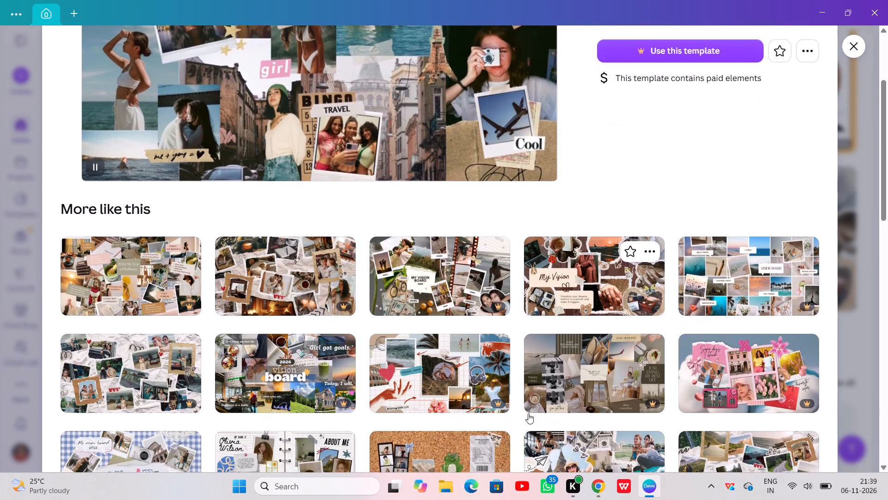
pyautogui.scroll(-1, 528, 413)
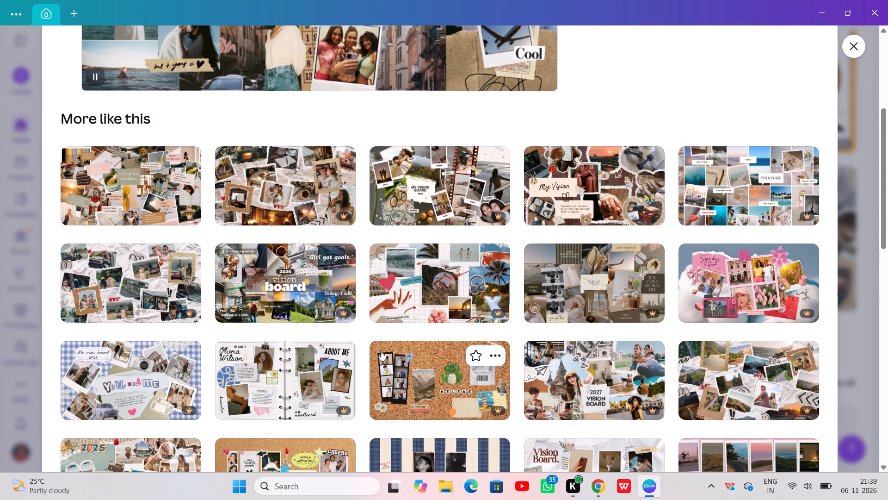
pyautogui.scroll(1, 381, 350)
pyautogui.scroll(-1, 381, 350)
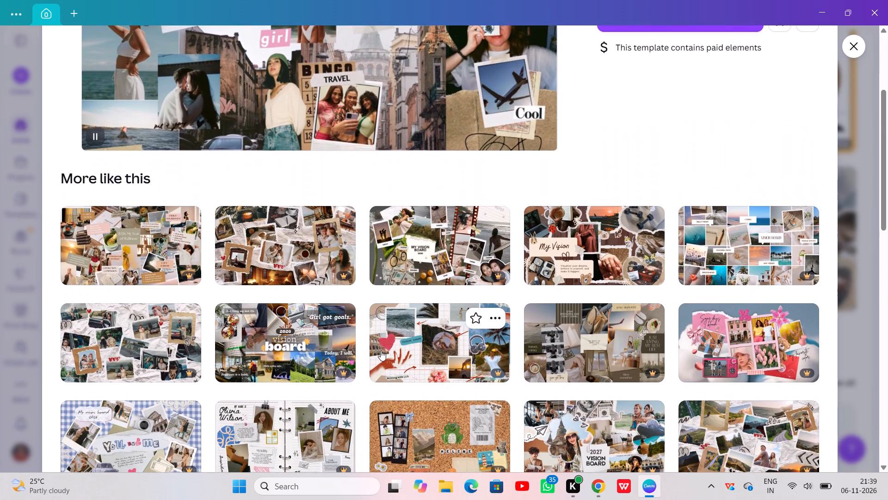
pyautogui.scroll(-2, 541, 334)
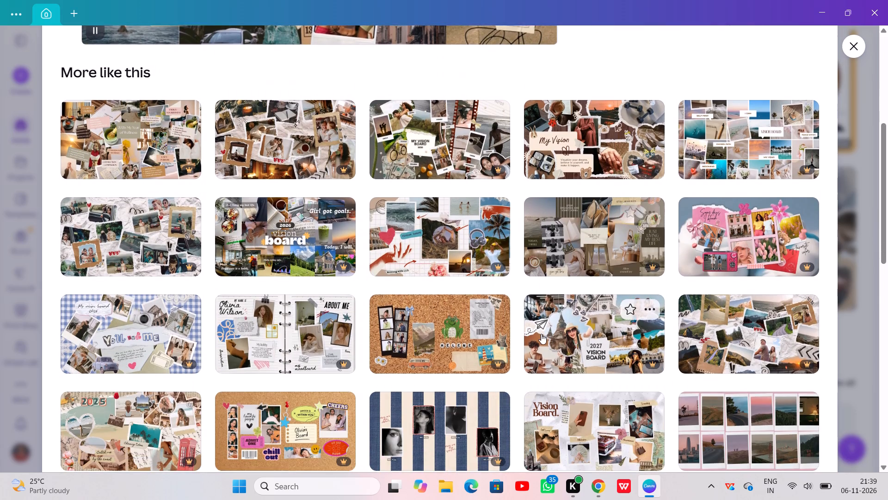
pyautogui.scroll(-4, 541, 334)
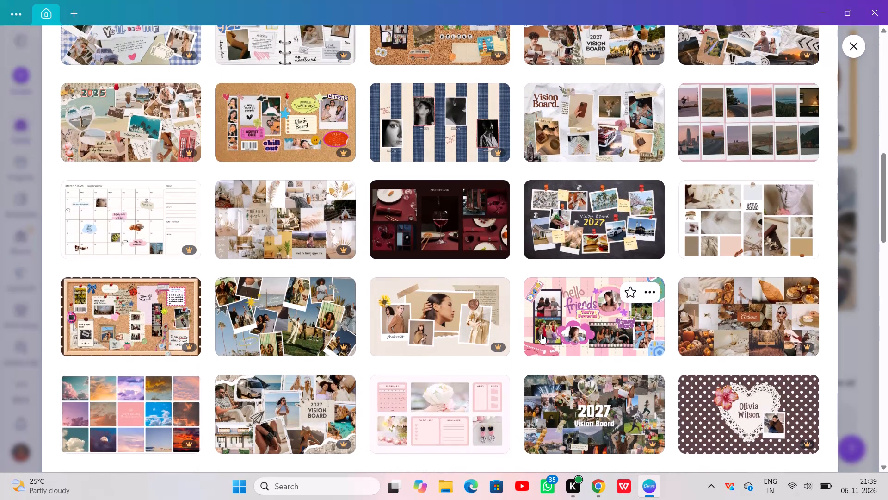
pyautogui.scroll(-5, 541, 334)
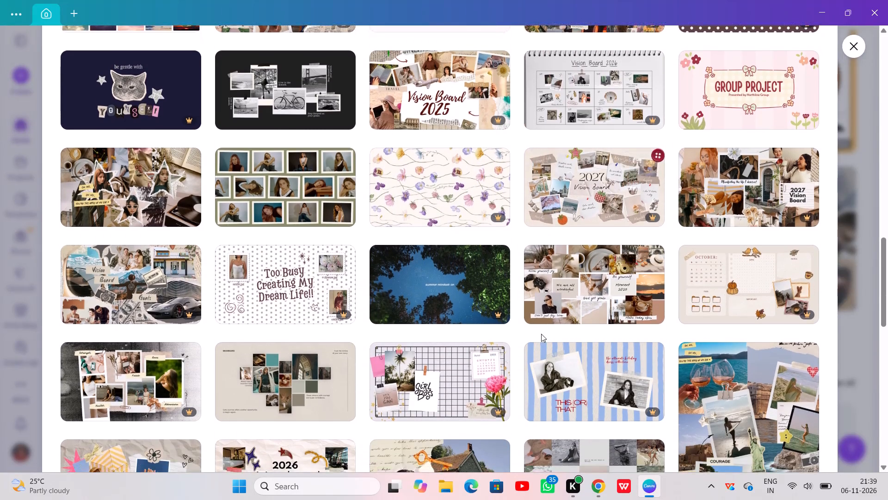
pyautogui.scroll(-4, 541, 334)
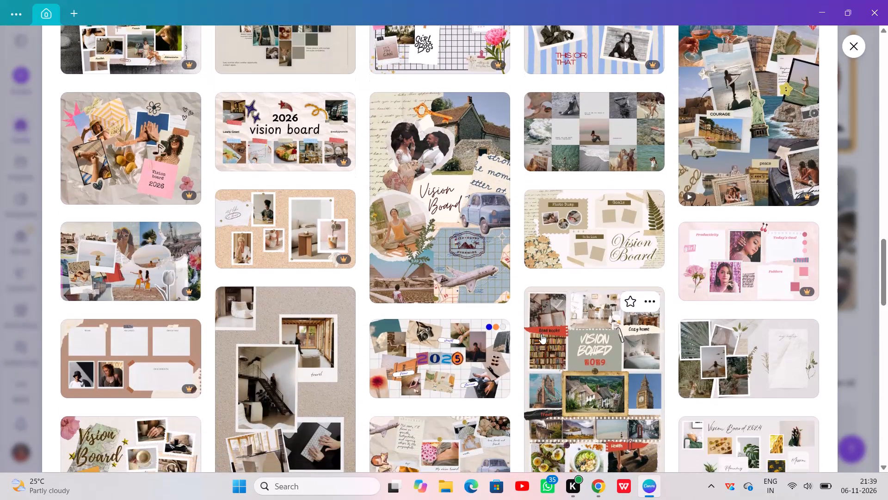
# Open the Brown Aesthetic Vision Board Photo Collage Desktop Wallpaper template for customising.
pyautogui.scroll(7, 541, 334)
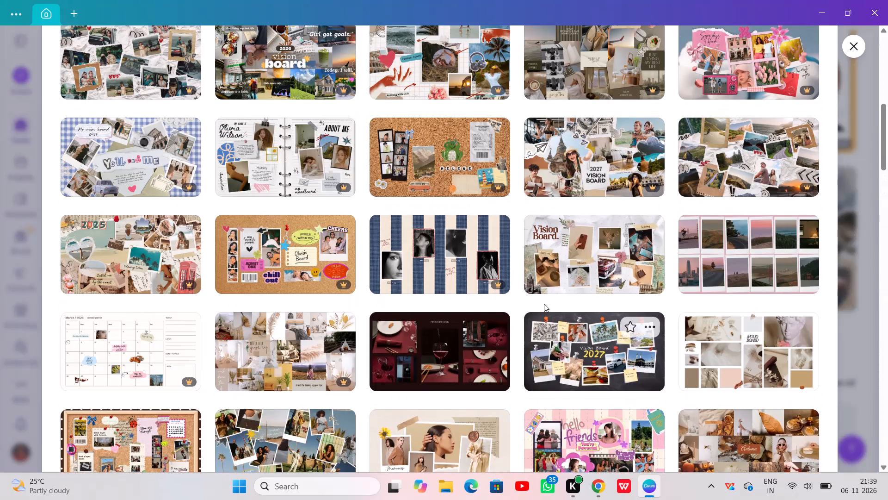
pyautogui.scroll(4, 543, 303)
pyautogui.click(569, 403)
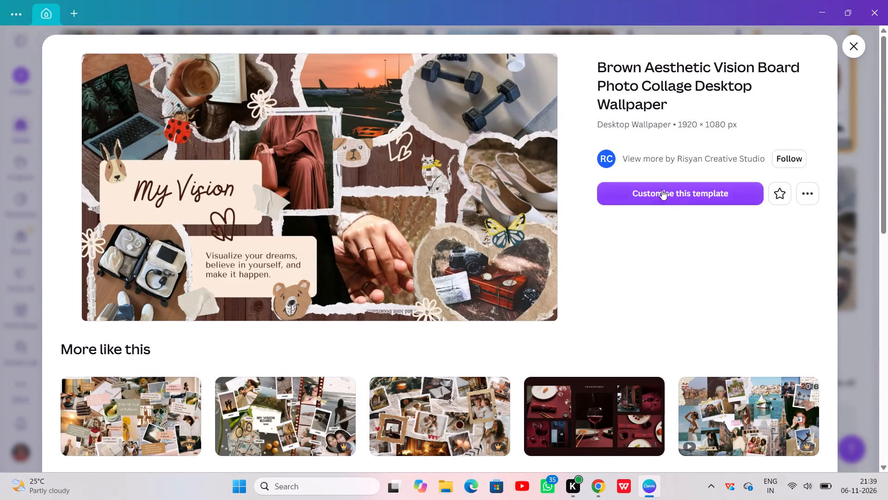
pyautogui.click(653, 192)
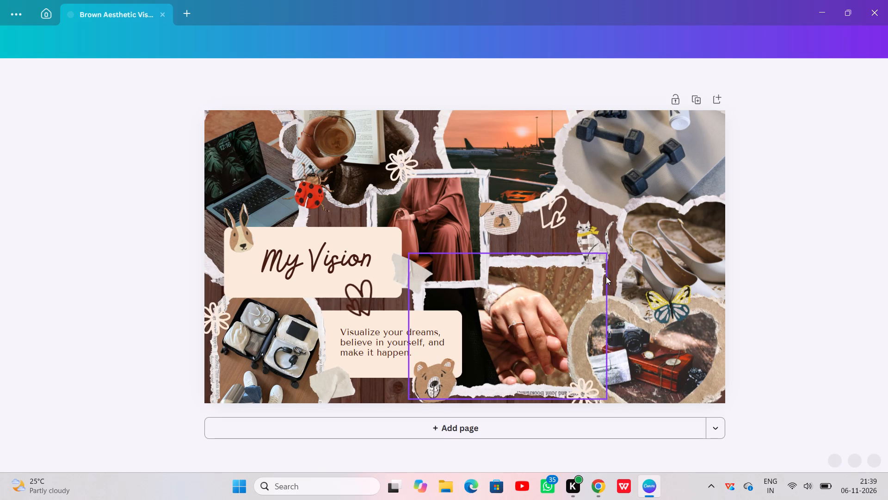
# Delete the laptop photo and the packed suitcase photo from the collage, keeping their frames.
pyautogui.click(243, 156)
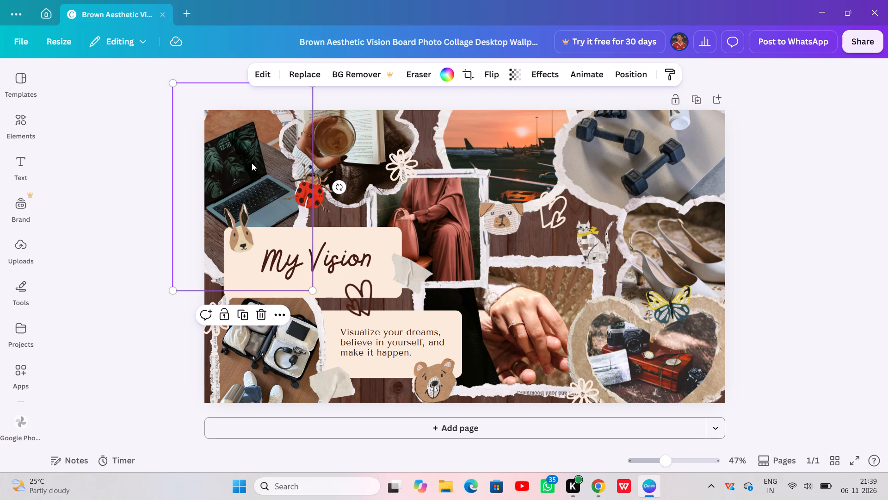
pyautogui.click(252, 163)
pyautogui.click(252, 163)
pyautogui.click(261, 312)
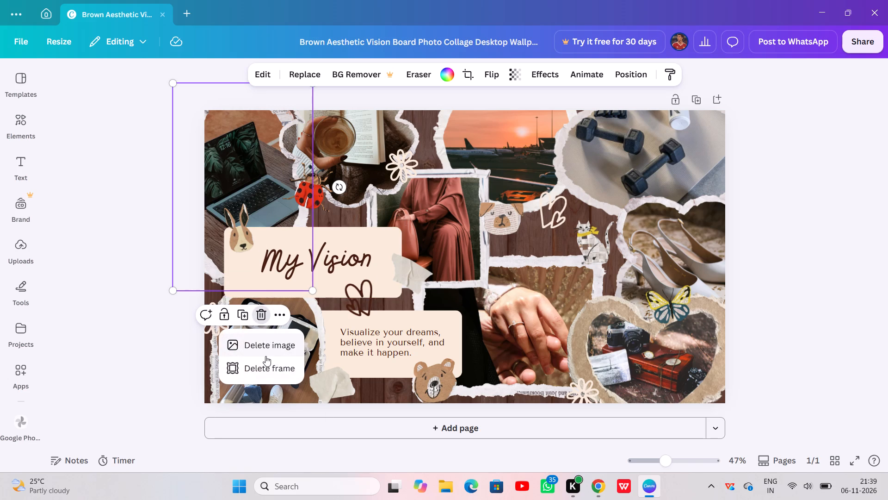
pyautogui.click(261, 345)
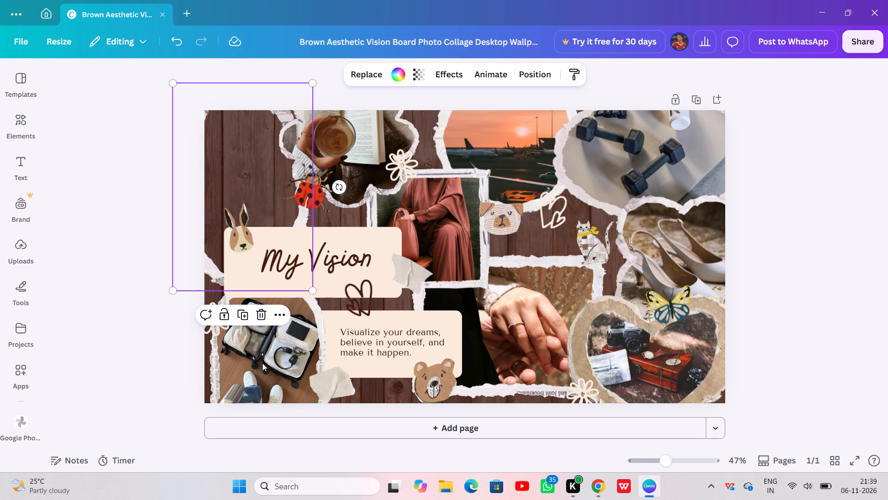
pyautogui.click(264, 365)
pyautogui.click(268, 336)
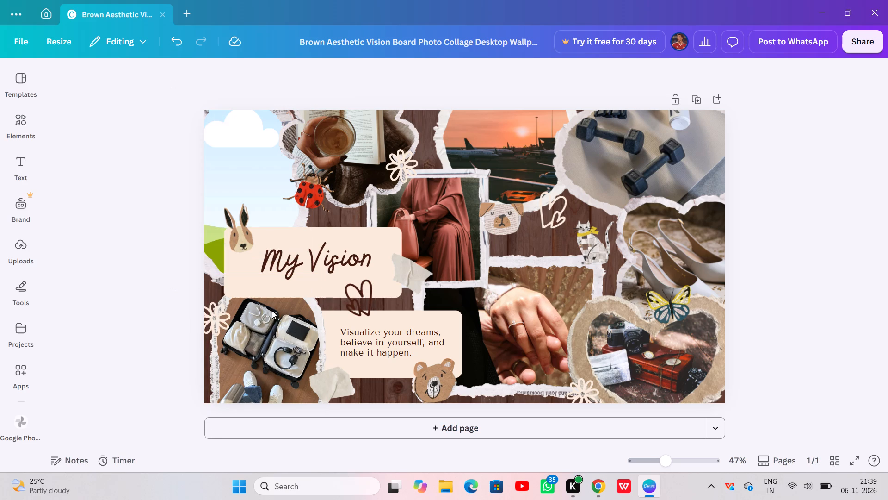
pyautogui.click(271, 329)
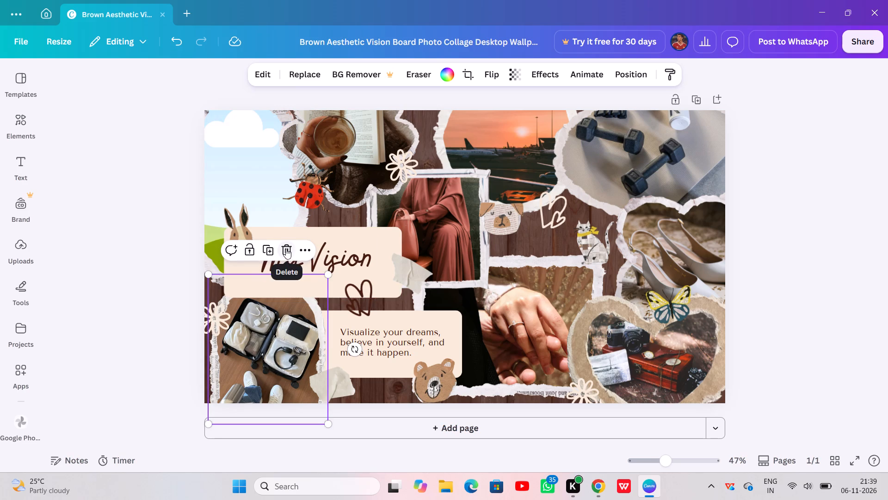
pyautogui.click(285, 248)
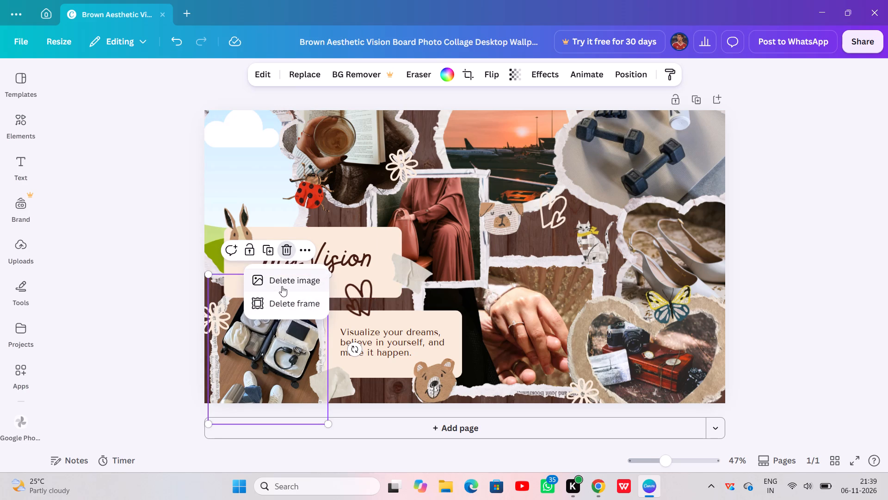
pyautogui.click(281, 283)
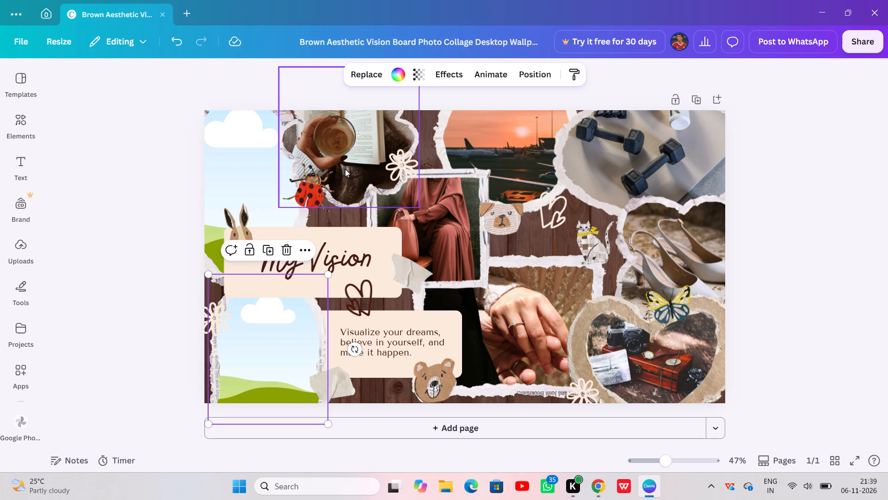
# Delete the coffee-and-book photo and the red dress photo from the collage, keeping their frames.
pyautogui.click(345, 169)
pyautogui.click(365, 226)
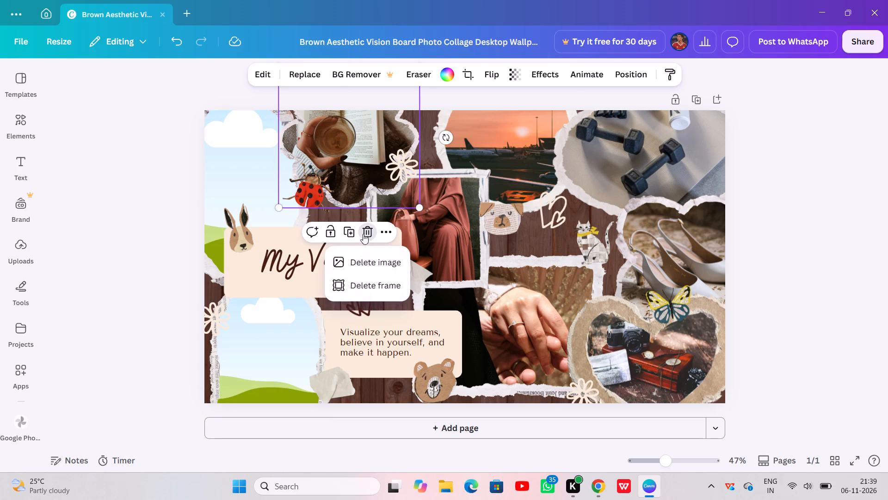
pyautogui.click(367, 260)
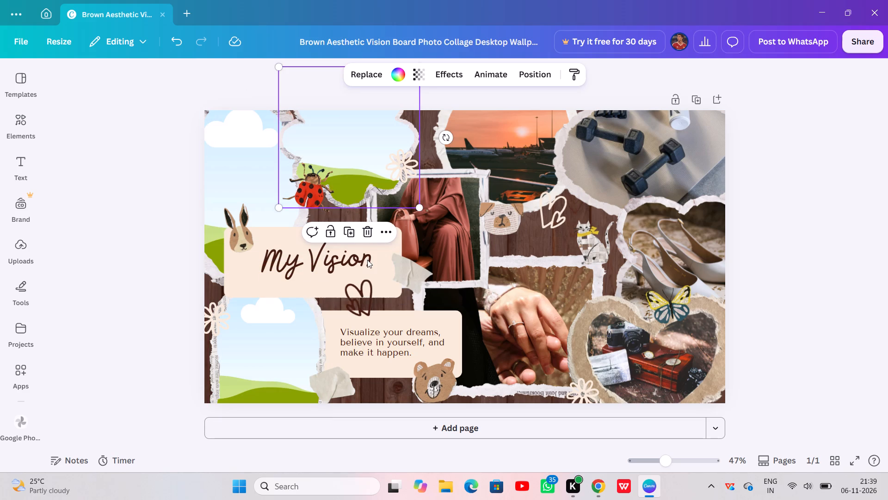
pyautogui.click(420, 237)
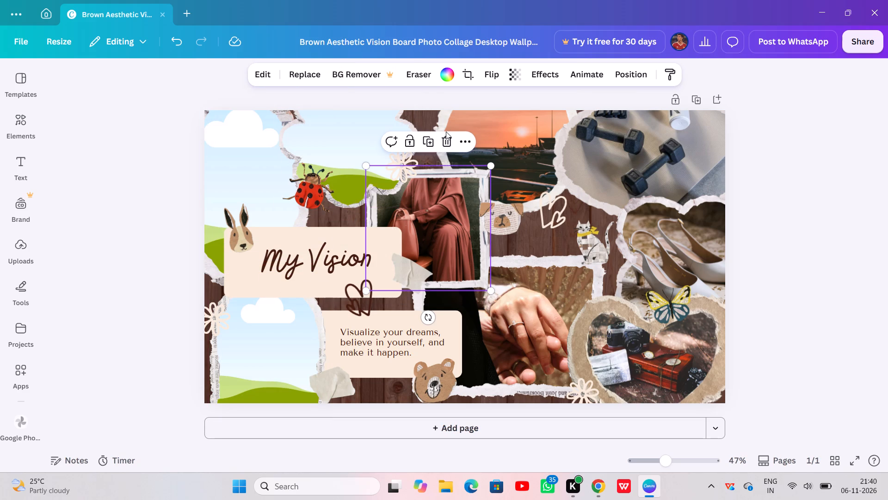
pyautogui.click(446, 131)
pyautogui.click(444, 137)
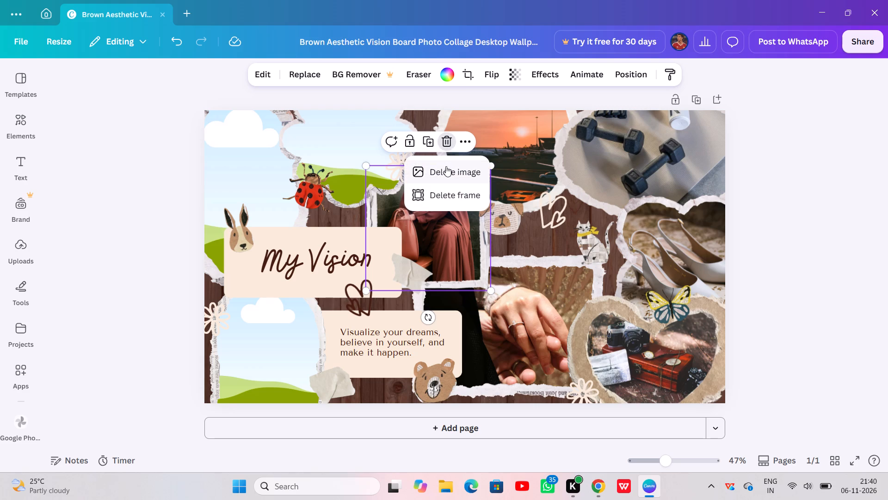
pyautogui.click(447, 167)
# Delete the airport sunset photo and the ringed hands photo from the collage, keeping their frames.
pyautogui.click(512, 147)
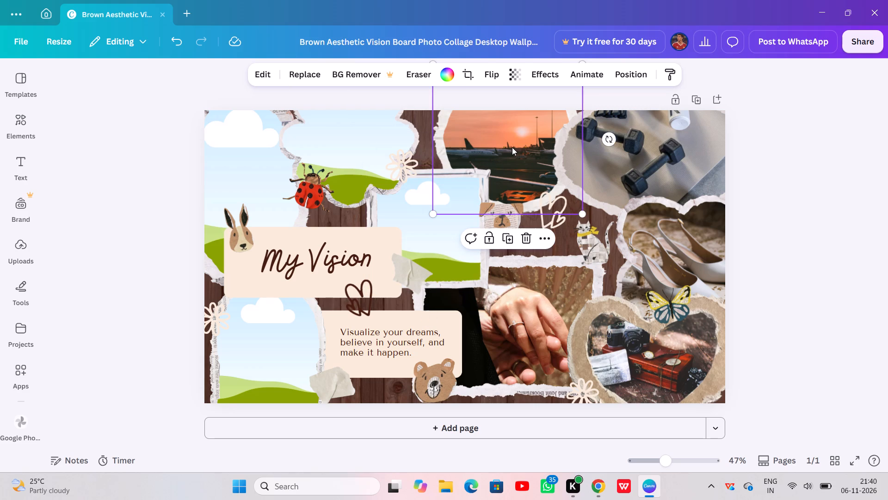
pyautogui.click(524, 237)
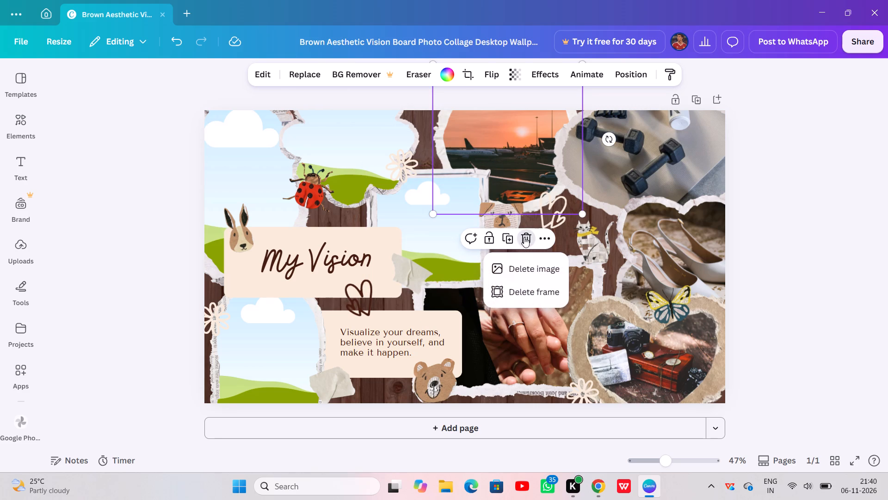
pyautogui.click(518, 267)
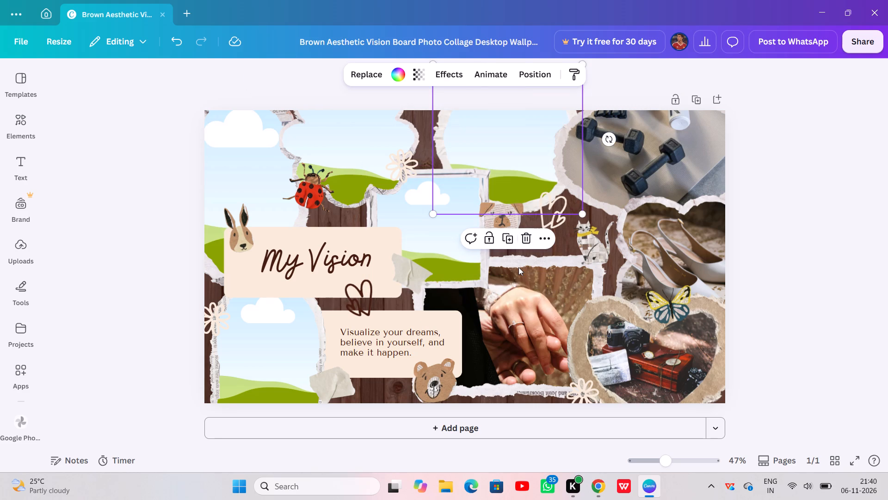
pyautogui.click(544, 335)
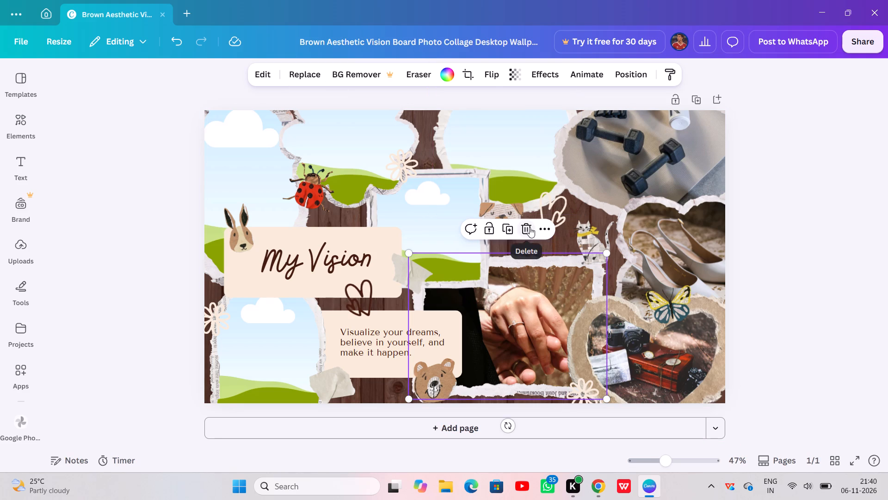
pyautogui.click(530, 227)
pyautogui.click(527, 258)
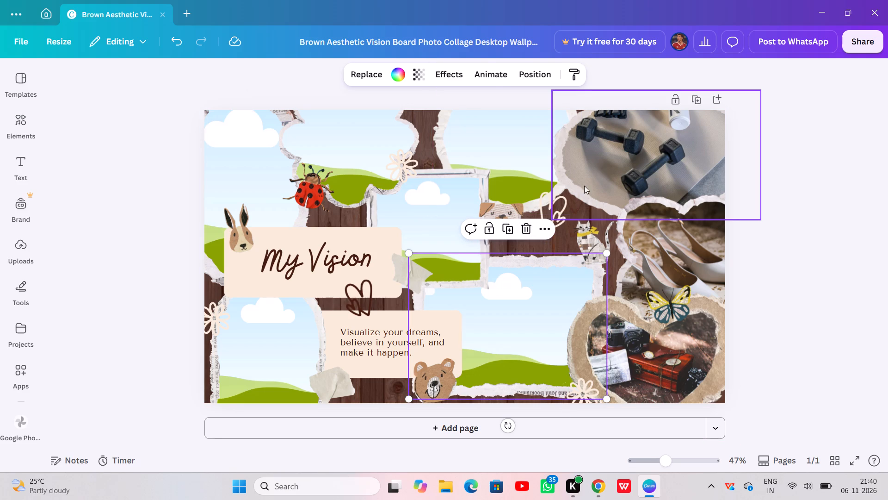
# Delete the dumbbells, heels and heart-shaped camera photos from the collage, keeping their frames.
pyautogui.click(613, 162)
pyautogui.click(675, 239)
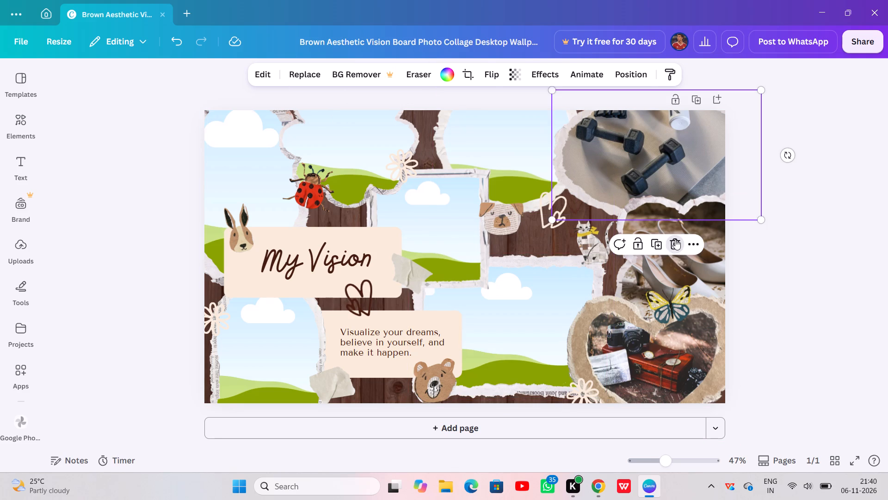
pyautogui.click(671, 271)
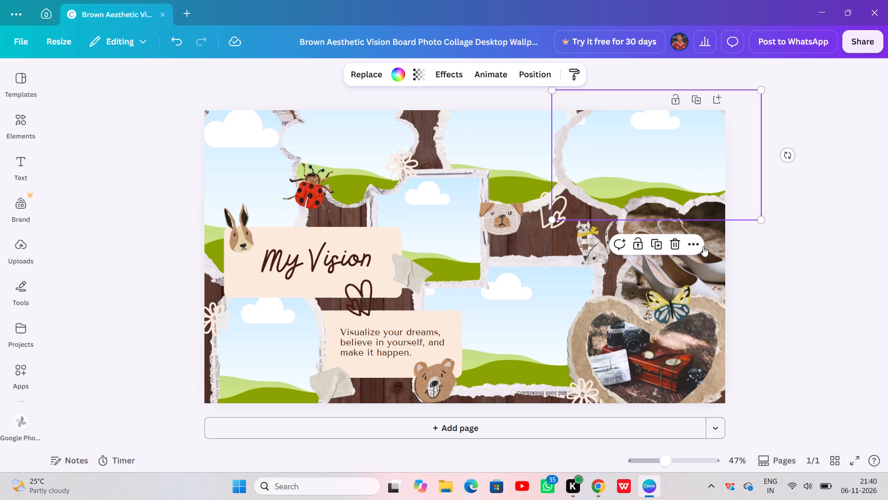
pyautogui.click(699, 262)
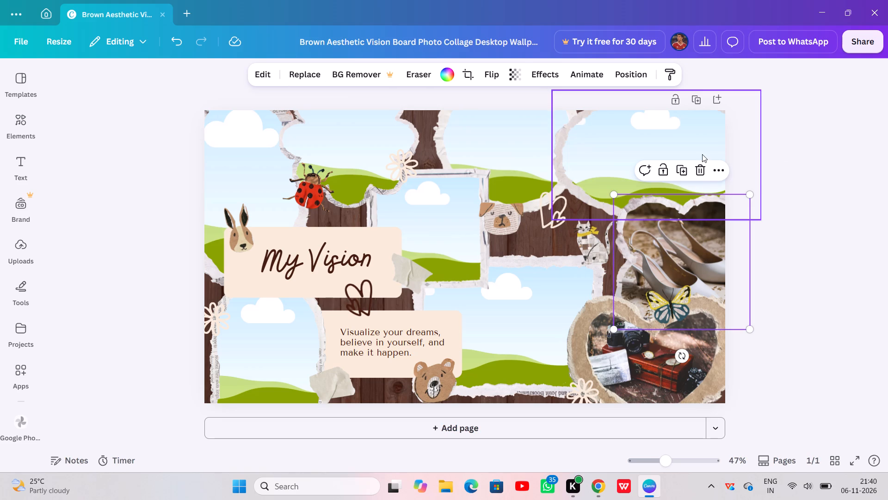
pyautogui.click(698, 167)
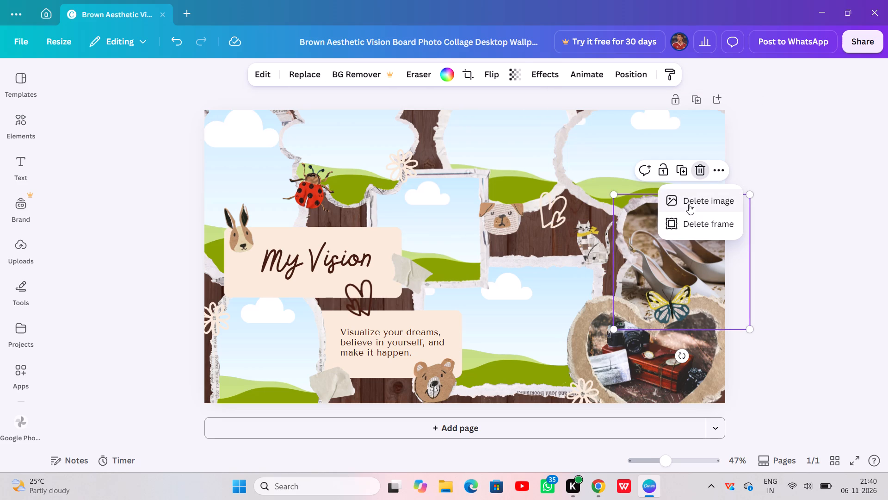
pyautogui.click(687, 198)
pyautogui.click(660, 347)
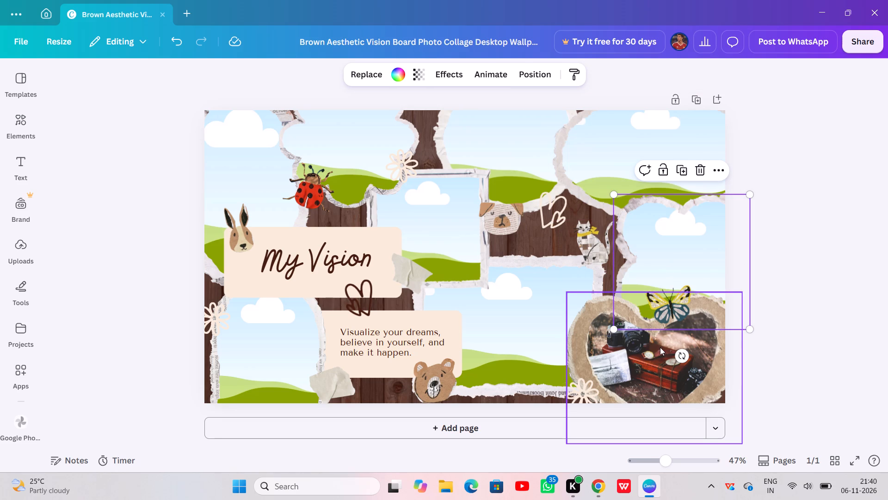
pyautogui.click(673, 265)
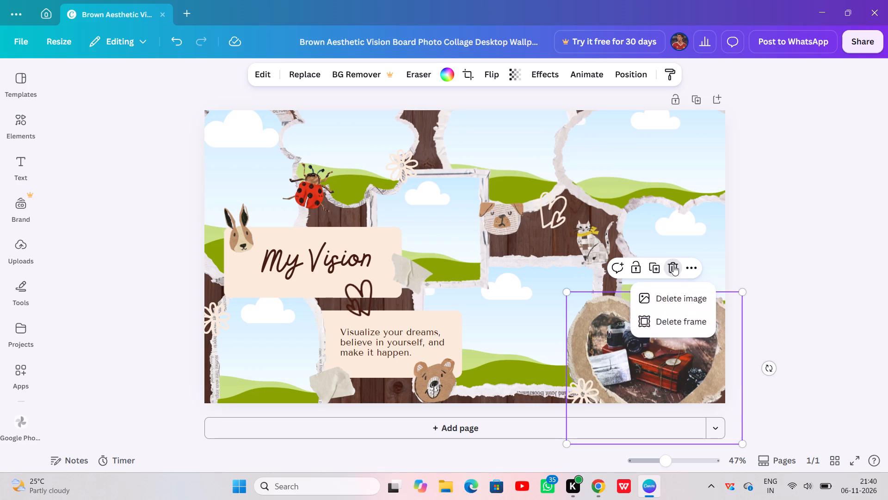
pyautogui.click(670, 300)
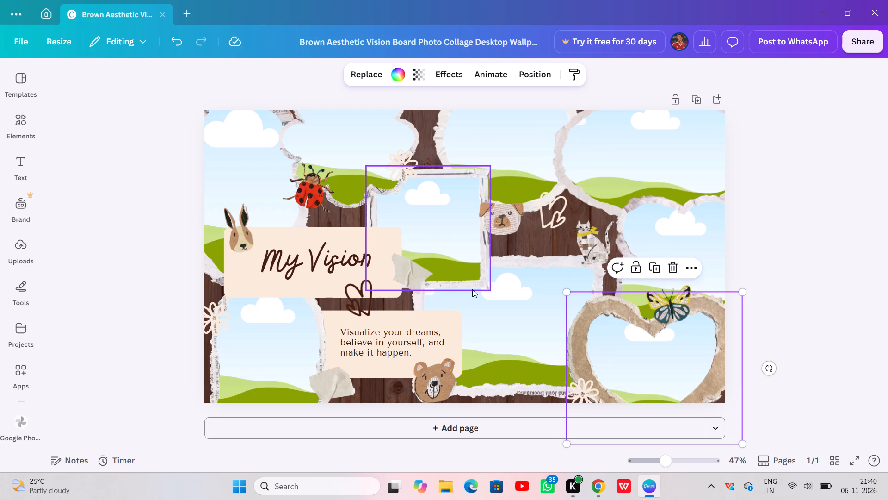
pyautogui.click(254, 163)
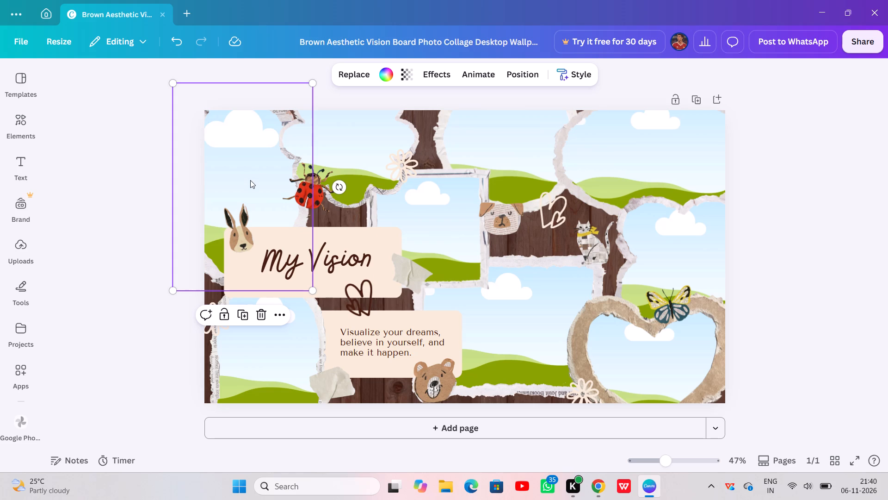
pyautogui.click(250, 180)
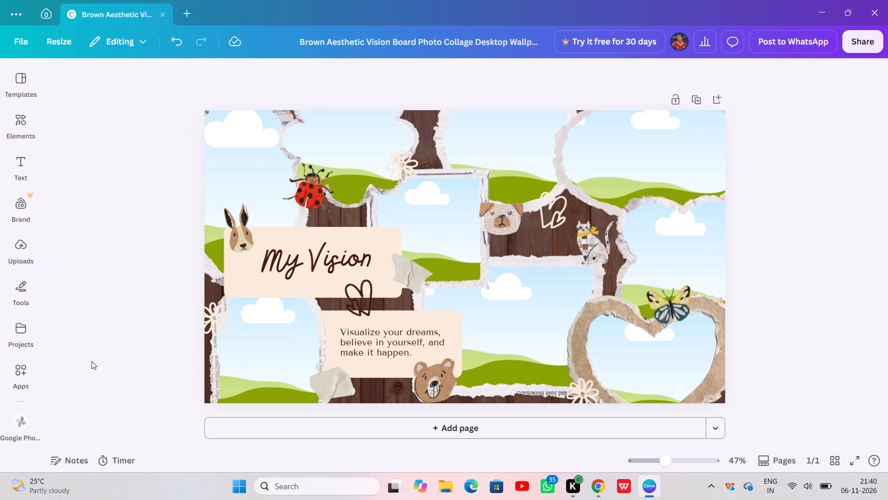
# Open the media import page of the Google Photos app beside the collage.
pyautogui.click(18, 422)
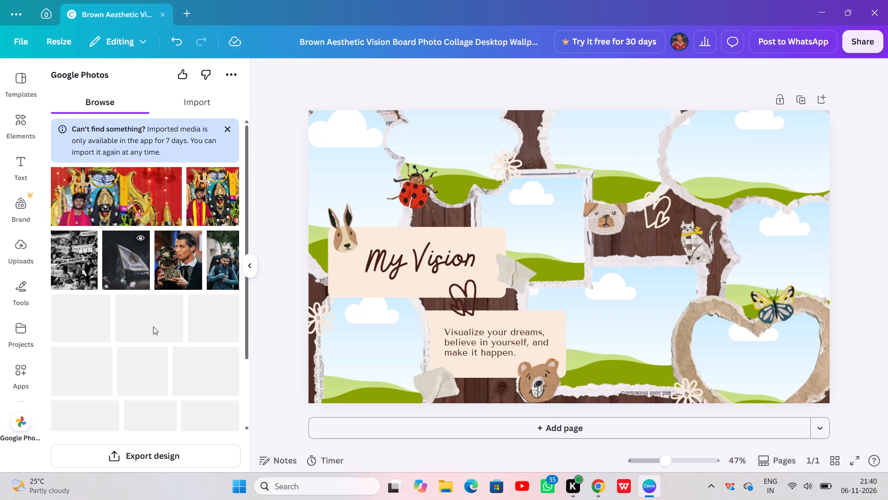
pyautogui.click(201, 101)
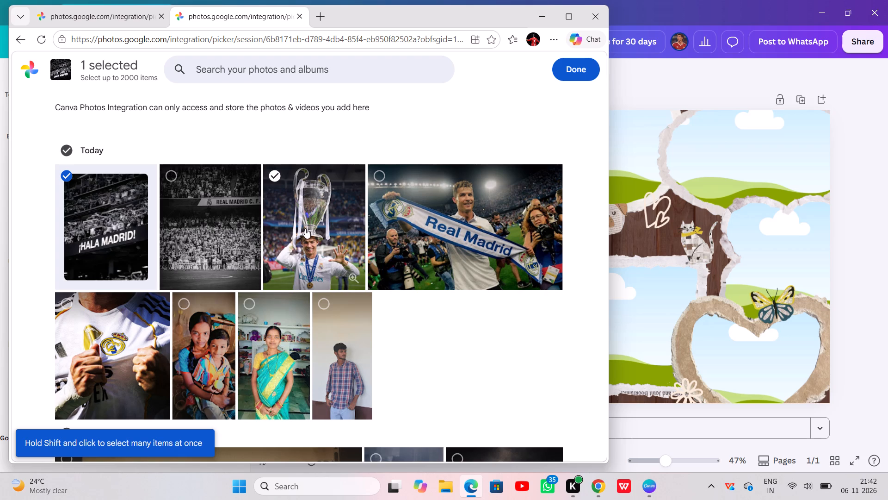
pyautogui.click(305, 228)
pyautogui.click(198, 214)
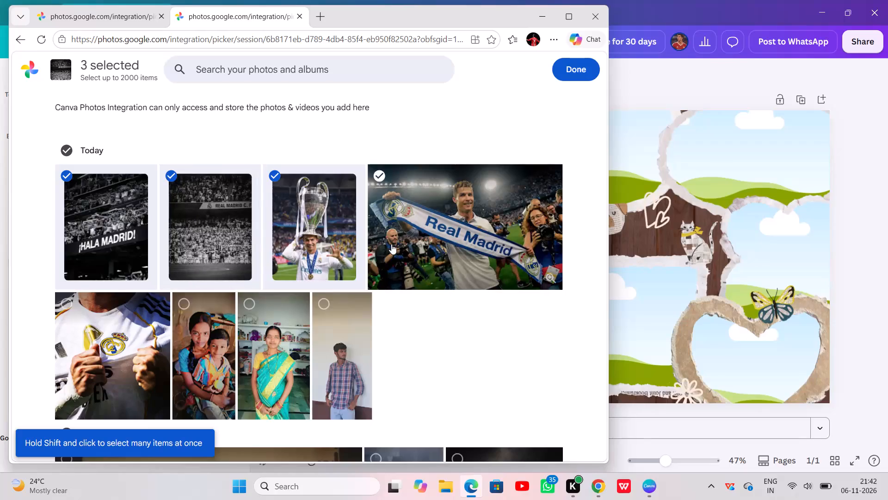
pyautogui.click(391, 244)
pyautogui.moveTo(391, 244); pyautogui.dragTo(321, 332)
pyautogui.click(321, 332)
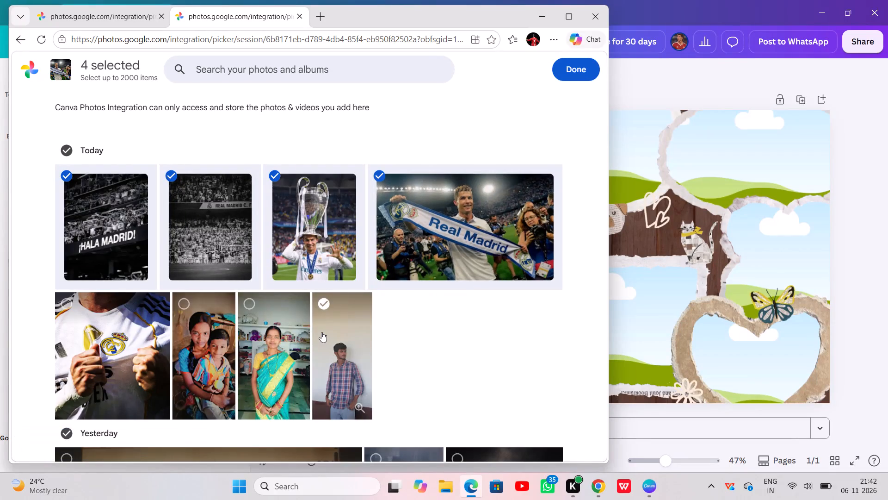
pyautogui.click(259, 340)
pyautogui.click(207, 344)
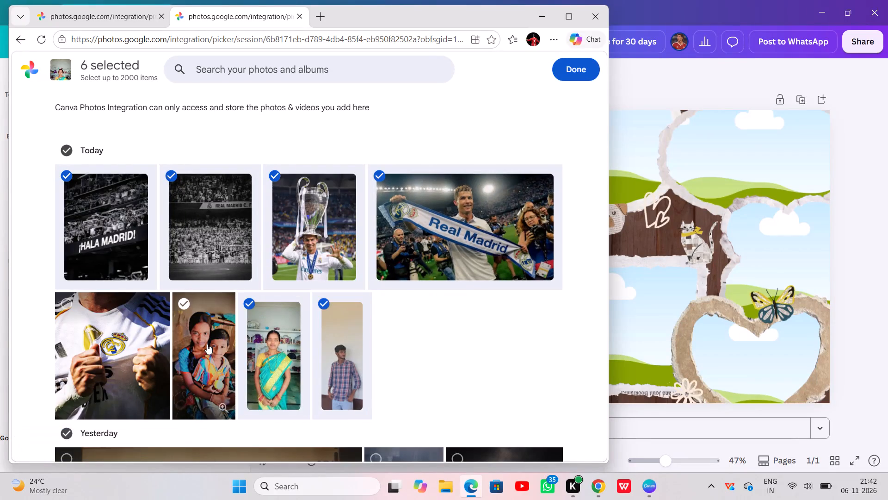
pyautogui.click(140, 349)
# Review today's selected photos in the picker and look through the older photos for further collage pictures.
pyautogui.scroll(-2, 201, 342)
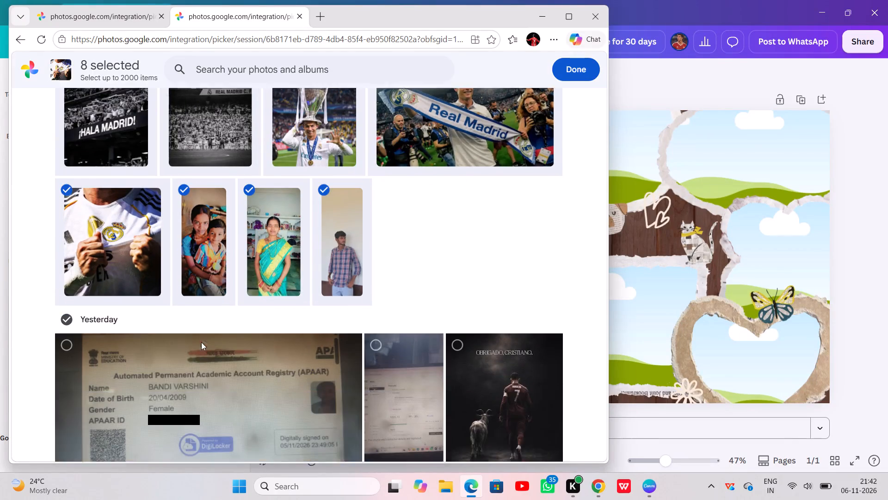
pyautogui.scroll(-1, 201, 342)
pyautogui.scroll(2, 201, 342)
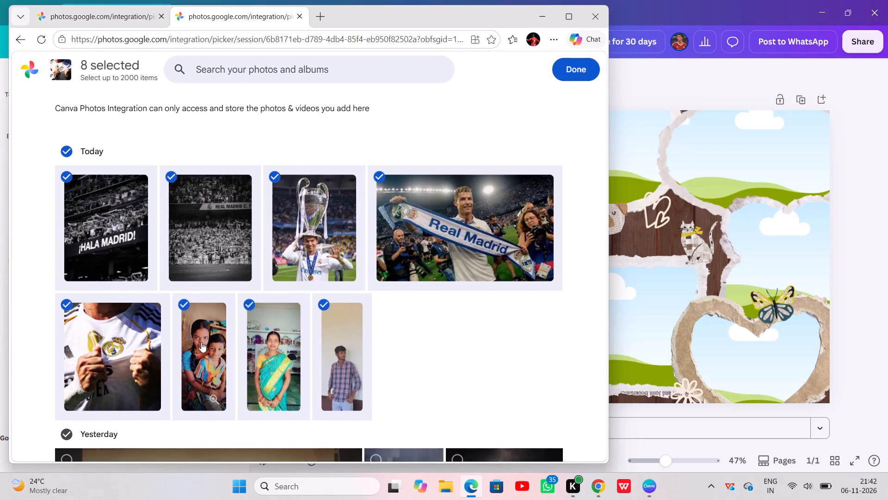
pyautogui.scroll(-1, 201, 342)
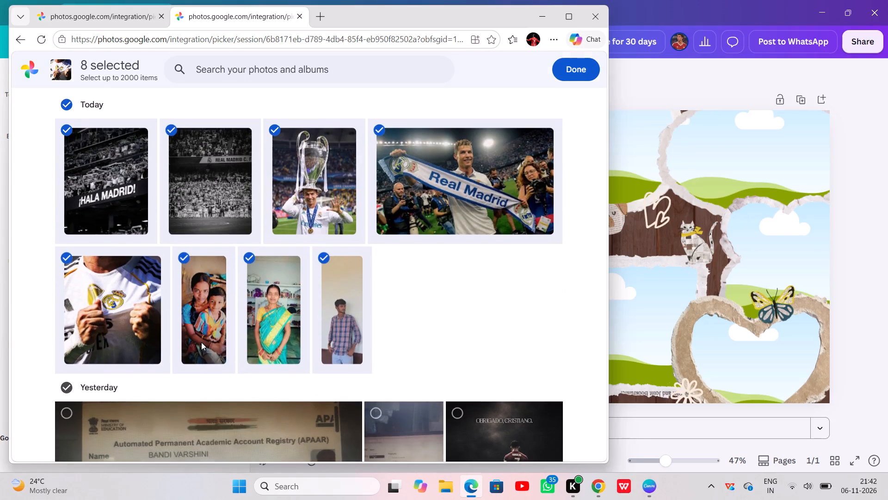
pyautogui.scroll(-1, 201, 342)
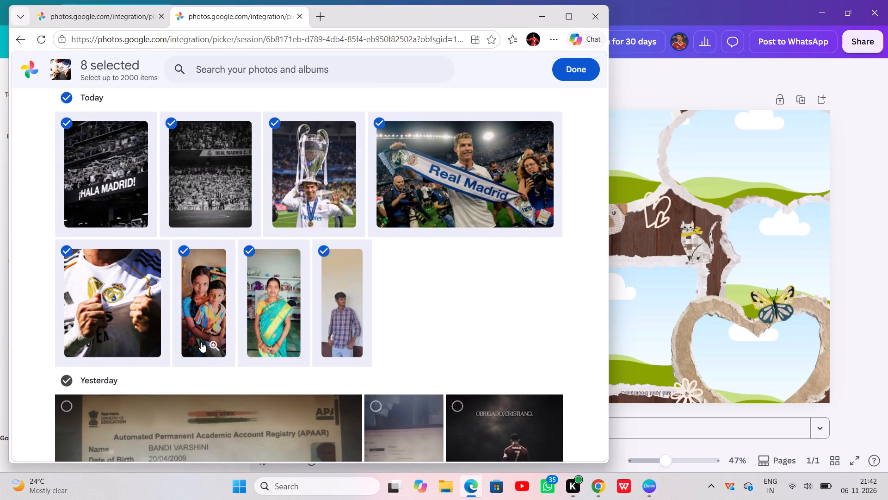
pyautogui.scroll(-4, 201, 342)
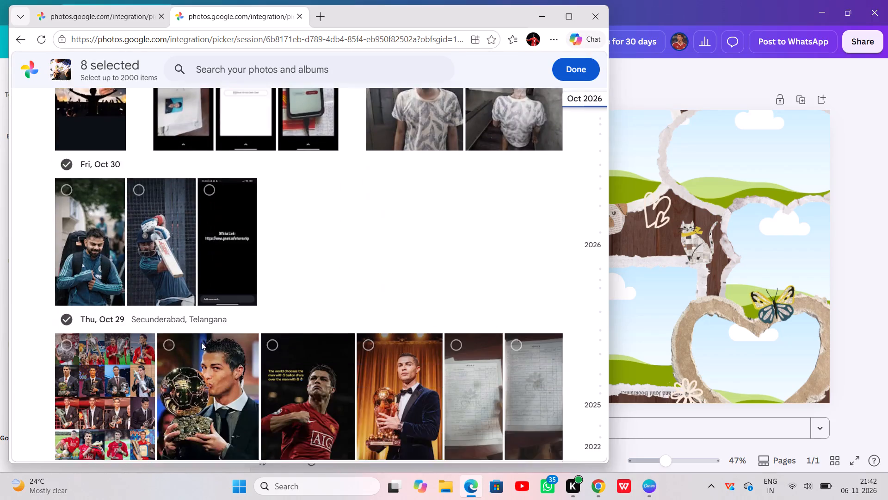
pyautogui.scroll(9, 201, 342)
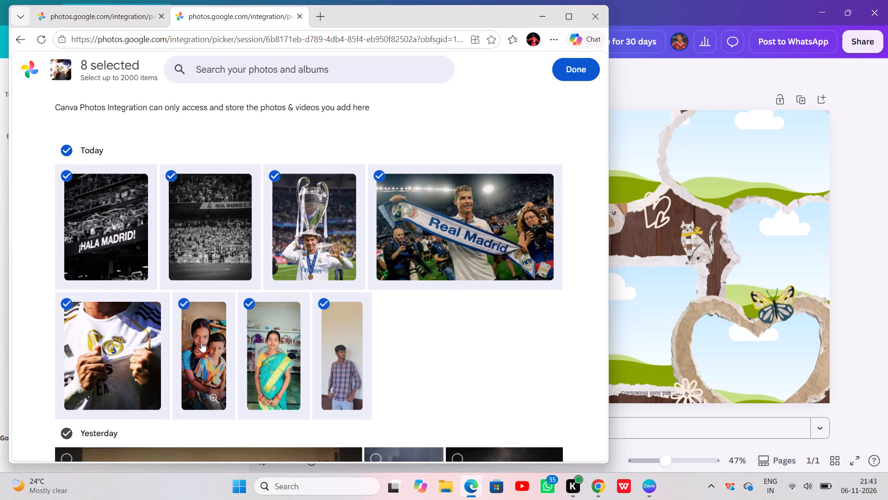
pyautogui.scroll(7, 201, 342)
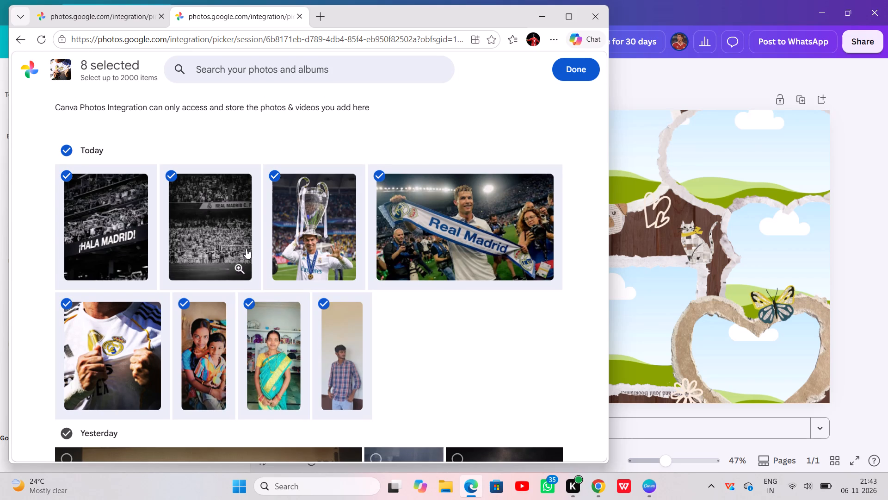
pyautogui.scroll(5, 233, 109)
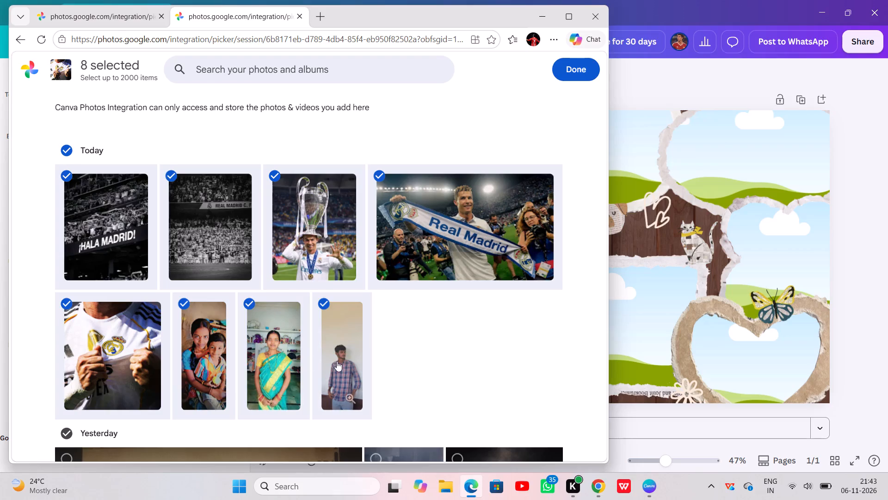
# Add the Thu, Oct 29 photo of the suited man kissing the golden ball trophy to the import selection.
pyautogui.scroll(-1, 322, 358)
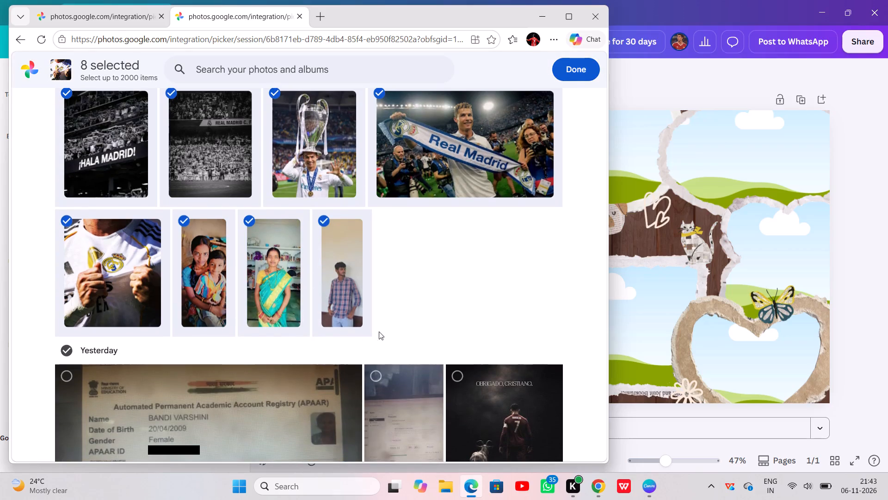
pyautogui.scroll(-3, 438, 332)
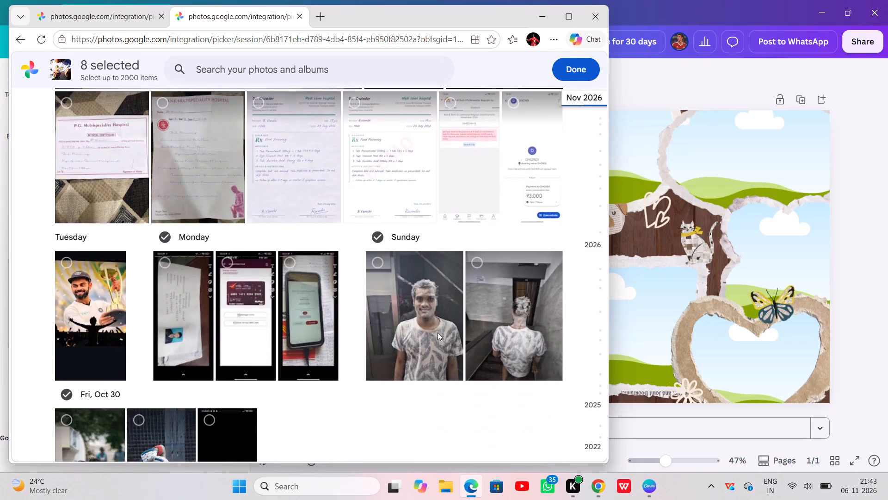
pyautogui.scroll(-3, 438, 332)
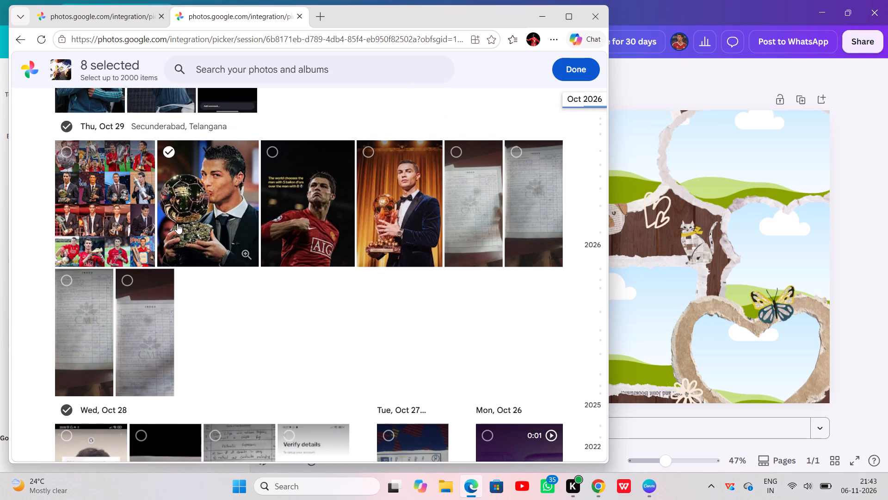
pyautogui.click(191, 204)
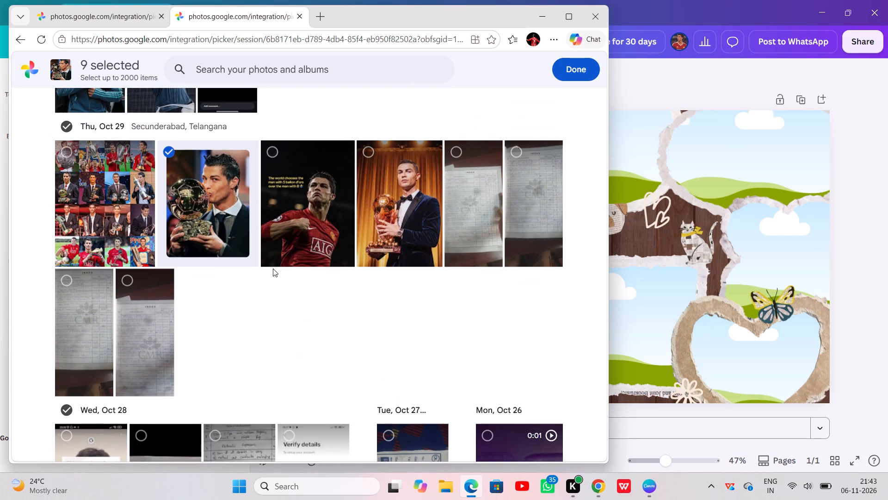
# Add the Mon, Oct 19 festival photo of the man in a yellow scarf beside the garlanded idol to the import selection.
pyautogui.scroll(-7, 273, 269)
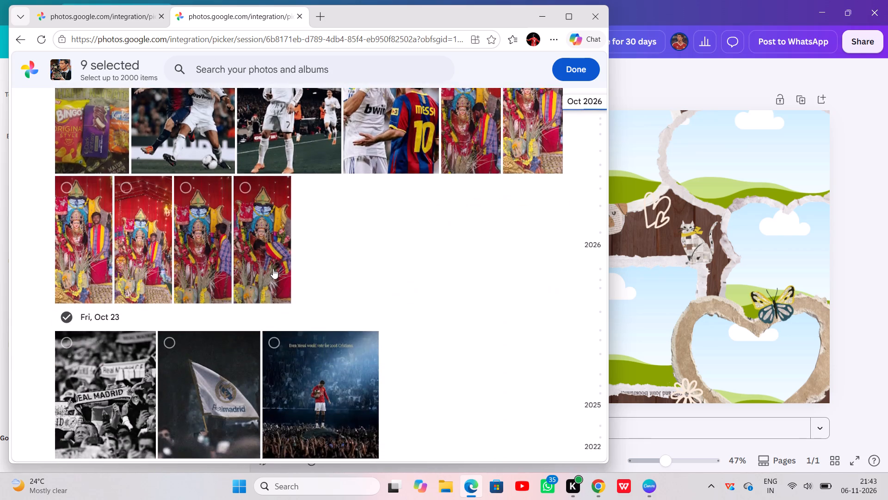
pyautogui.scroll(-5, 273, 269)
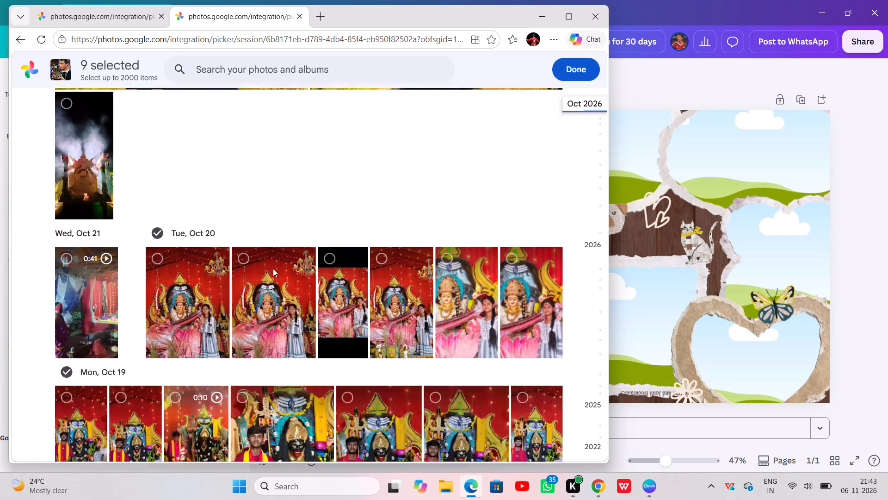
pyautogui.scroll(-1, 273, 269)
pyautogui.scroll(1, 273, 269)
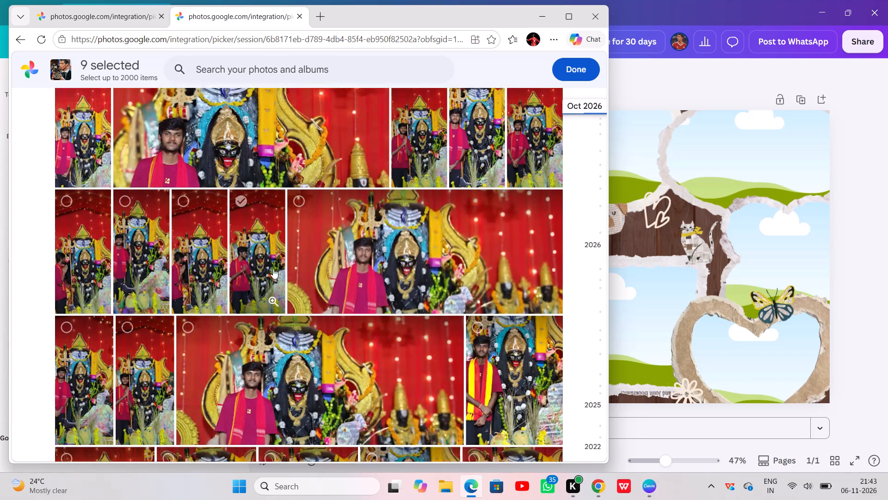
pyautogui.scroll(3, 273, 269)
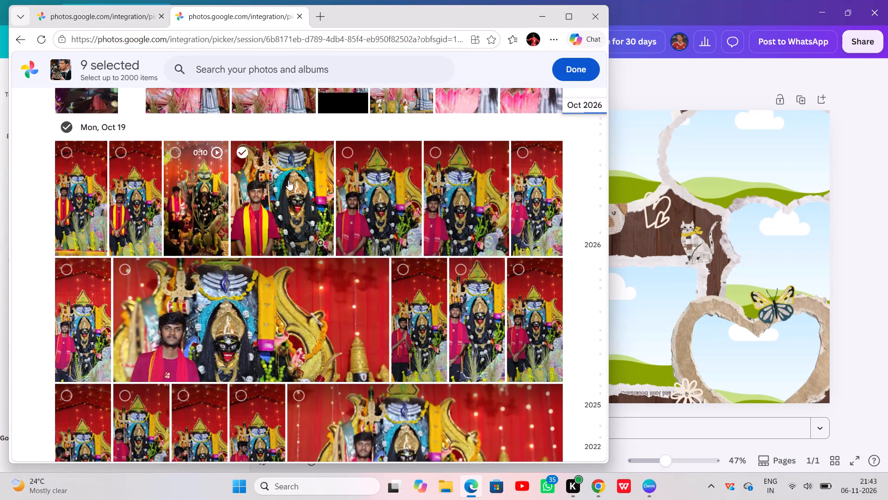
pyautogui.click(288, 180)
# Add the Fri, Oct 30 photo of the smiling man with a black backpack to the import selection.
pyautogui.scroll(-3, 288, 180)
pyautogui.scroll(2, 288, 180)
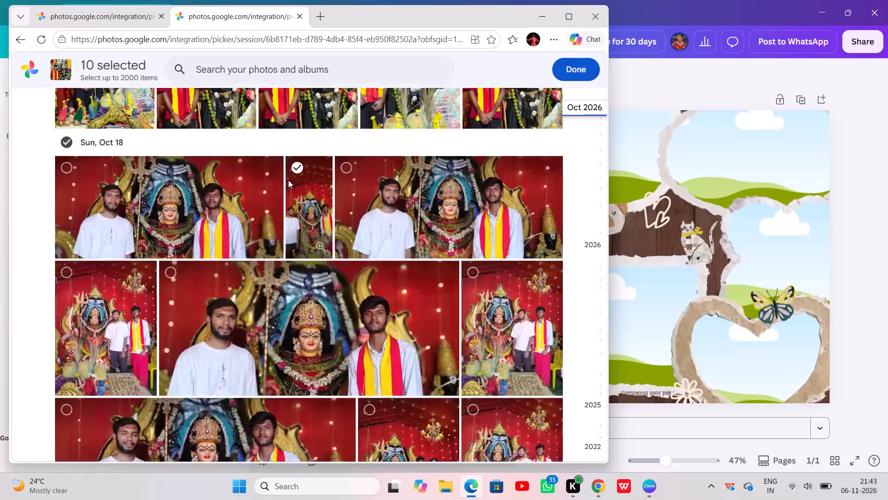
pyautogui.scroll(7, 288, 180)
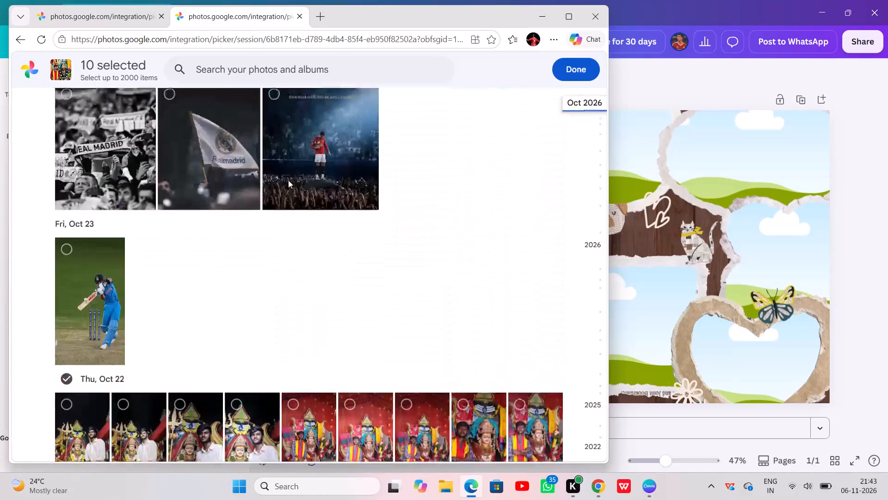
pyautogui.scroll(6, 288, 180)
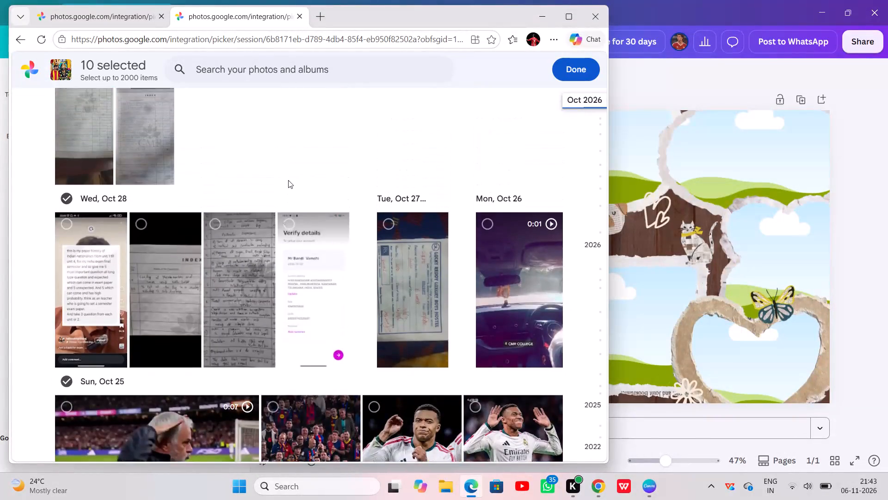
pyautogui.scroll(5, 288, 180)
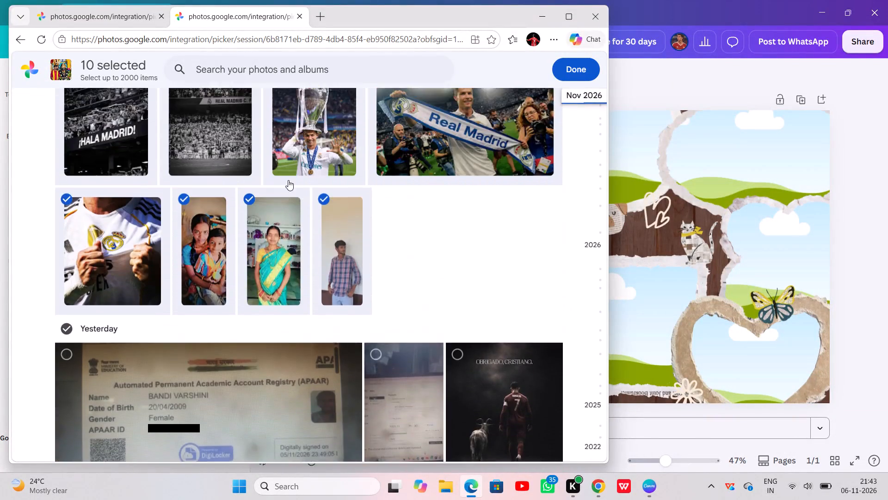
pyautogui.scroll(2, 288, 180)
pyautogui.scroll(-7, 288, 180)
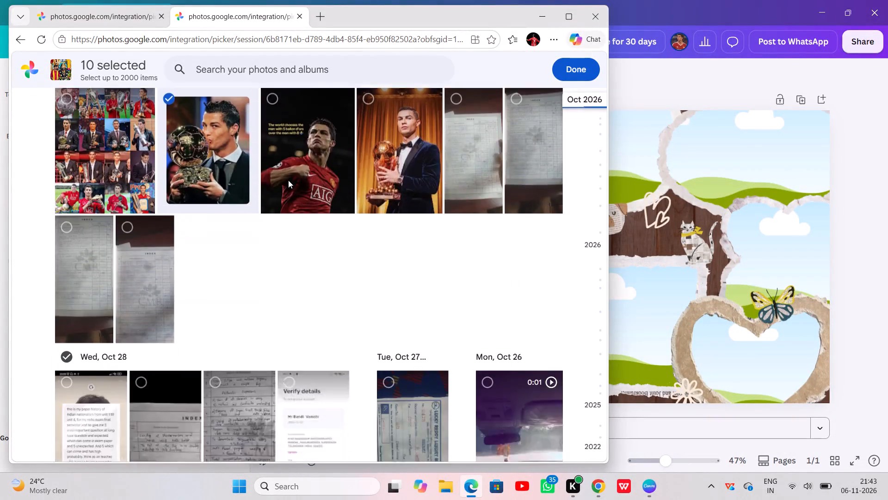
pyautogui.scroll(4, 288, 180)
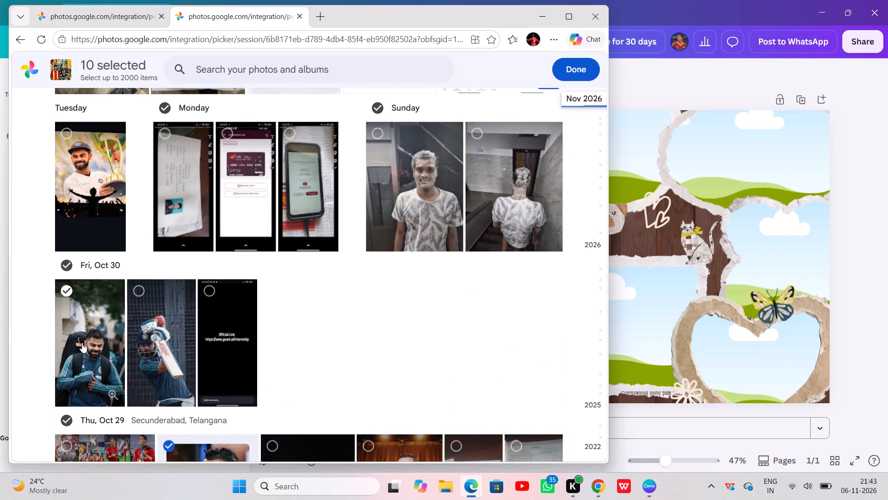
pyautogui.click(80, 345)
# Look through the September to November 2026 photos in the picker for more pictures to add to the collage.
pyautogui.scroll(3, 210, 342)
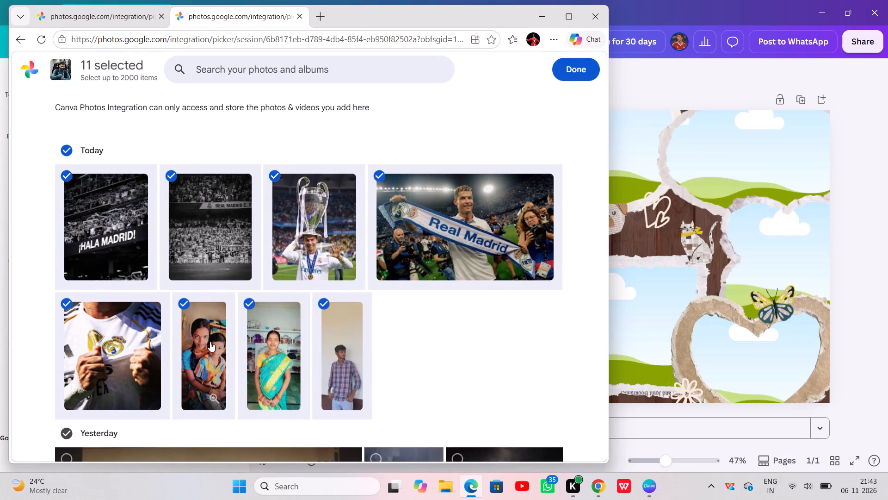
pyautogui.scroll(-3, 210, 342)
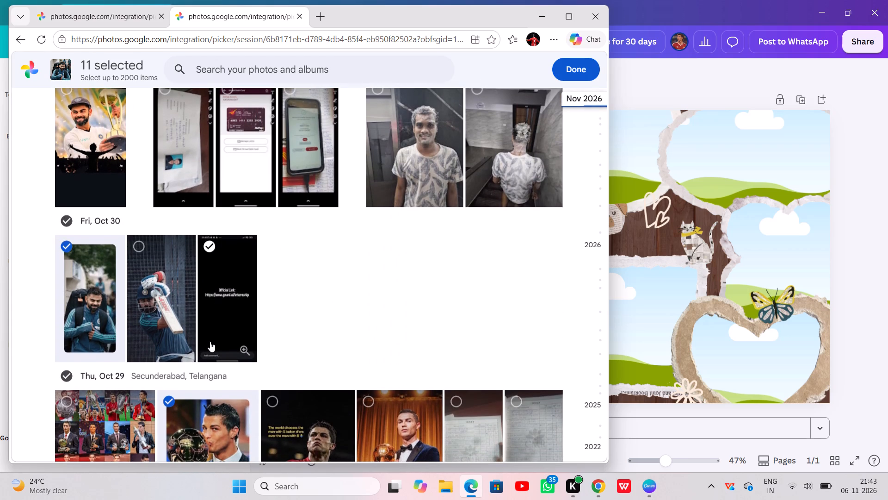
pyautogui.scroll(-2, 293, 364)
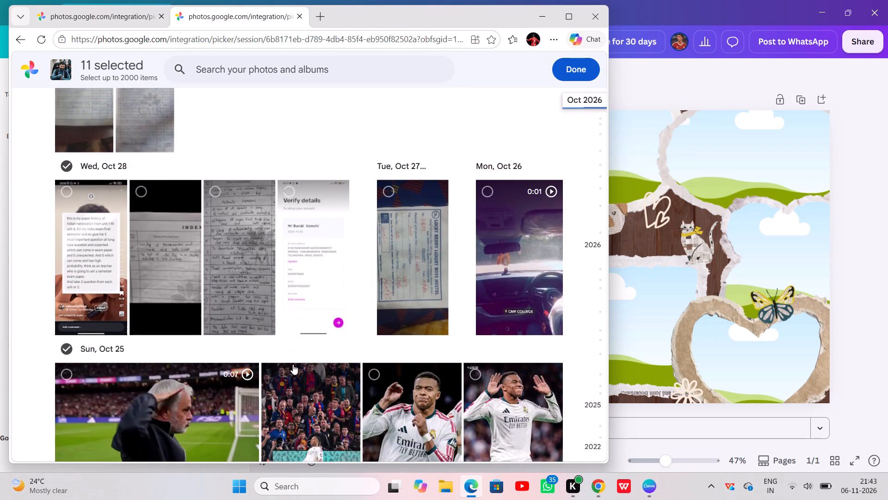
pyautogui.scroll(-6, 293, 364)
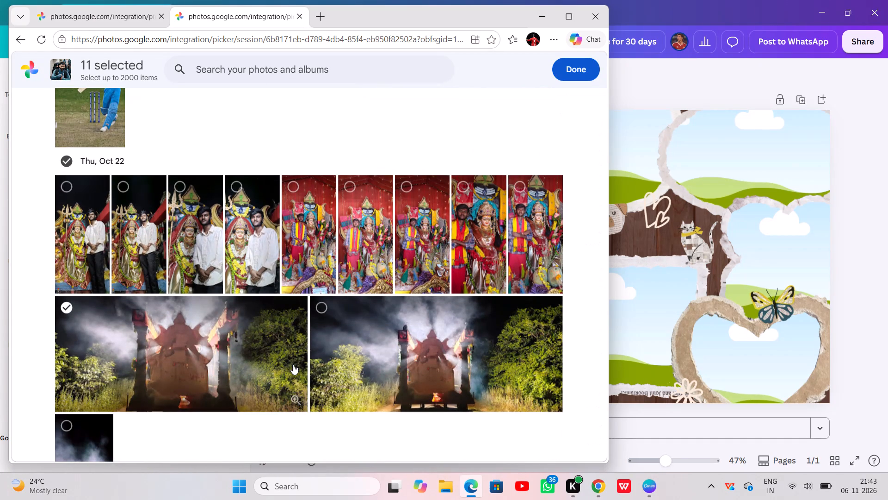
pyautogui.scroll(-2, 293, 364)
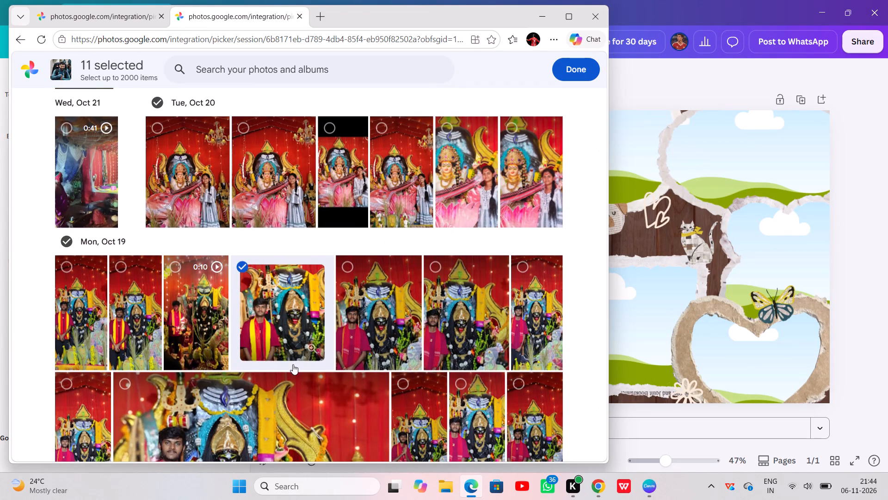
pyautogui.scroll(3, 293, 364)
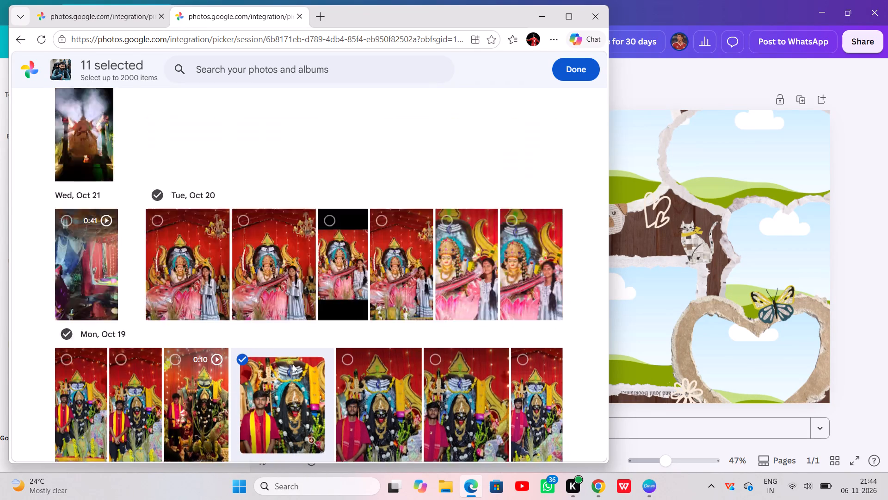
pyautogui.scroll(8, 293, 364)
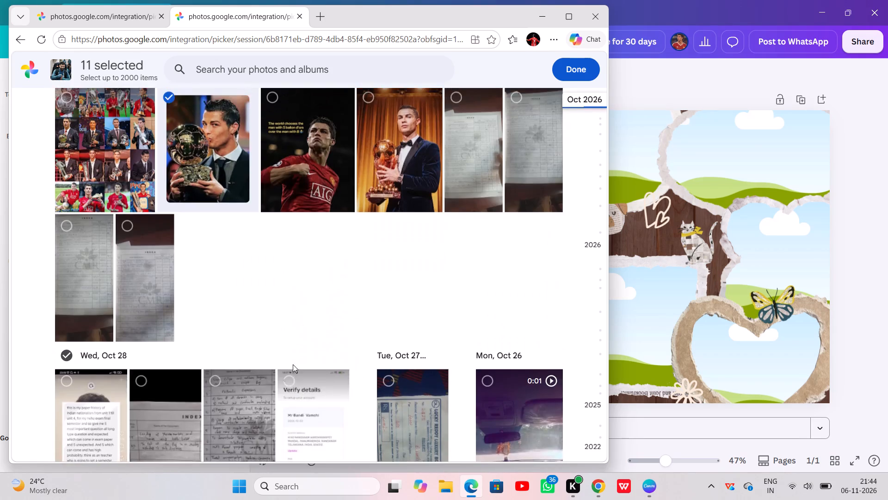
pyautogui.scroll(2, 293, 364)
pyautogui.scroll(-5, 293, 364)
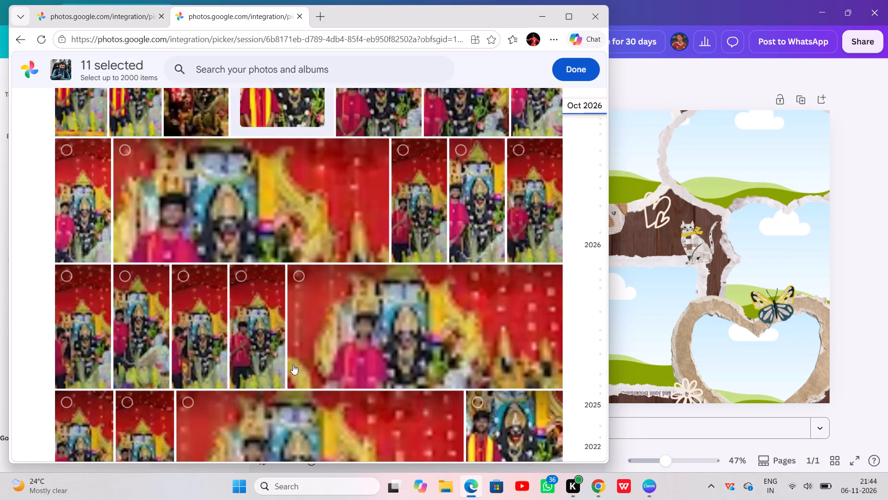
pyautogui.scroll(-11, 293, 364)
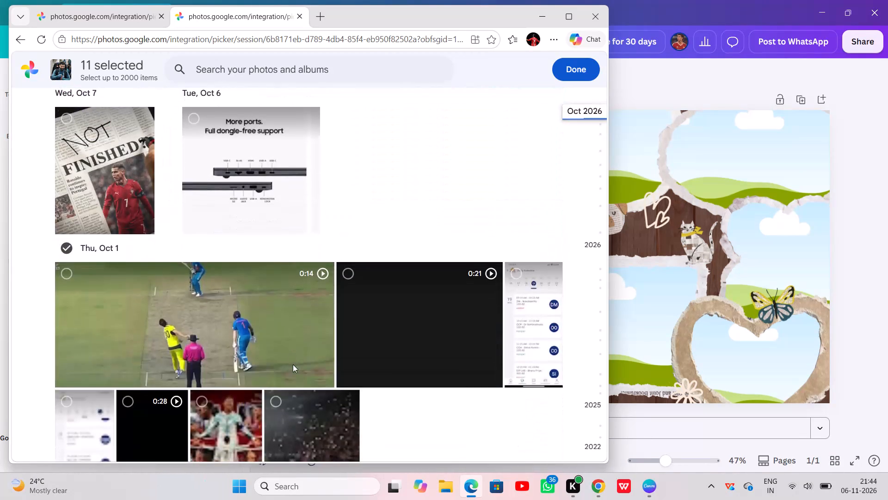
pyautogui.scroll(-3, 293, 364)
pyautogui.scroll(6, 293, 364)
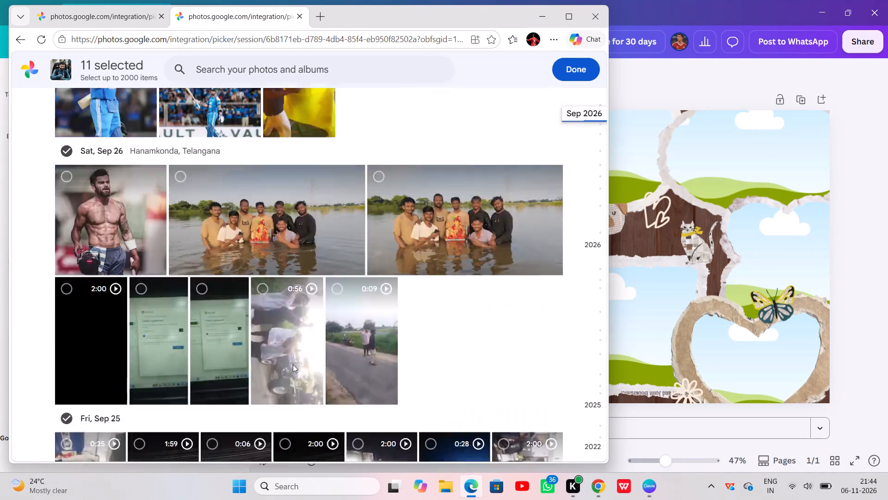
pyautogui.scroll(17, 293, 364)
pyautogui.scroll(8, 293, 364)
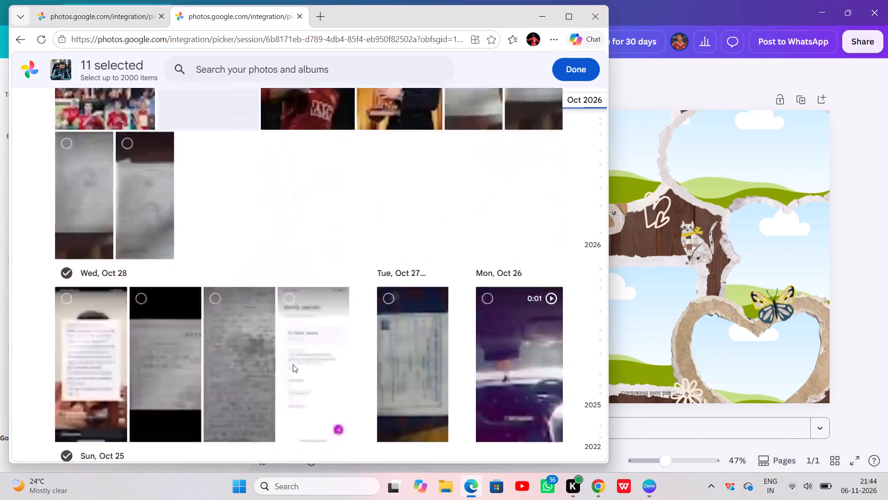
pyautogui.scroll(7, 293, 364)
pyautogui.scroll(-2, 293, 364)
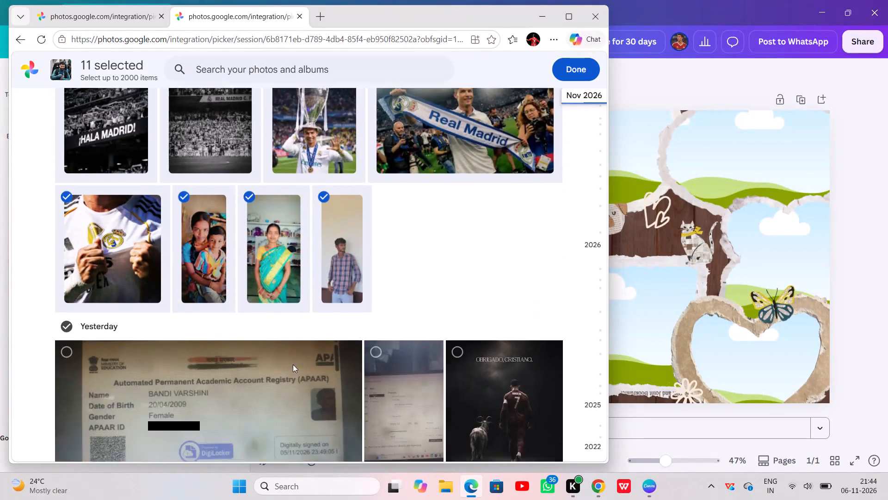
pyautogui.scroll(-5, 293, 364)
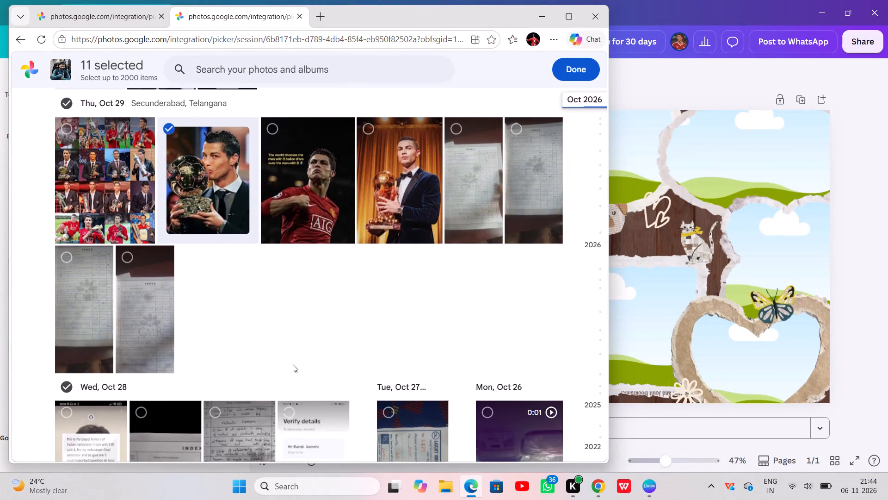
pyautogui.scroll(-6, 293, 364)
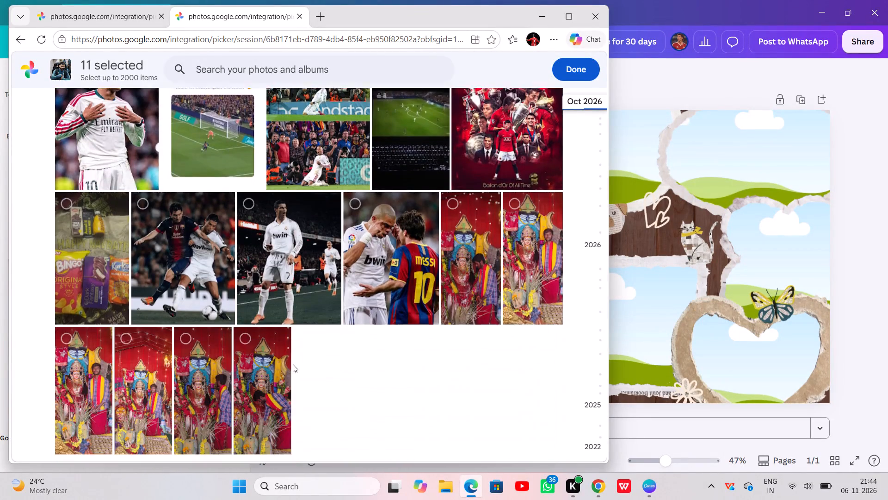
pyautogui.scroll(-3, 293, 364)
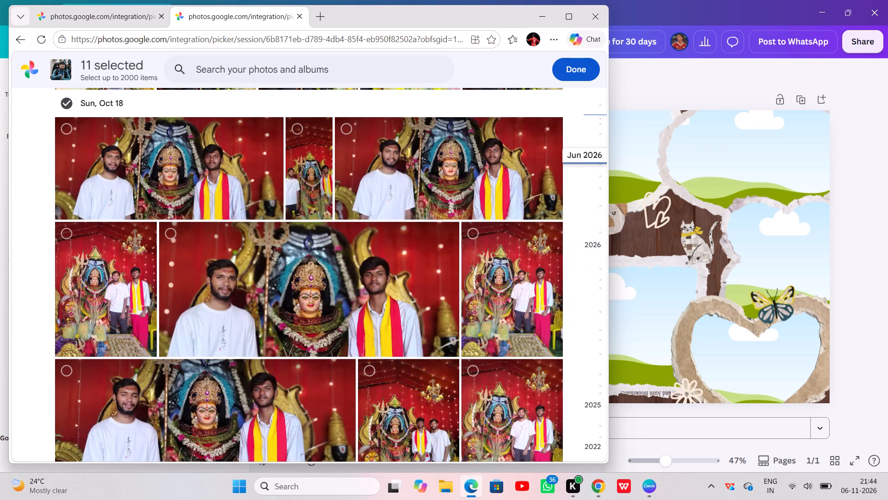
# Go back through the photo timeline to June 2025 and examine that month's photos for collage candidates.
pyautogui.moveTo(603, 115); pyautogui.dragTo(601, 173)
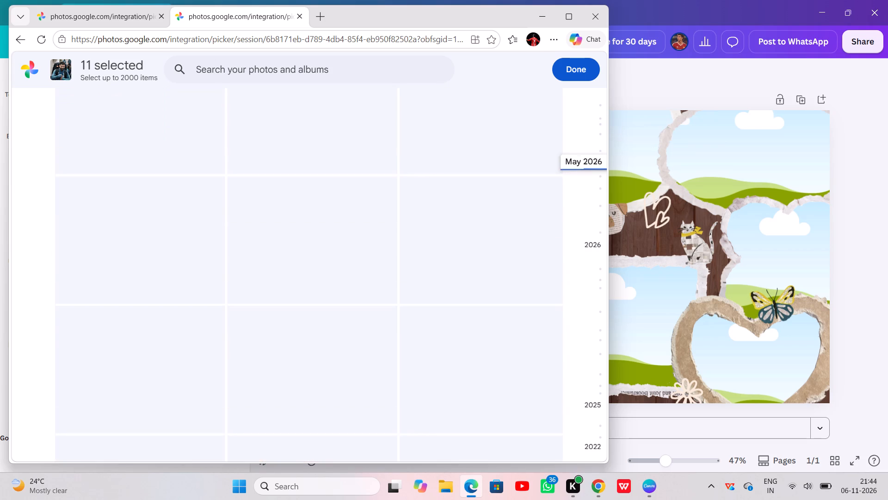
pyautogui.moveTo(601, 173); pyautogui.dragTo(604, 252)
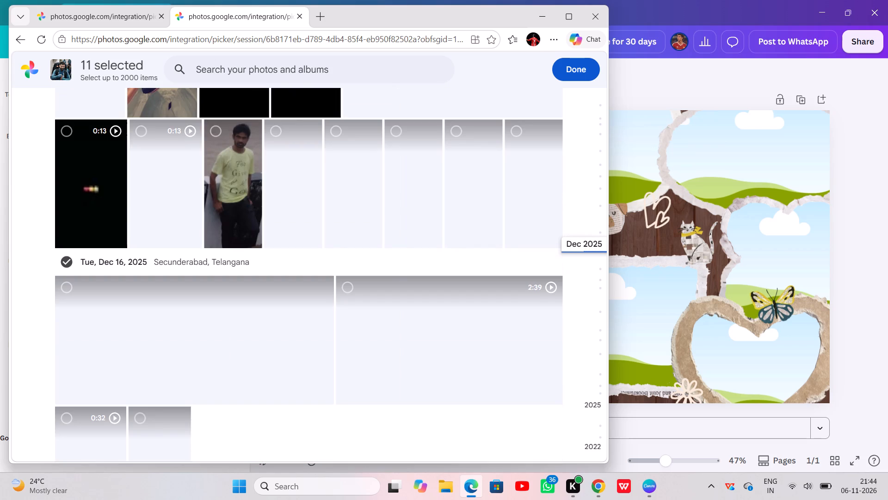
pyautogui.moveTo(604, 252); pyautogui.dragTo(604, 263)
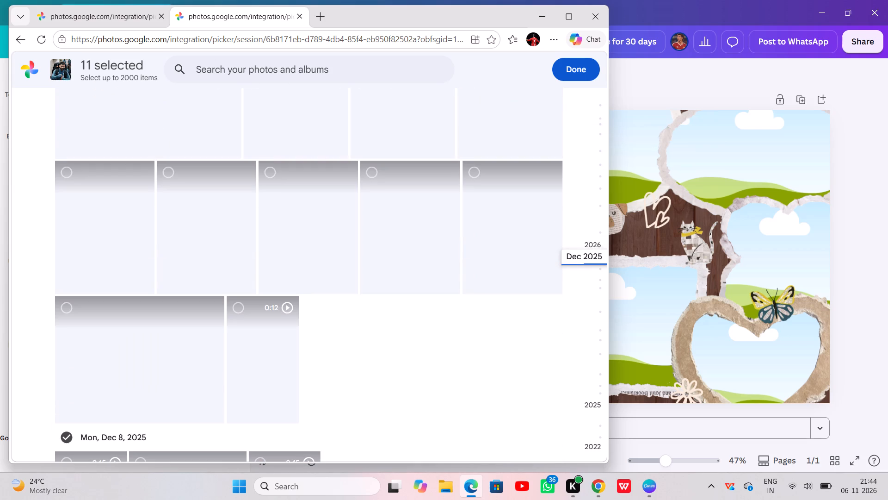
pyautogui.moveTo(604, 263); pyautogui.dragTo(604, 279)
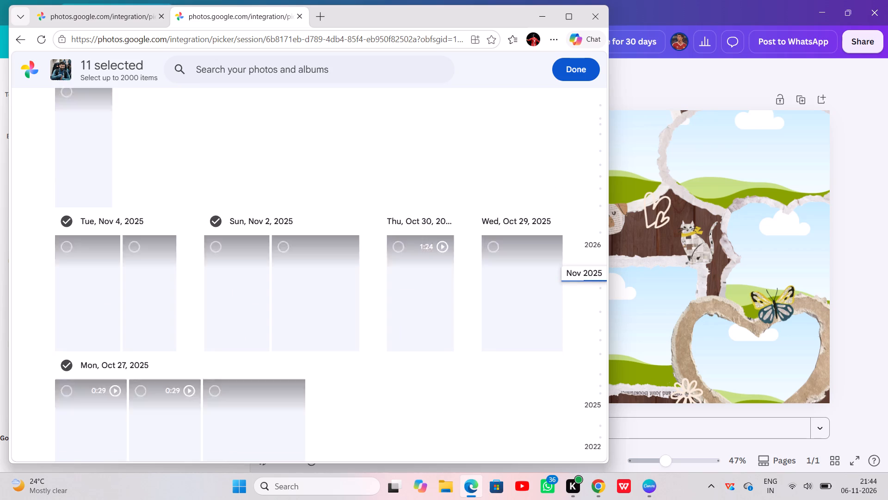
pyautogui.moveTo(604, 279); pyautogui.dragTo(603, 306)
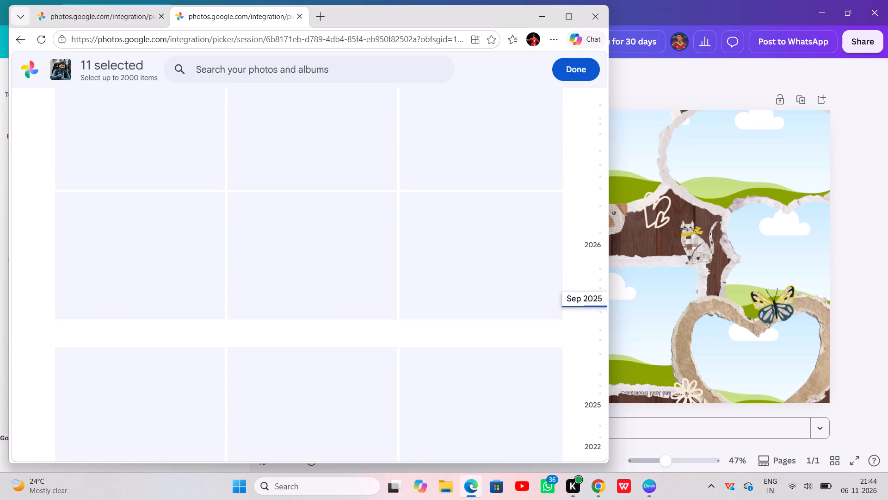
pyautogui.moveTo(603, 306); pyautogui.dragTo(603, 322)
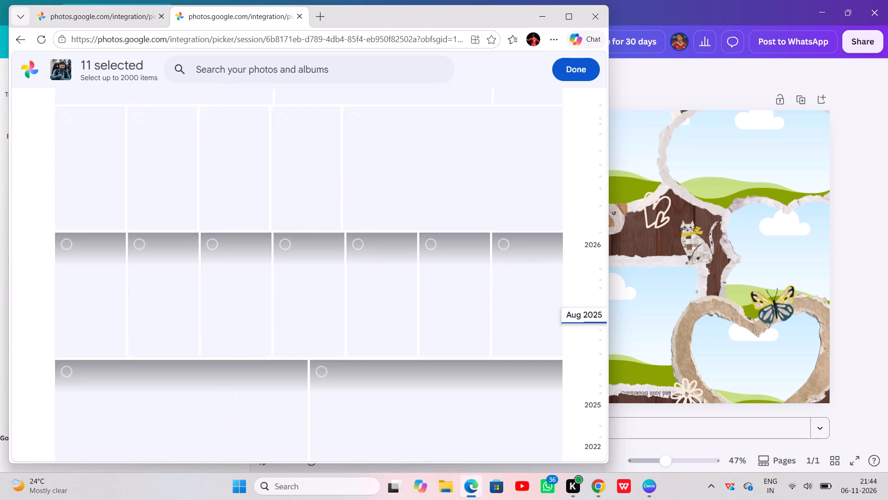
pyautogui.moveTo(603, 322); pyautogui.dragTo(601, 343)
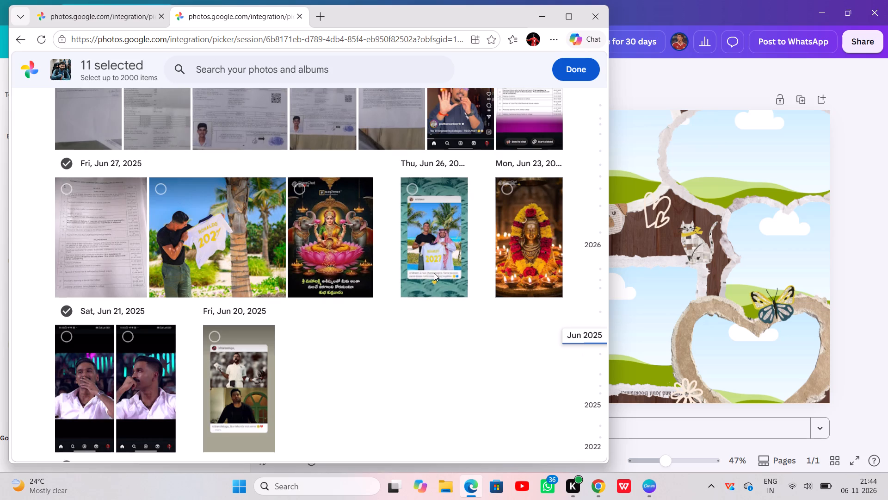
pyautogui.scroll(-7, 434, 273)
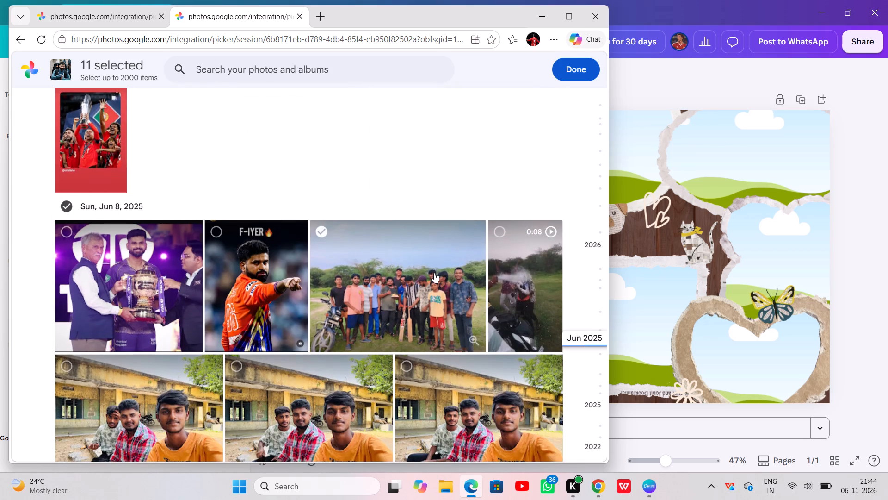
pyautogui.scroll(-6, 434, 273)
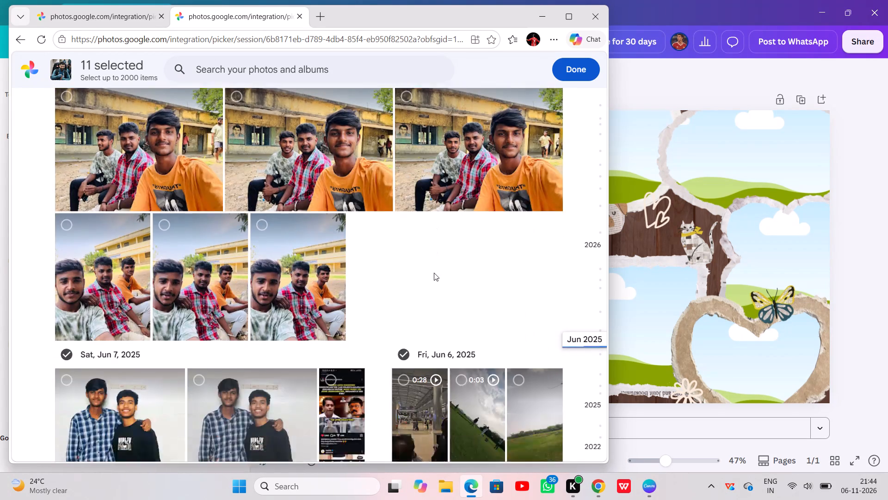
pyautogui.scroll(-5, 434, 273)
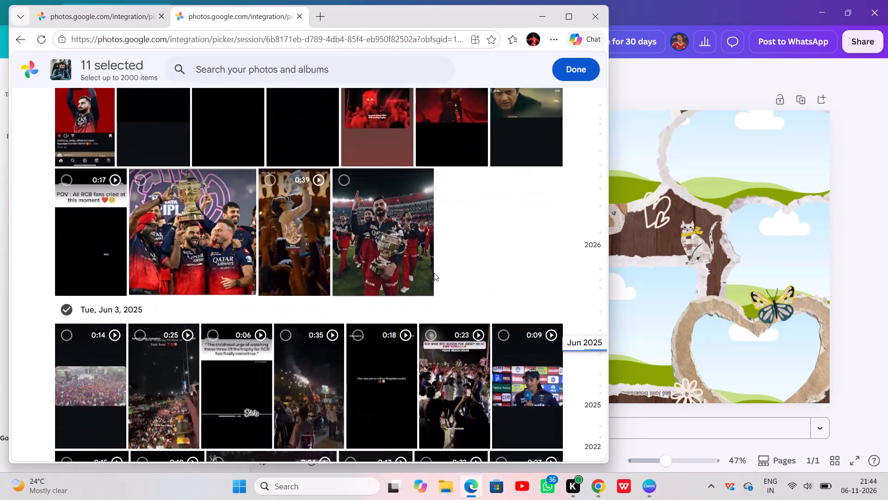
pyautogui.scroll(-6, 434, 273)
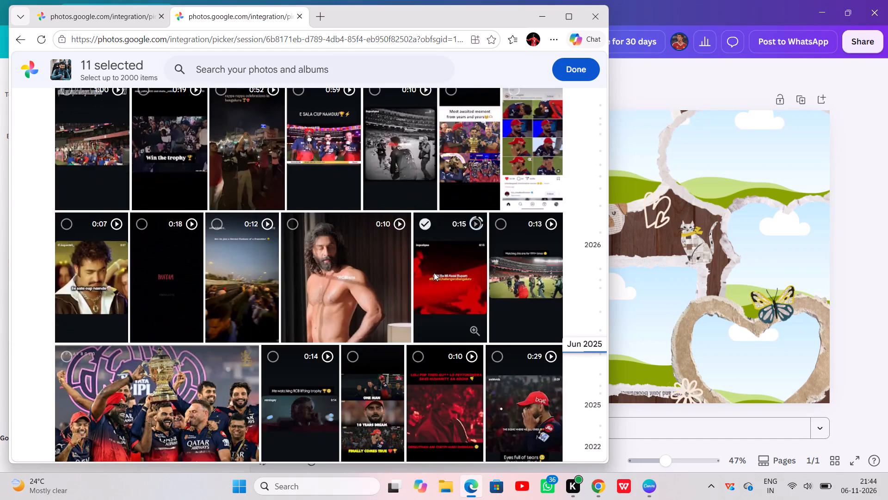
pyautogui.scroll(-1, 434, 273)
# Look through the rest of the June 2025 photos in the picker for pictures to add to the collage.
pyautogui.scroll(3, 434, 273)
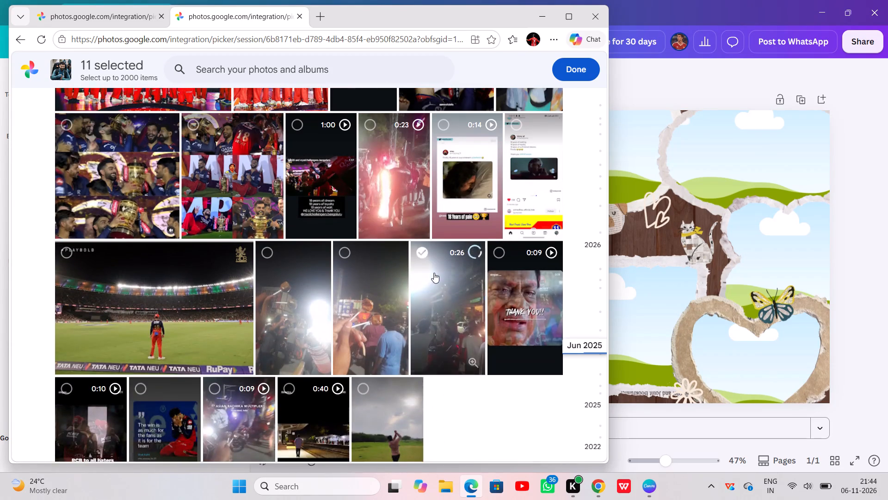
pyautogui.scroll(5, 434, 273)
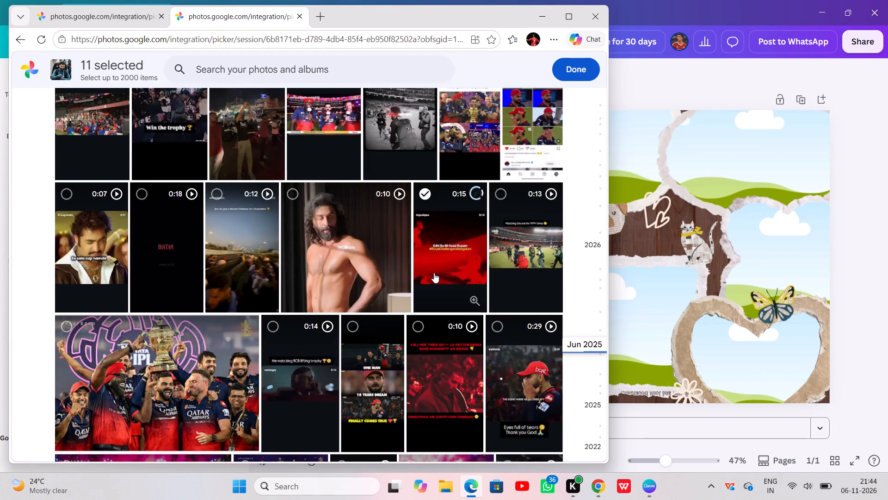
pyautogui.scroll(7, 434, 273)
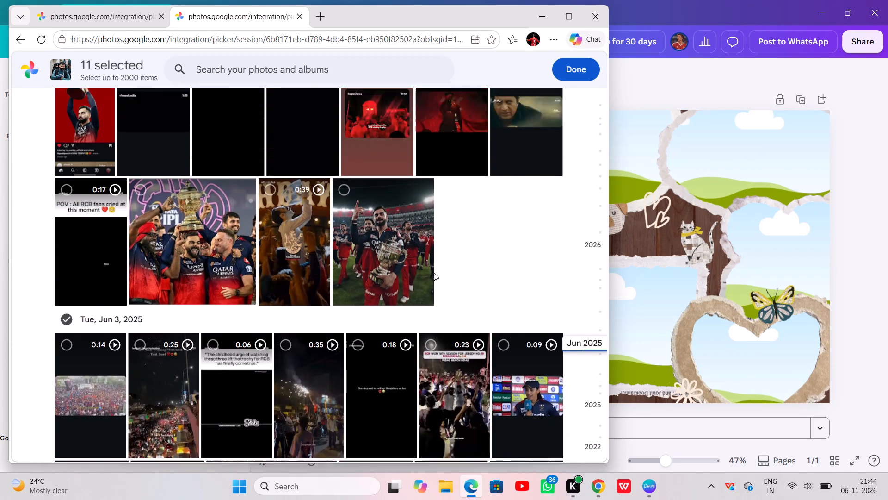
pyautogui.scroll(6, 434, 273)
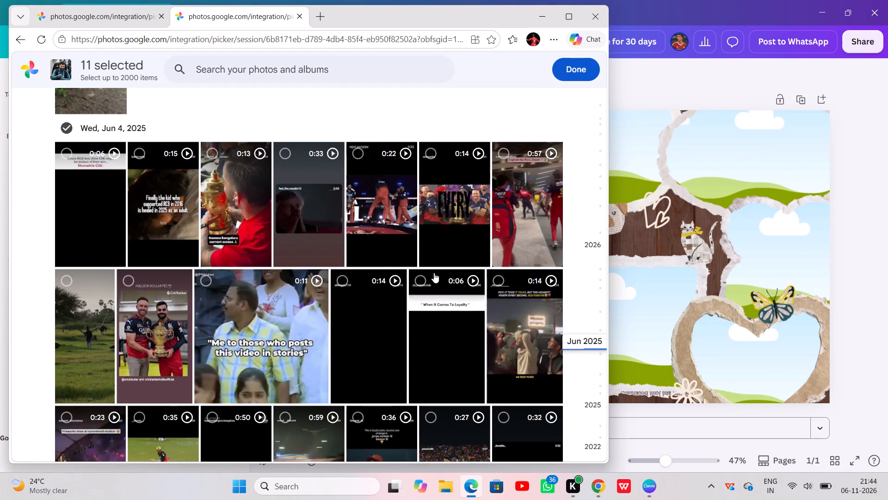
pyautogui.scroll(6, 434, 273)
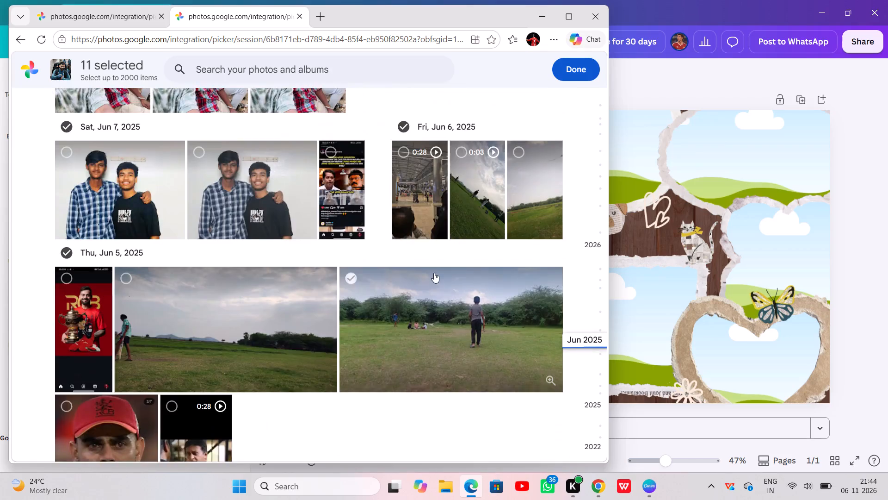
pyautogui.scroll(7, 434, 273)
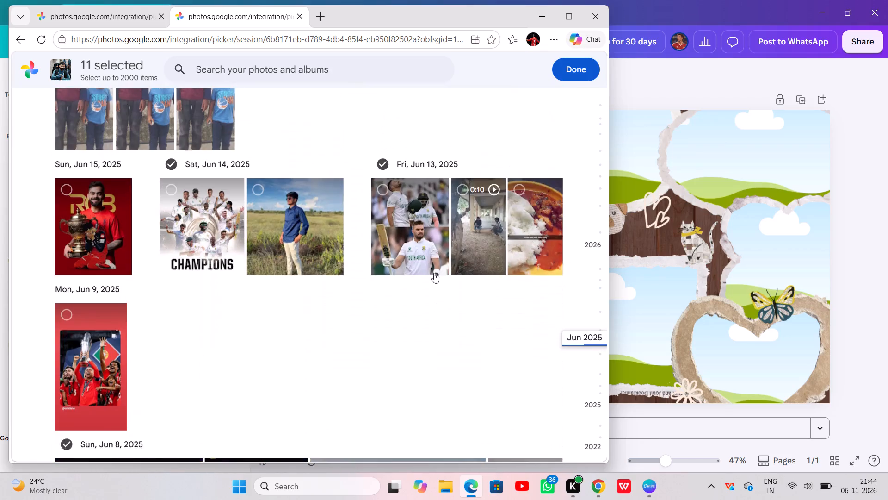
pyautogui.scroll(7, 434, 273)
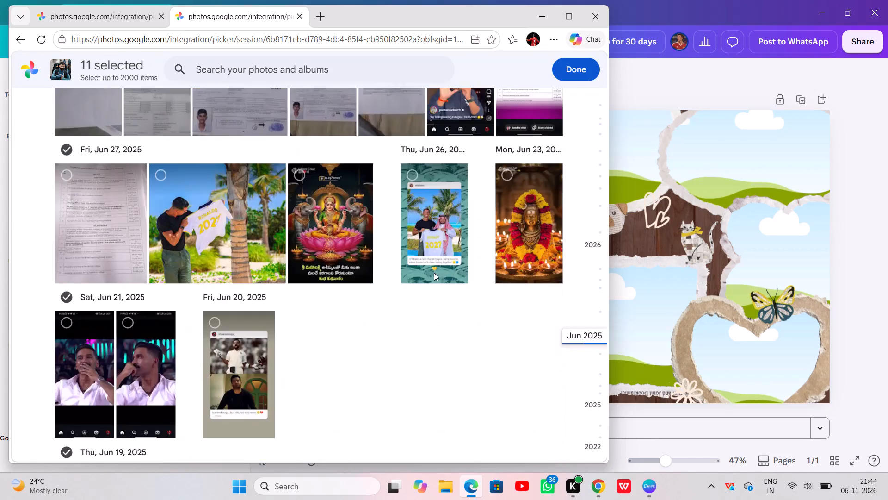
pyautogui.scroll(7, 434, 273)
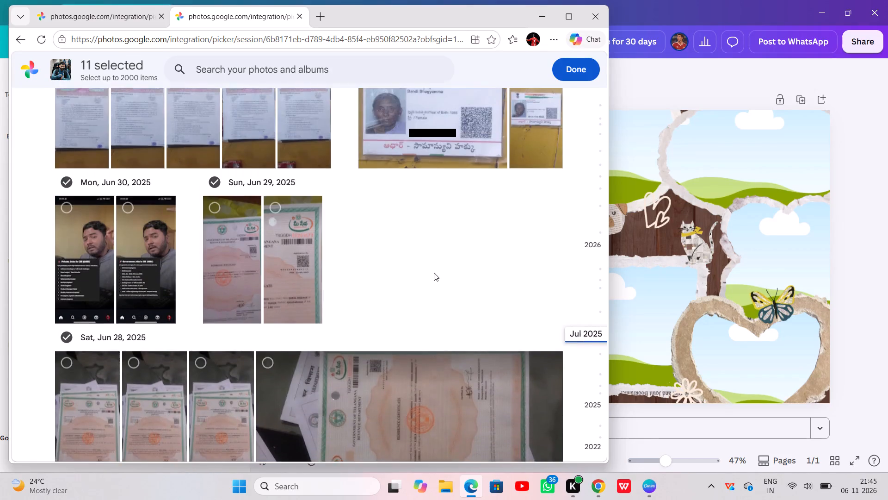
# Examine the July and August 2025 photos in the picker for more collage candidates.
pyautogui.scroll(8, 434, 273)
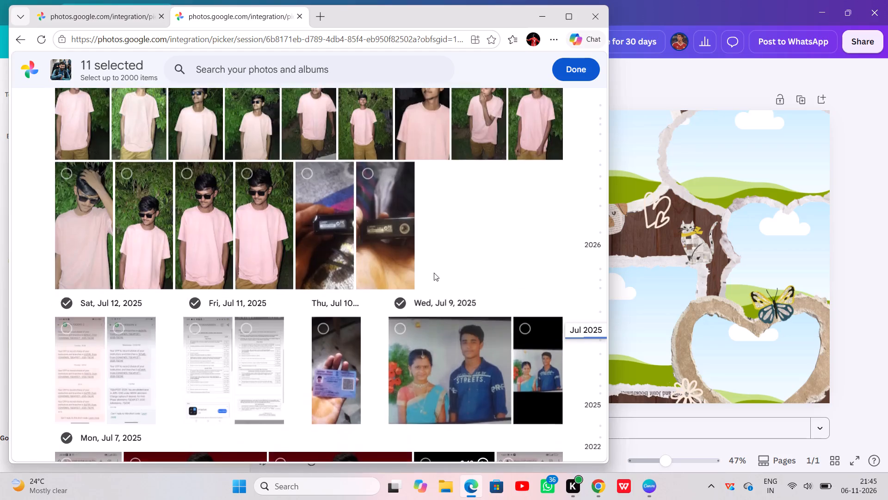
pyautogui.scroll(5, 434, 273)
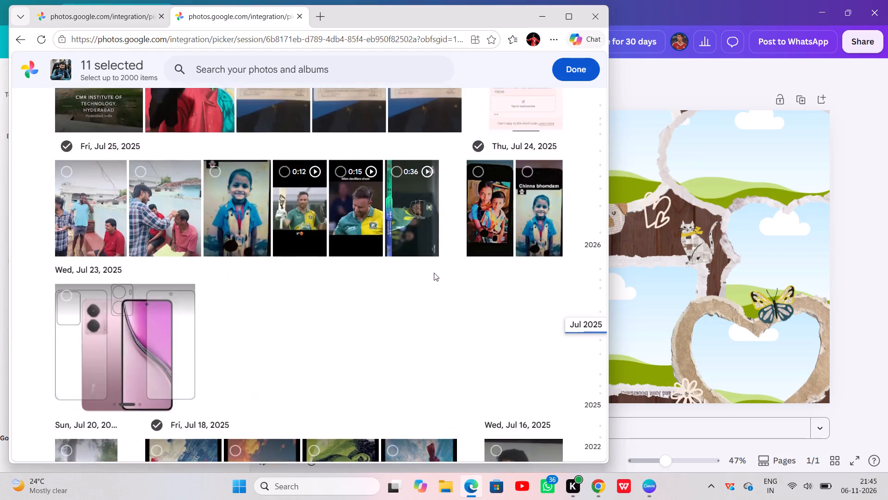
pyautogui.scroll(8, 434, 273)
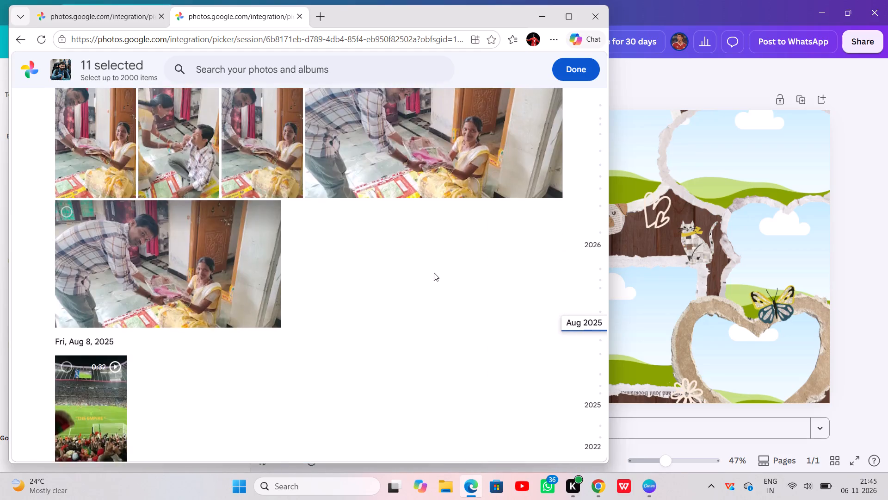
pyautogui.scroll(6, 434, 273)
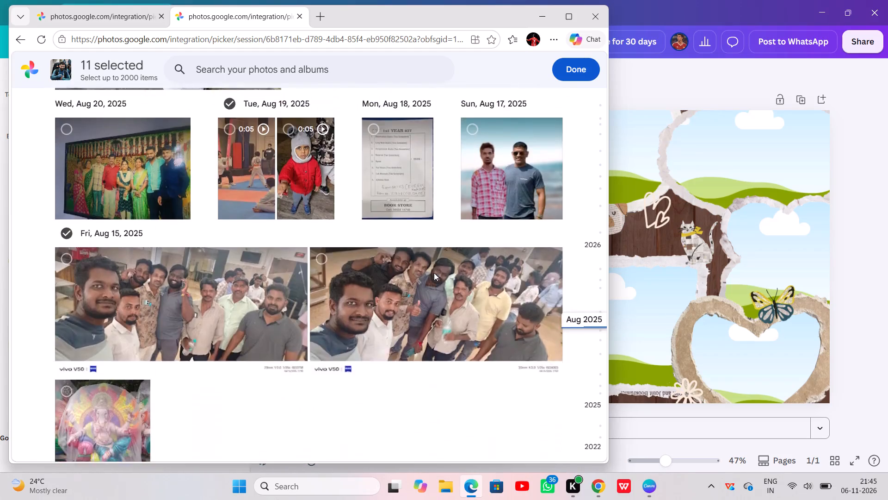
pyautogui.scroll(4, 434, 273)
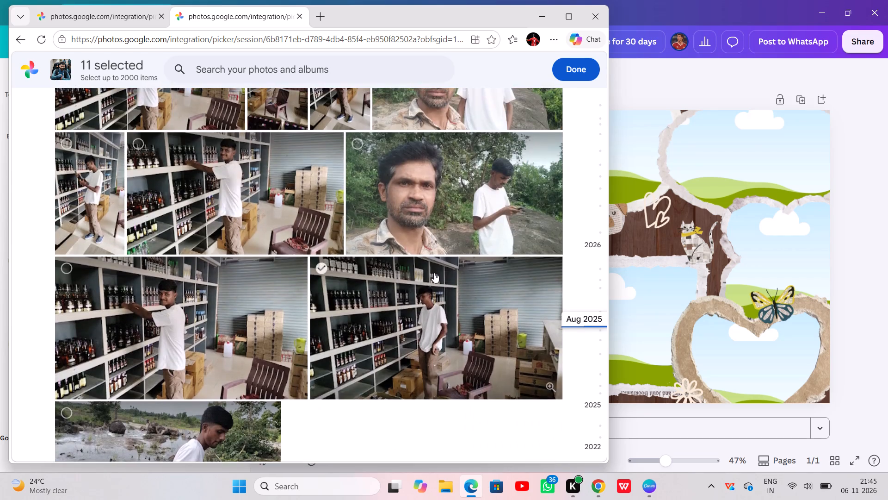
pyautogui.scroll(6, 434, 273)
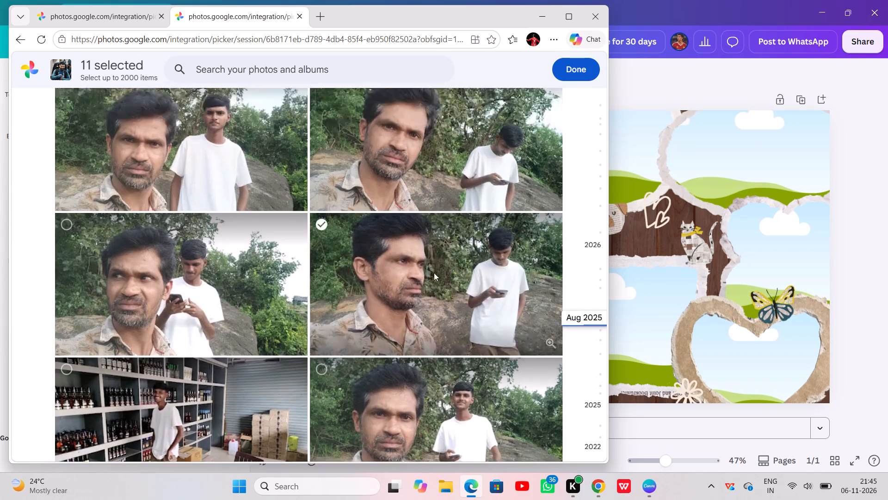
pyautogui.scroll(8, 434, 273)
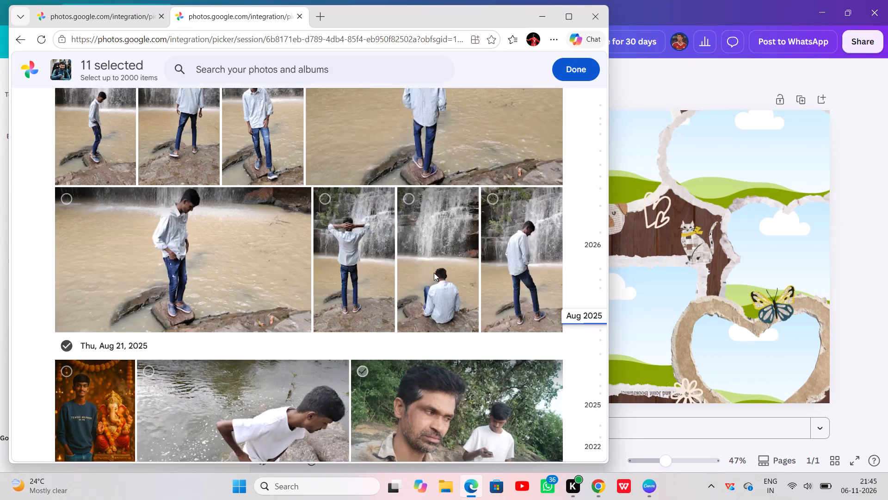
pyautogui.scroll(9, 434, 273)
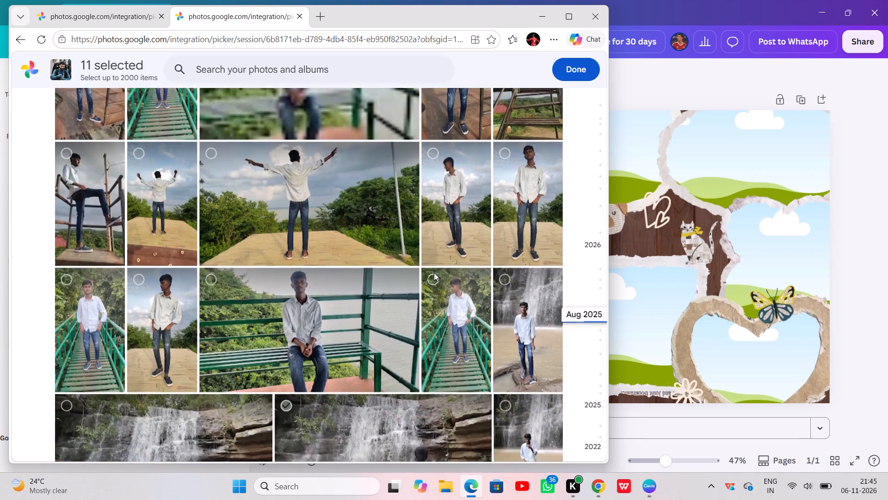
pyautogui.scroll(6, 434, 273)
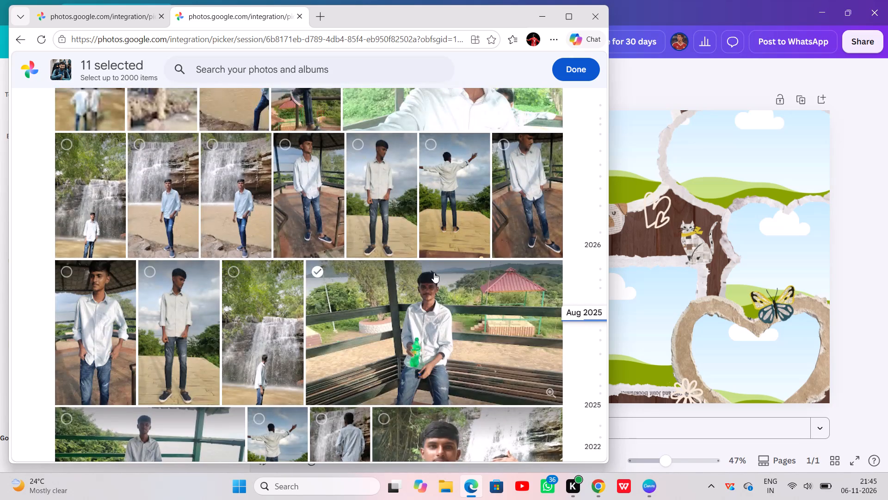
pyautogui.scroll(9, 434, 273)
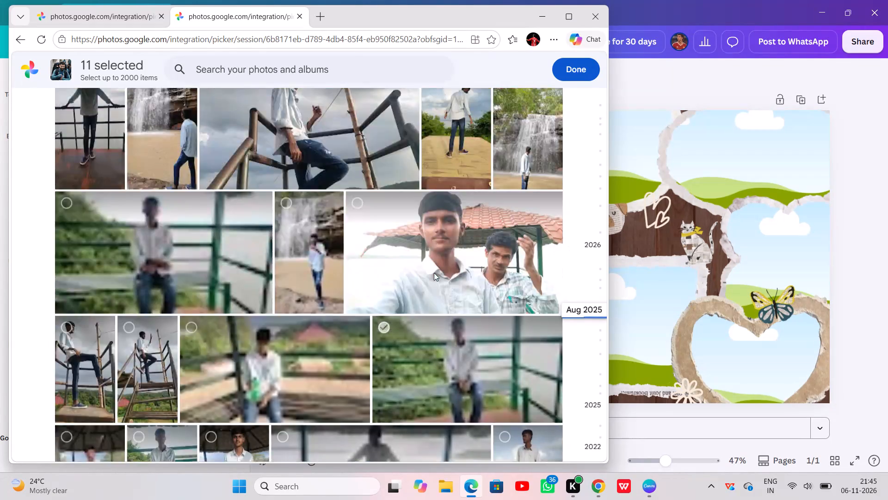
pyautogui.scroll(7, 434, 273)
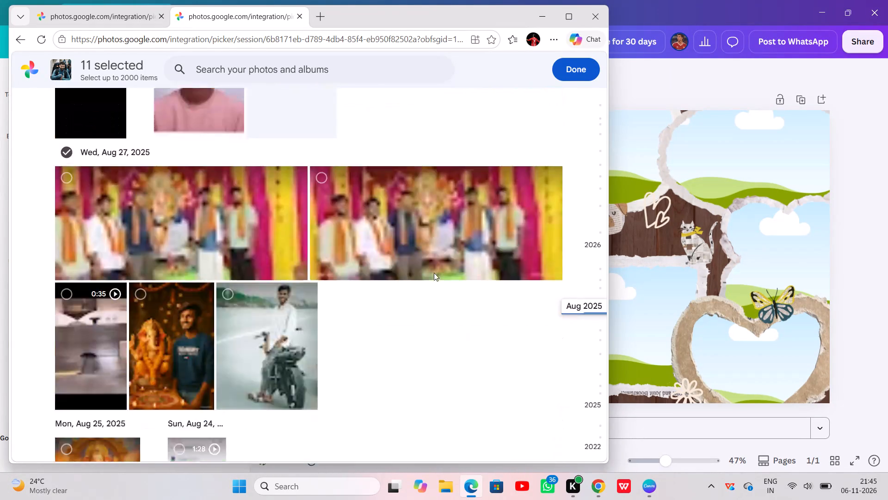
# Look through the September 2025 photos, including the festival idol pictures, for collage candidates.
pyautogui.scroll(4, 434, 273)
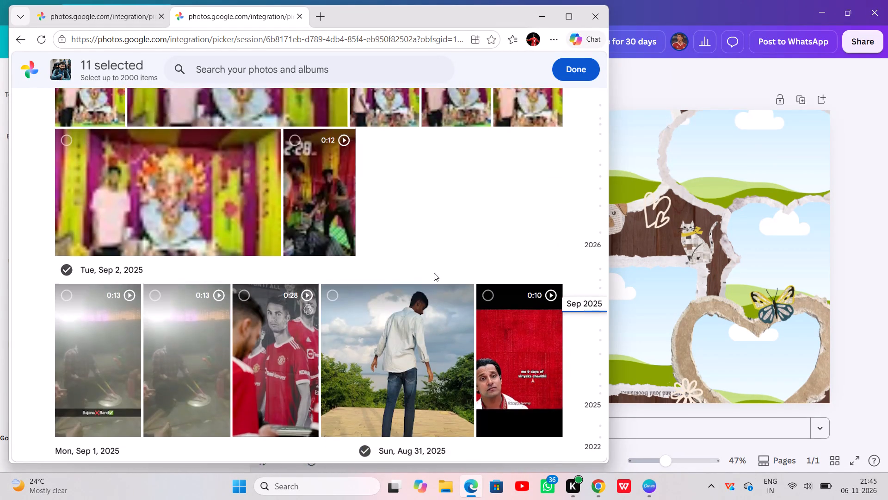
pyautogui.scroll(10, 434, 273)
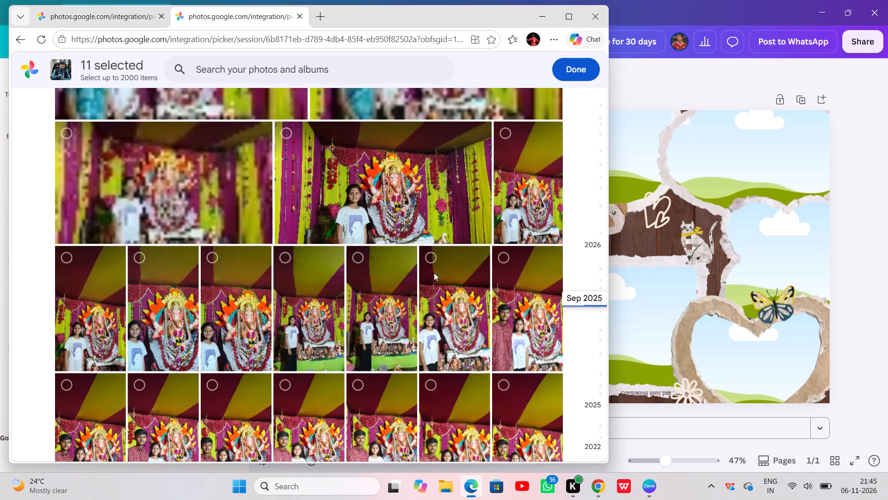
pyautogui.scroll(8, 434, 273)
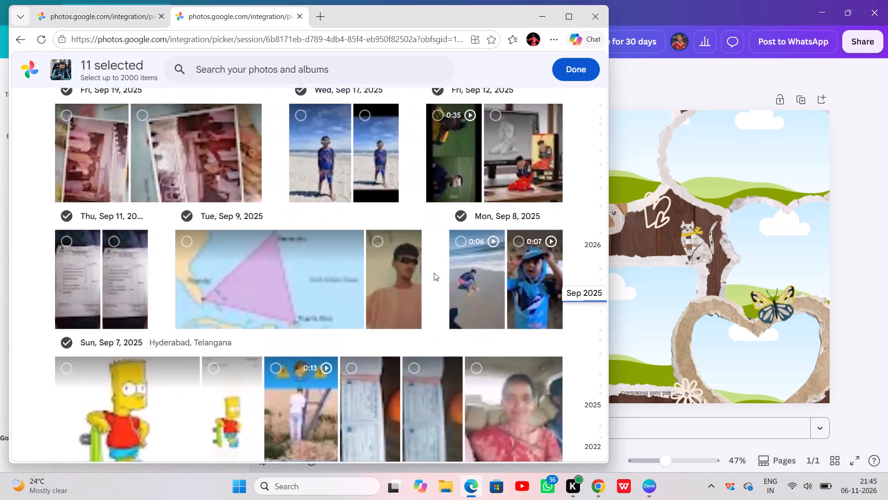
pyautogui.scroll(7, 434, 273)
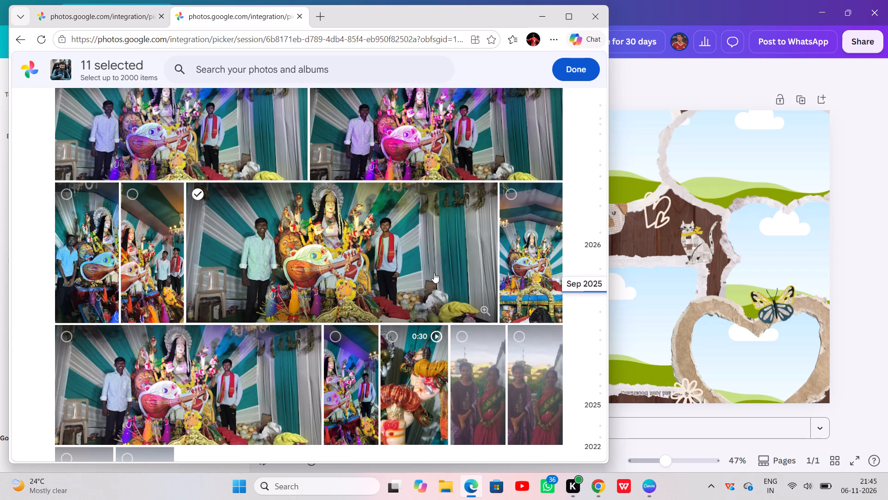
# Go to May 2026 in the photo timeline and add the Sat, May 23 photo of the footballer draped in a red-and-green flag to the import selection.
pyautogui.moveTo(598, 288); pyautogui.dragTo(601, 269)
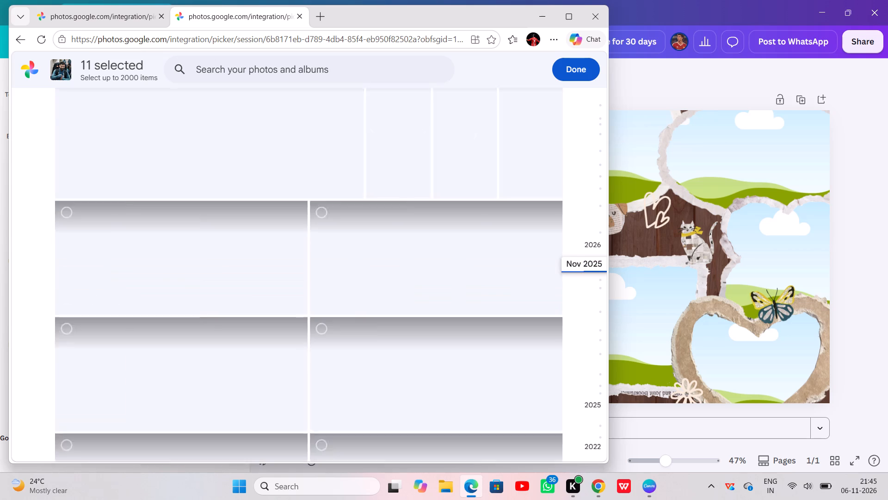
pyautogui.moveTo(601, 269); pyautogui.dragTo(597, 160)
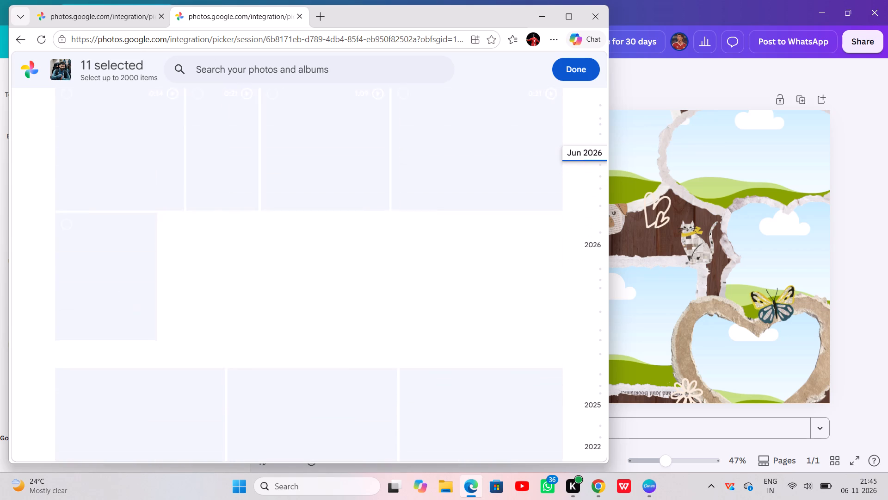
pyautogui.moveTo(597, 160); pyautogui.dragTo(597, 169)
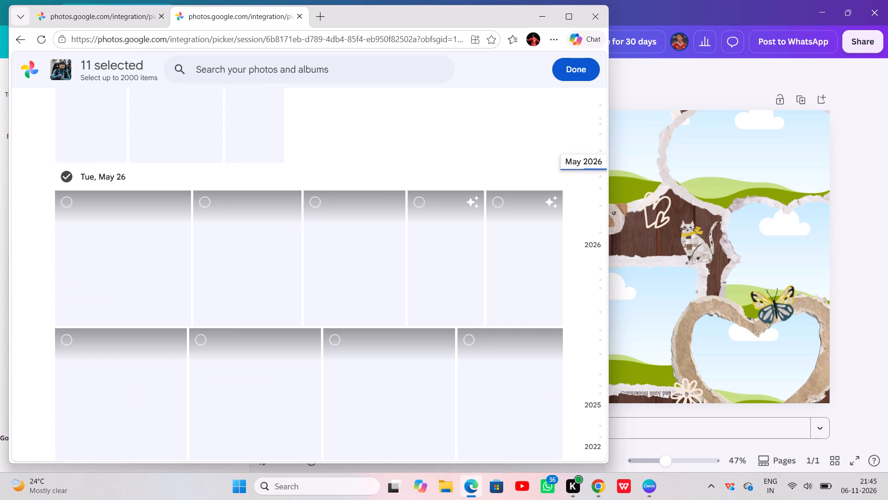
pyautogui.scroll(-4, 287, 196)
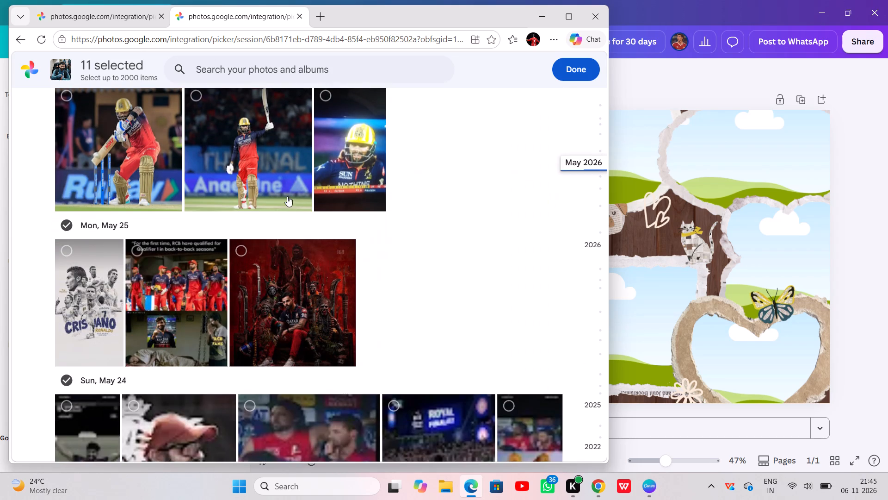
pyautogui.scroll(-4, 287, 196)
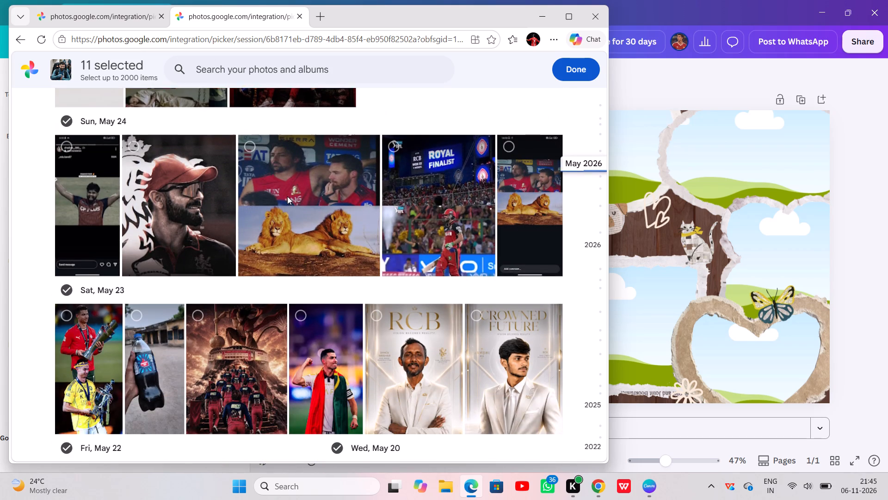
pyautogui.scroll(-1, 287, 196)
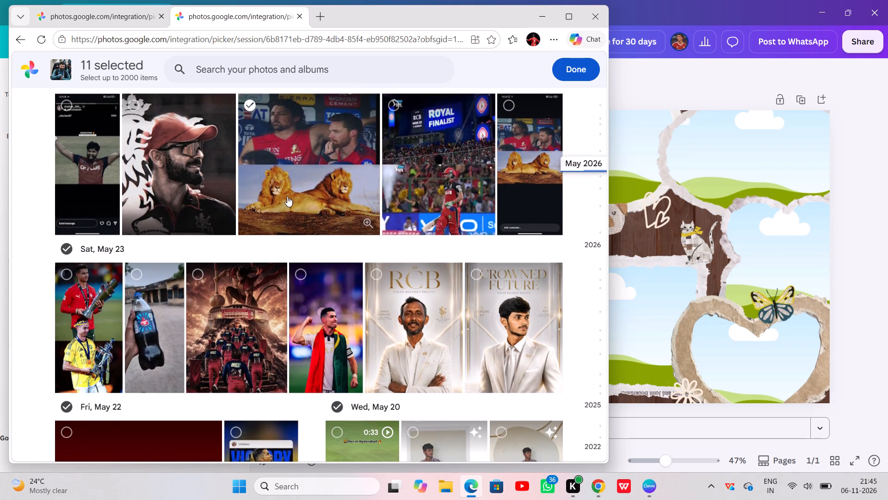
pyautogui.click(330, 328)
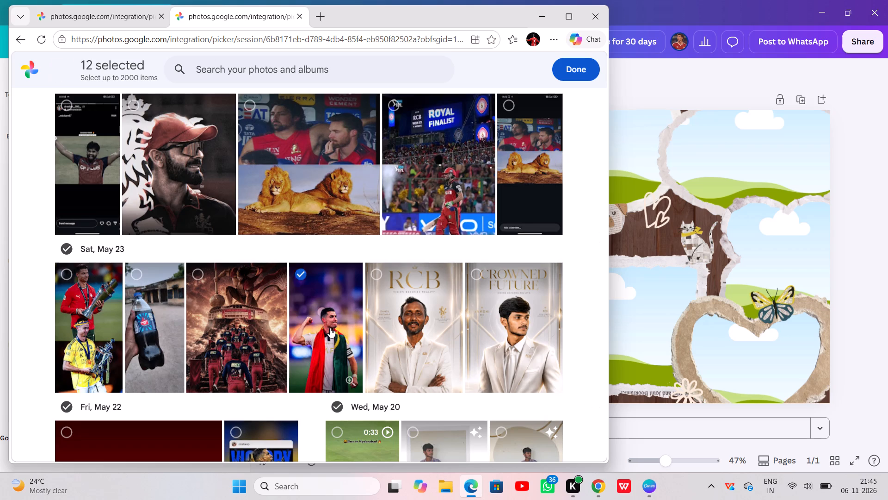
# Add the Wed, May 27 photo of the smiling cricketer holding the gold trophy to the import selection, choosing the picture rather than its screenshot.
pyautogui.scroll(9, 330, 328)
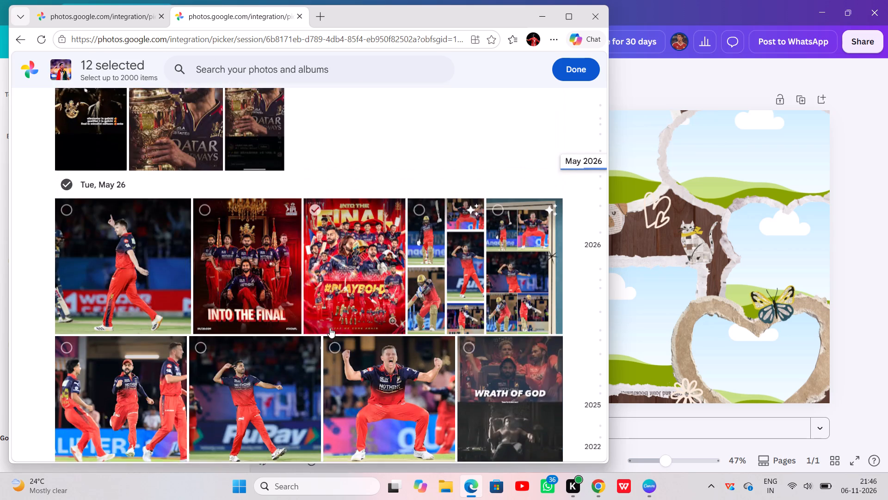
pyautogui.scroll(3, 330, 328)
pyautogui.scroll(-2, 330, 328)
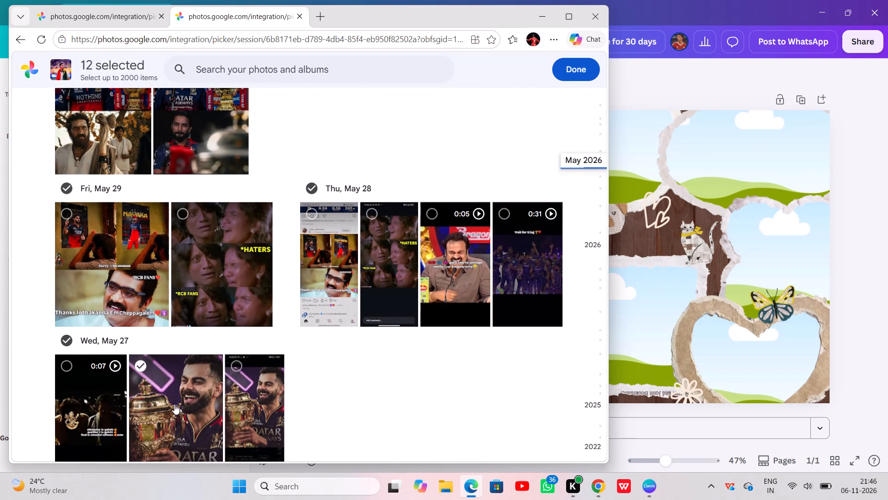
pyautogui.click(175, 403)
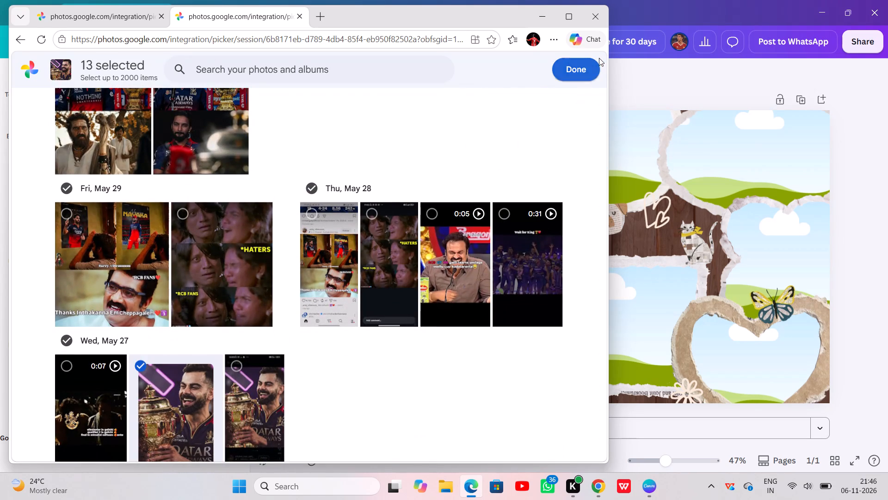
# Go to June 2026 and add the first Mon, Jun 29 cricket collage with the player holding the Indian flag to the import selection.
pyautogui.scroll(3, 443, 212)
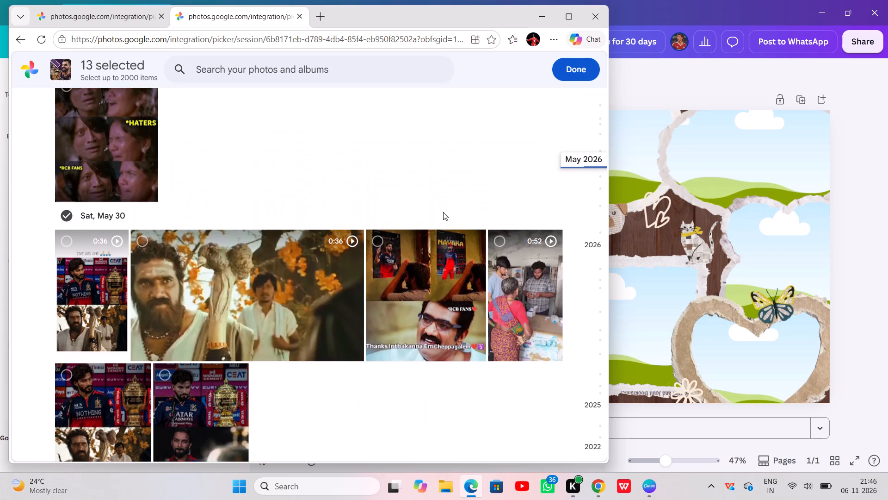
pyautogui.scroll(5, 443, 212)
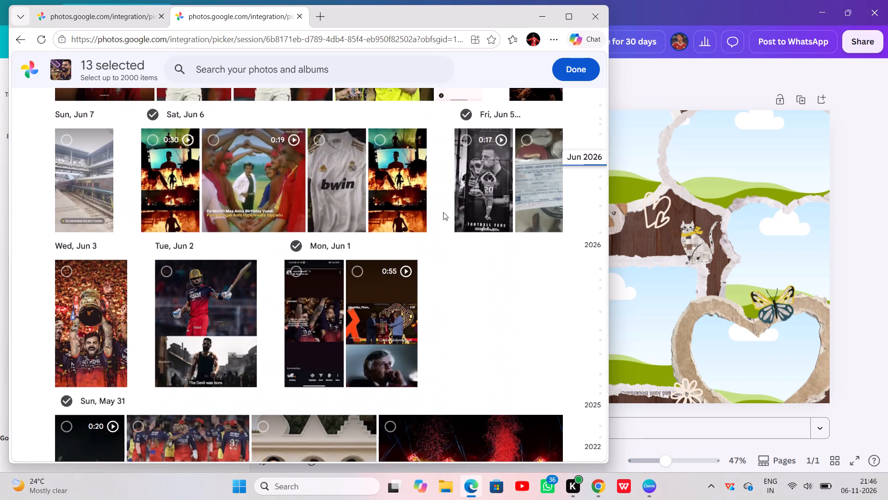
pyautogui.scroll(6, 443, 212)
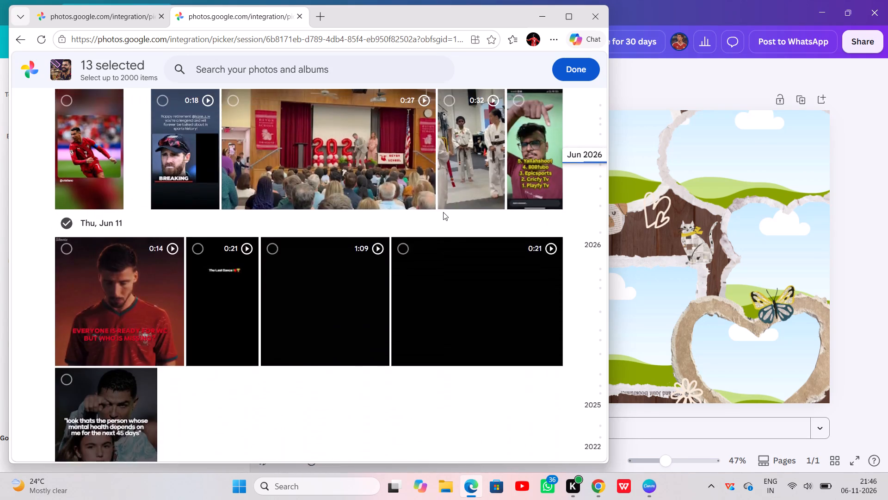
pyautogui.scroll(5, 443, 212)
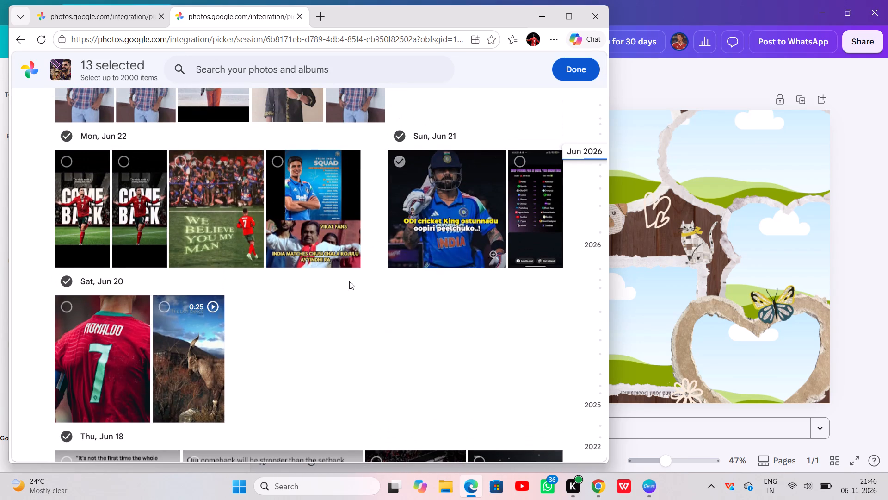
pyautogui.scroll(6, 389, 275)
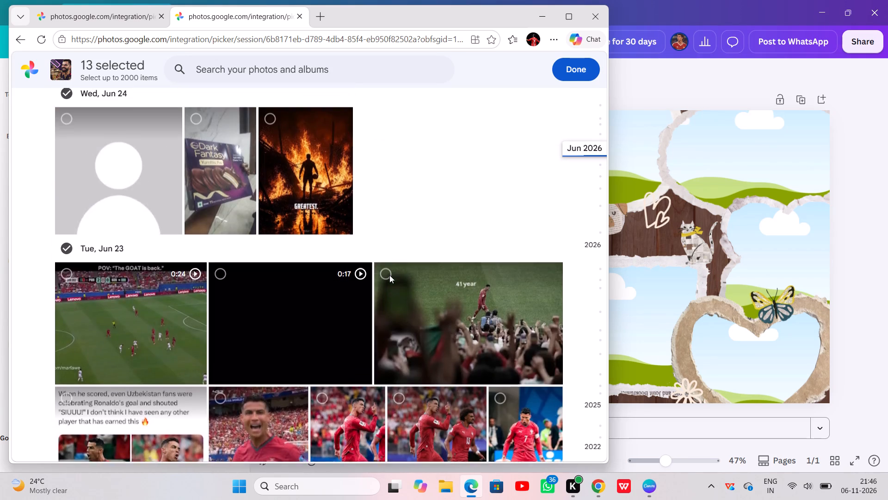
pyautogui.scroll(3, 389, 275)
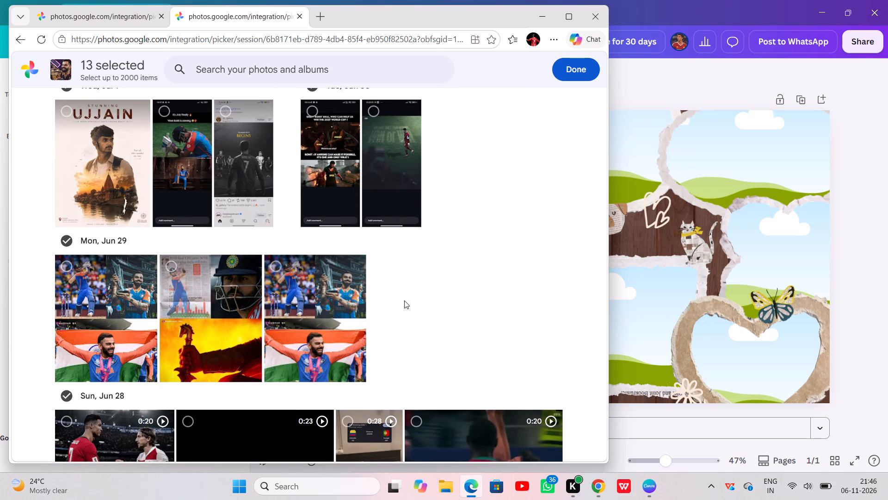
pyautogui.click(114, 322)
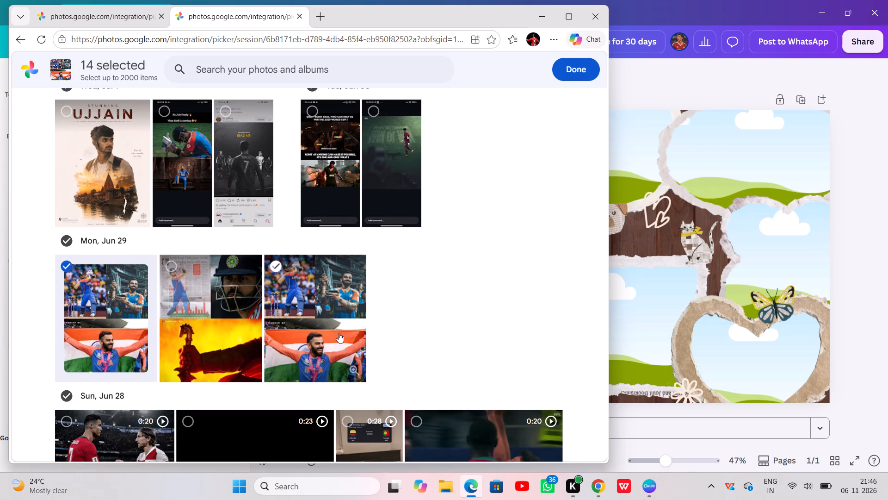
# Look through the July 2026 photos in the picker for further football and cricket collage candidates.
pyautogui.scroll(3, 339, 333)
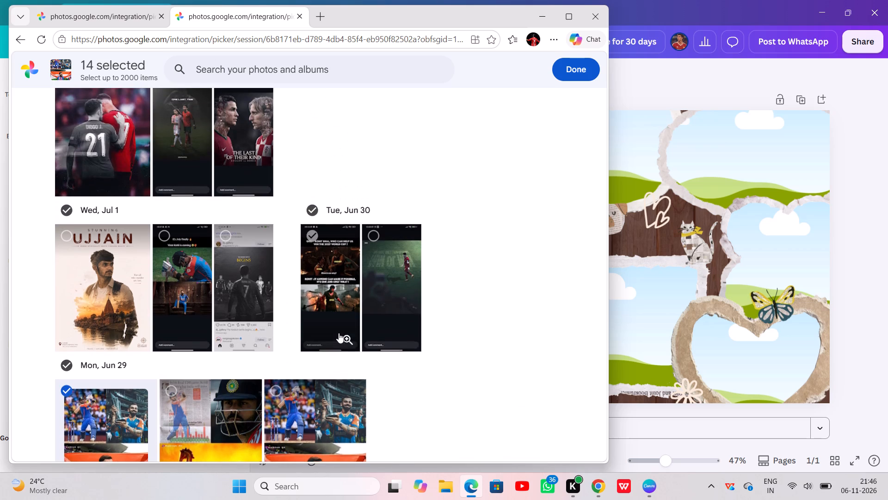
pyautogui.scroll(6, 339, 333)
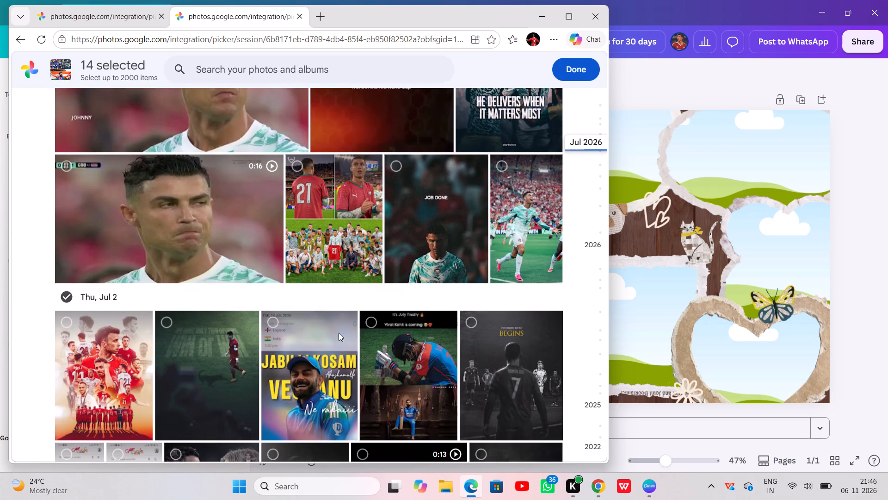
pyautogui.scroll(1, 339, 333)
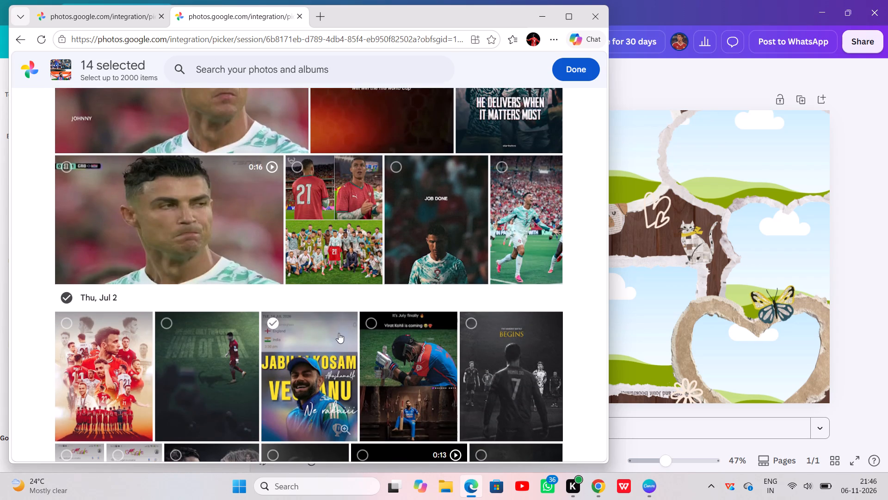
pyautogui.scroll(5, 339, 333)
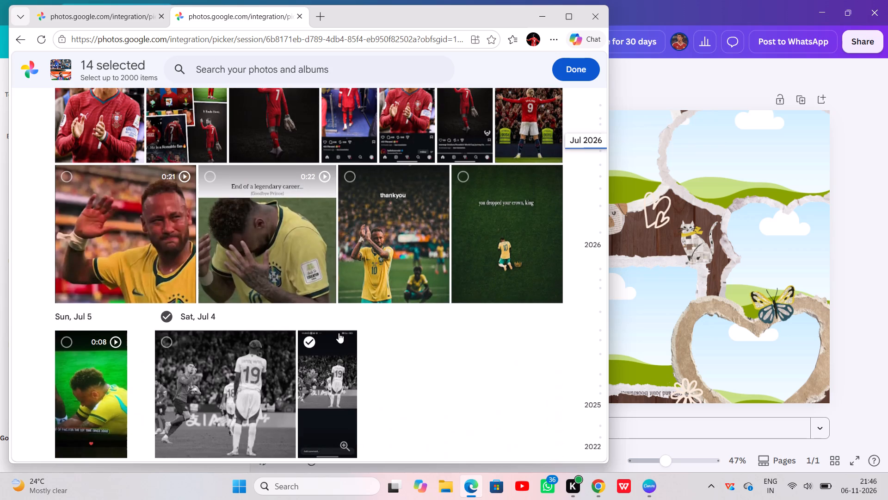
pyautogui.scroll(6, 339, 333)
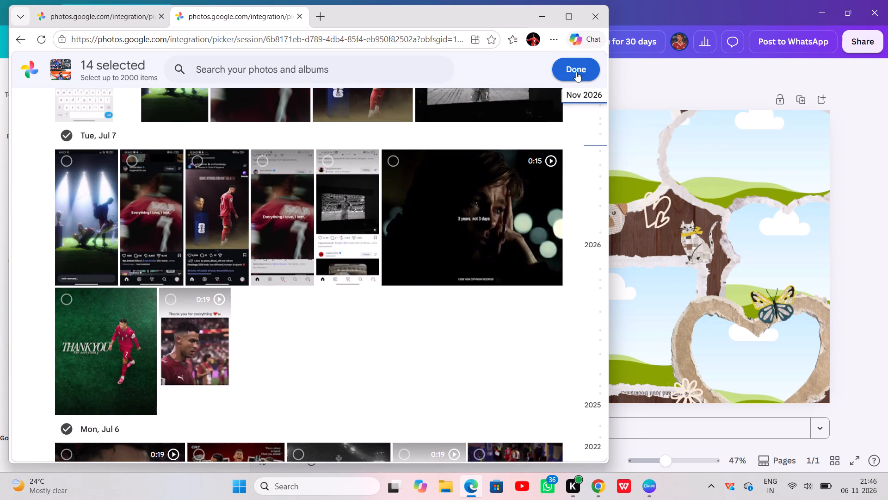
# Finish the Google Photos selection to import the chosen pictures, and minimise the browser to return to the Canva design.
pyautogui.click(576, 65)
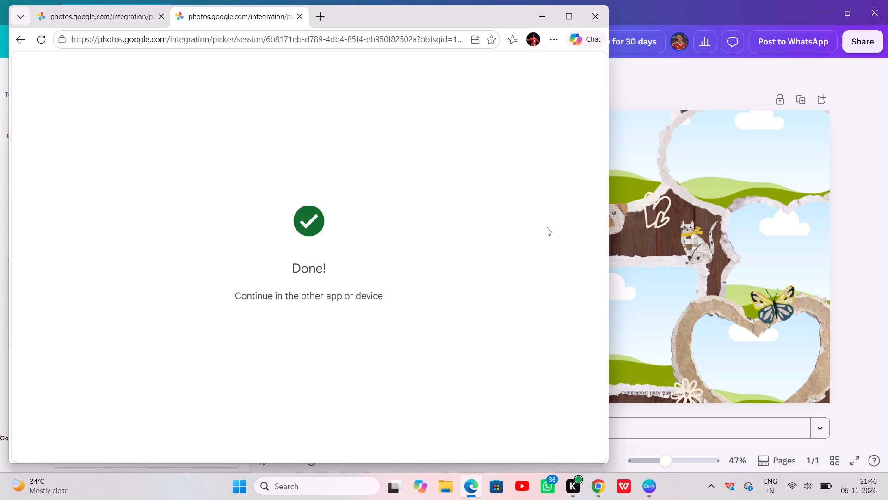
pyautogui.click(540, 16)
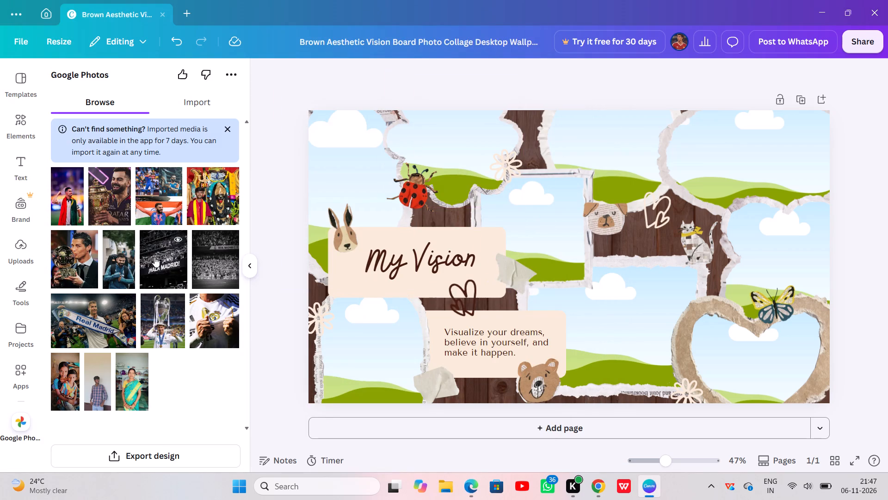
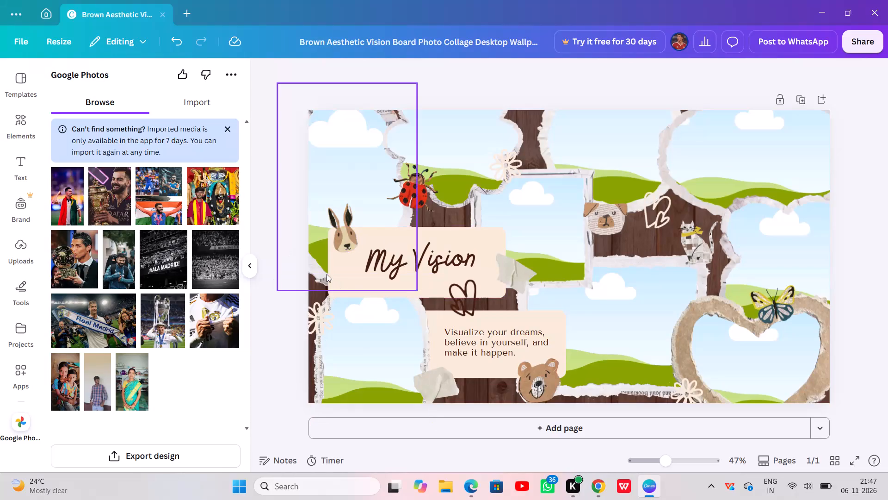
# Add the imported photo of the smiling cricketer with the gold trophy and place it in the collage's upper-left torn-paper frame.
pyautogui.click(118, 202)
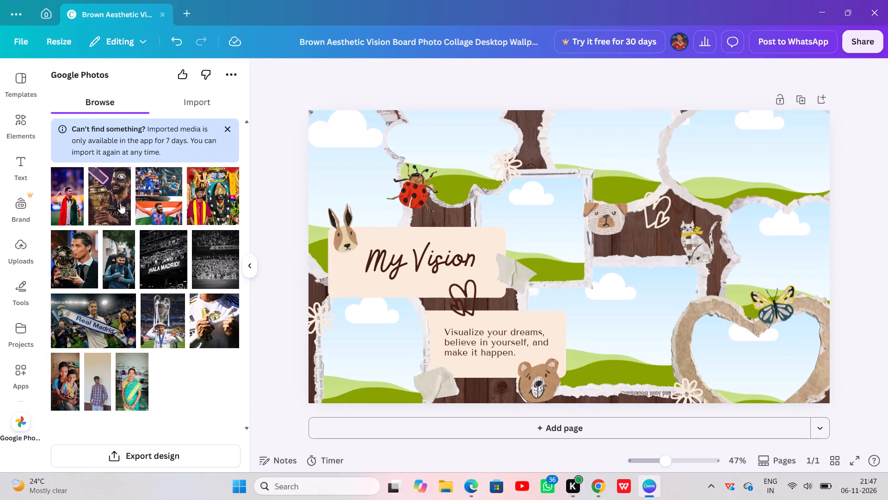
pyautogui.doubleClick(114, 195)
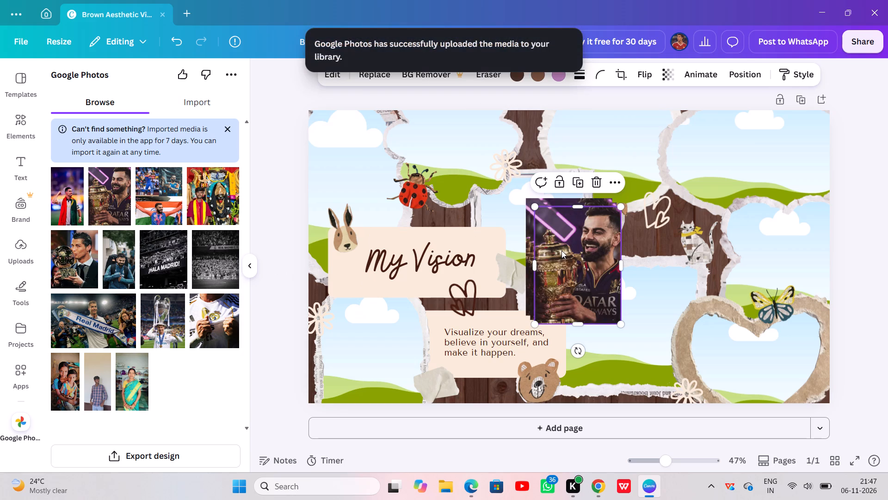
pyautogui.click(561, 250)
pyautogui.moveTo(591, 269); pyautogui.dragTo(402, 195)
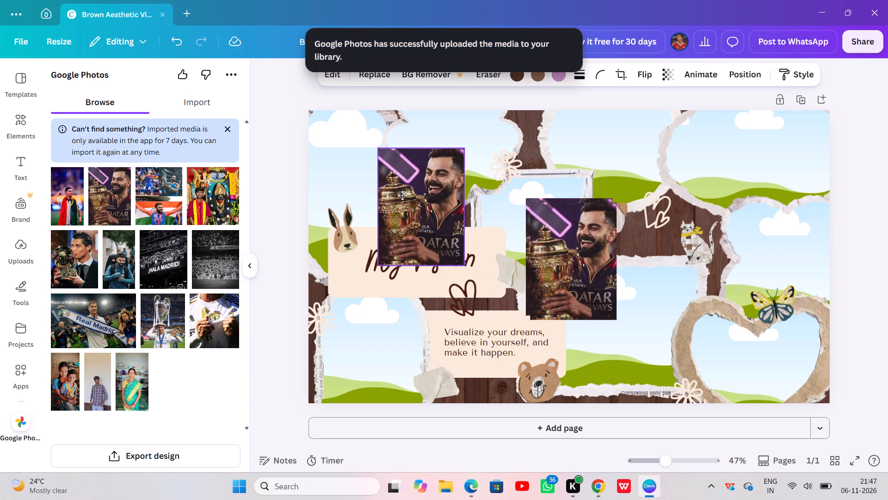
pyautogui.moveTo(402, 195); pyautogui.dragTo(385, 189)
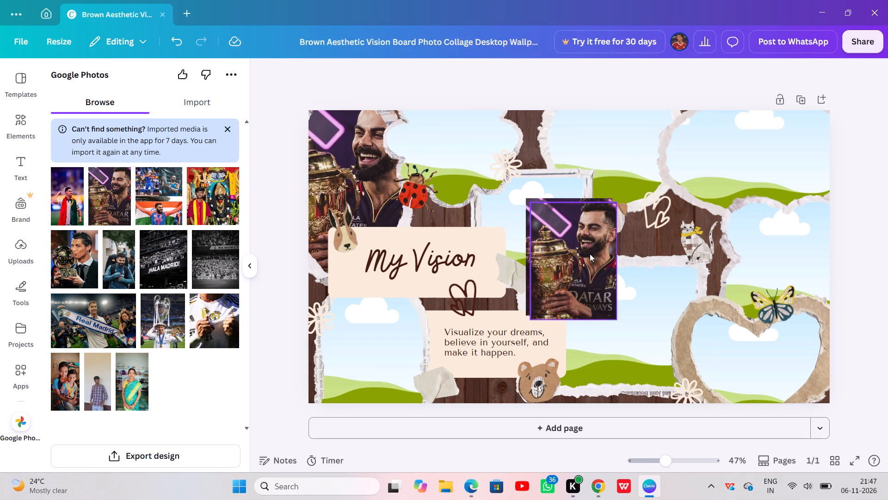
# Delete one of the extra copies of the cricketer trophy photo from the middle of the page.
pyautogui.click(590, 254)
pyautogui.click(590, 174)
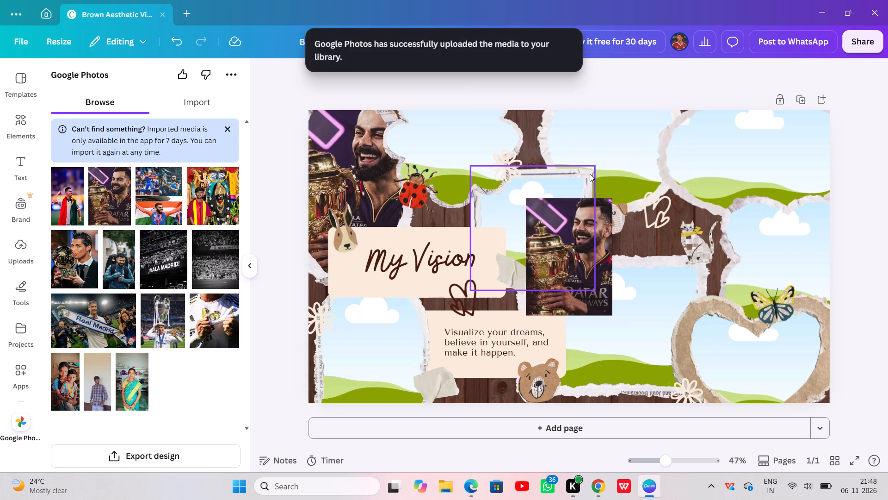
# Move the framed cricketer photo slightly down and left within the upper-left corner of the collage, and lock it.
pyautogui.click(363, 165)
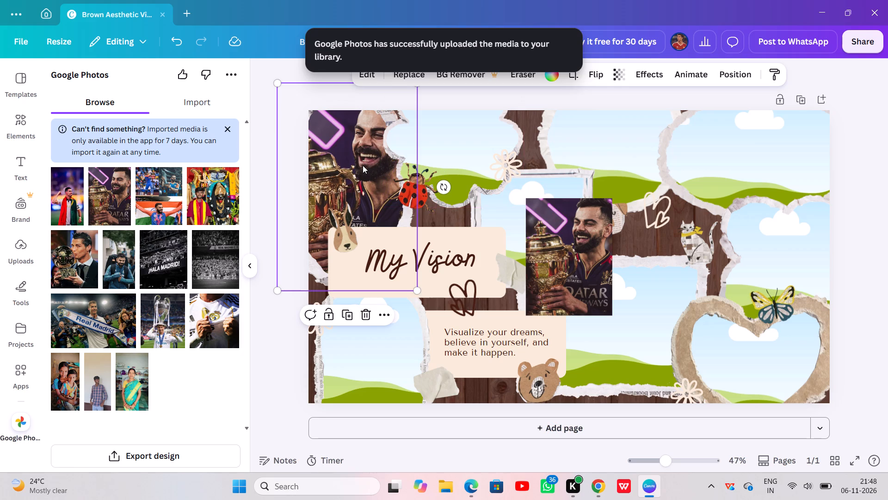
pyautogui.moveTo(363, 165); pyautogui.dragTo(347, 184)
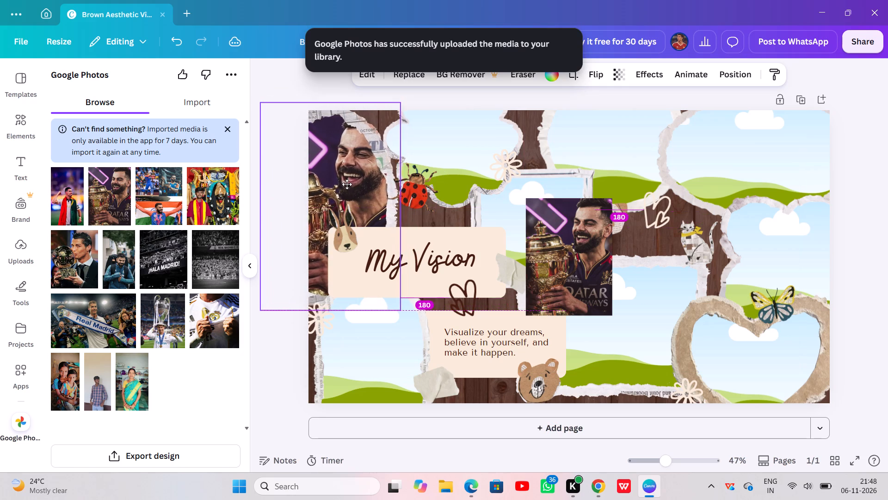
pyautogui.moveTo(347, 184); pyautogui.dragTo(354, 180)
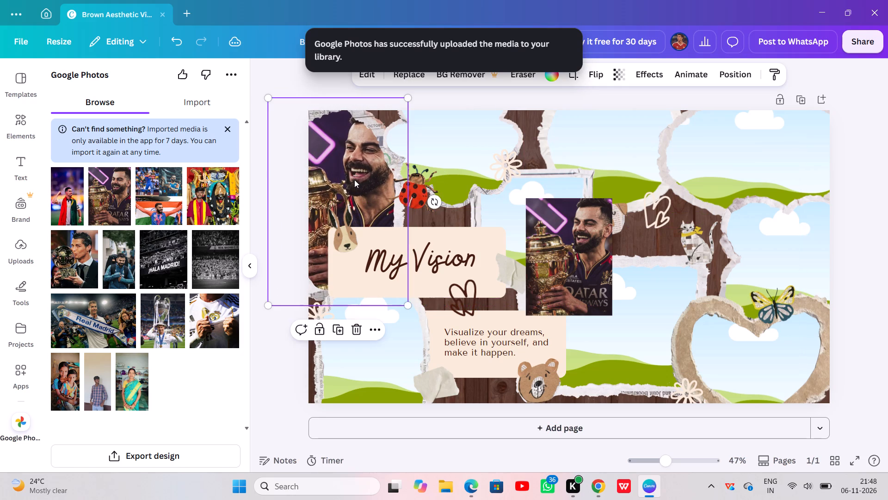
pyautogui.click(354, 180)
pyautogui.click(362, 176)
pyautogui.click(318, 323)
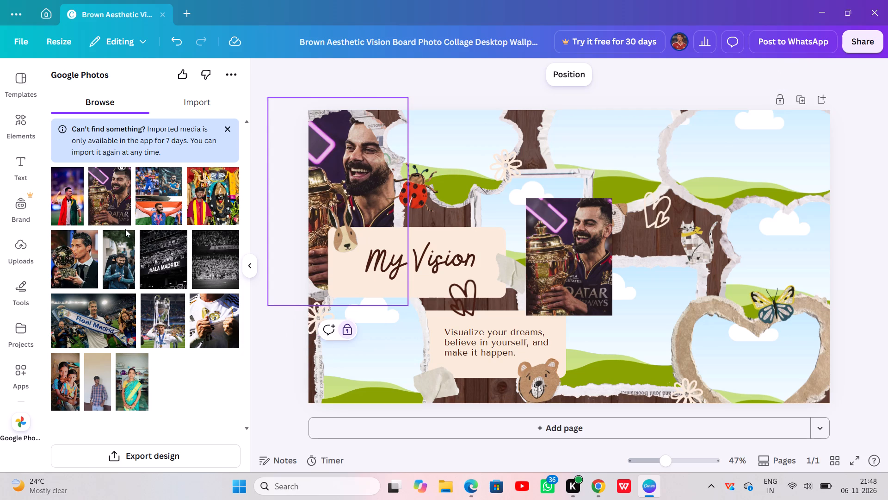
# Add the photo of the young man in the plaid shirt and crop off its bottom strip and the empty wall above his head.
pyautogui.click(97, 388)
pyautogui.doubleClick(97, 388)
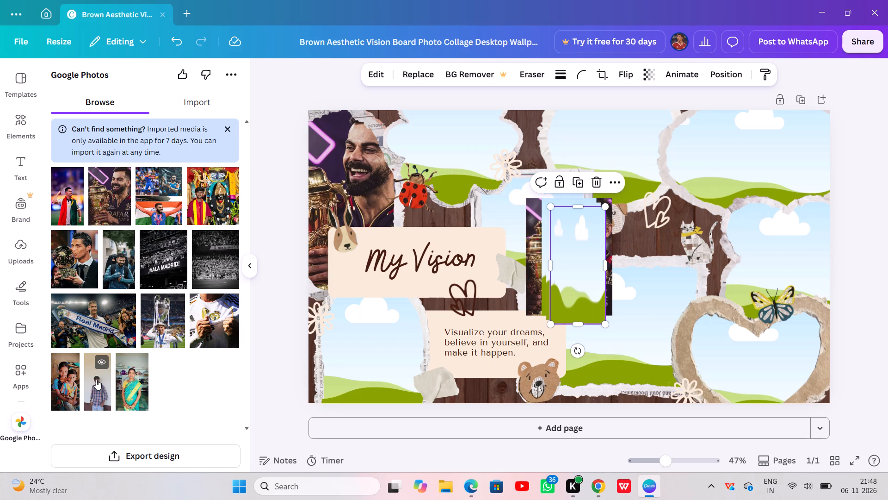
pyautogui.click(581, 231)
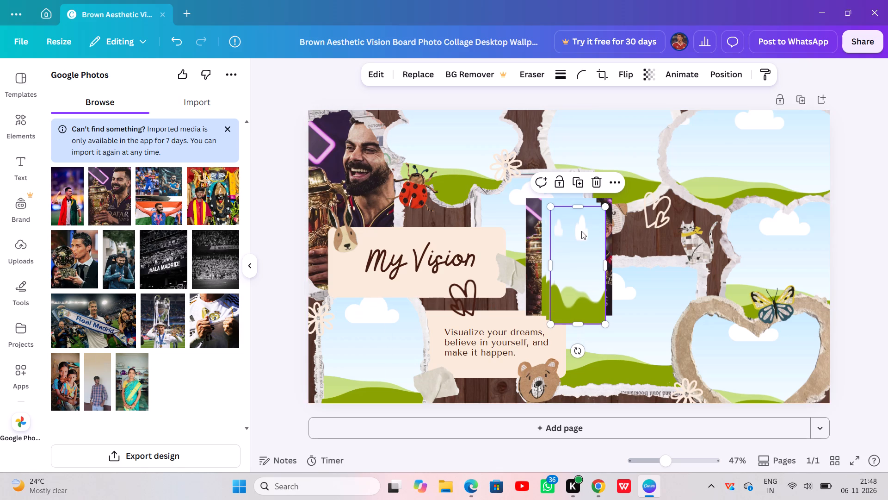
pyautogui.click(581, 265)
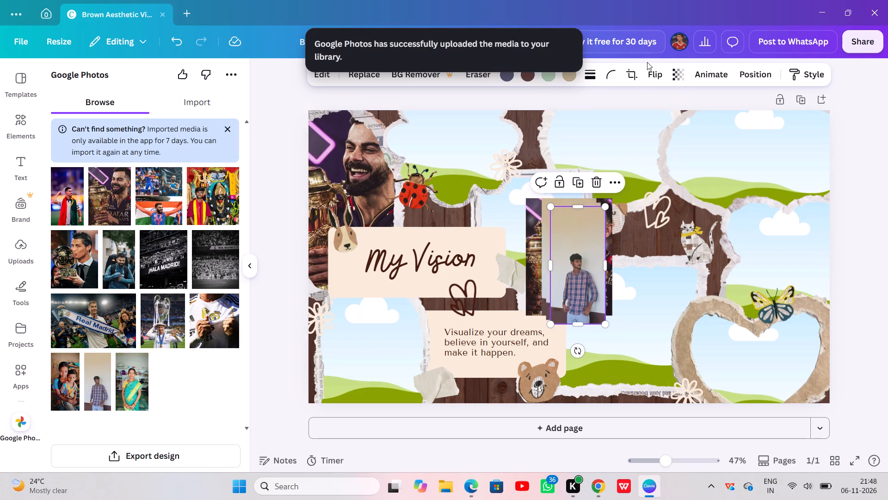
pyautogui.click(631, 74)
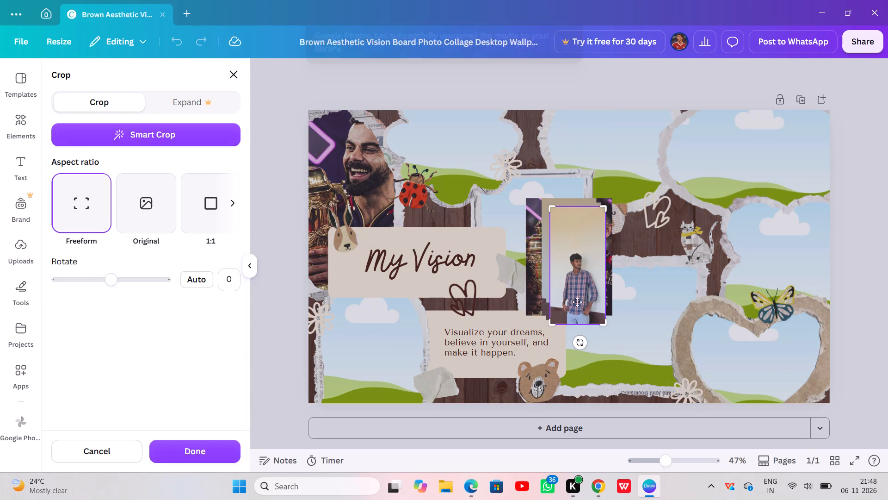
pyautogui.moveTo(554, 319); pyautogui.dragTo(555, 303)
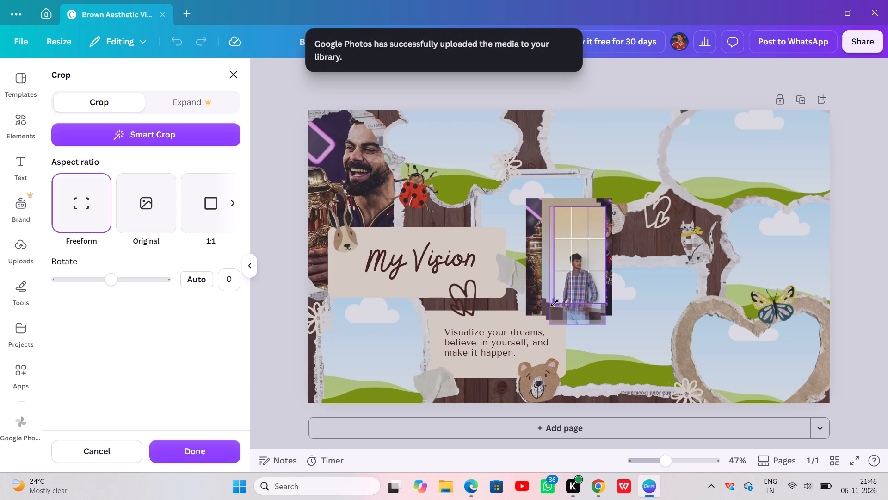
pyautogui.moveTo(555, 303); pyautogui.dragTo(547, 306)
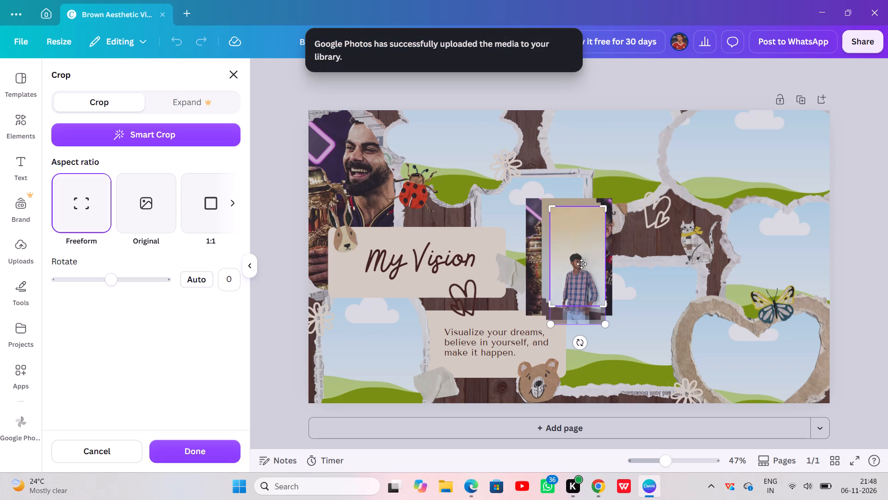
pyautogui.moveTo(549, 210); pyautogui.dragTo(541, 241)
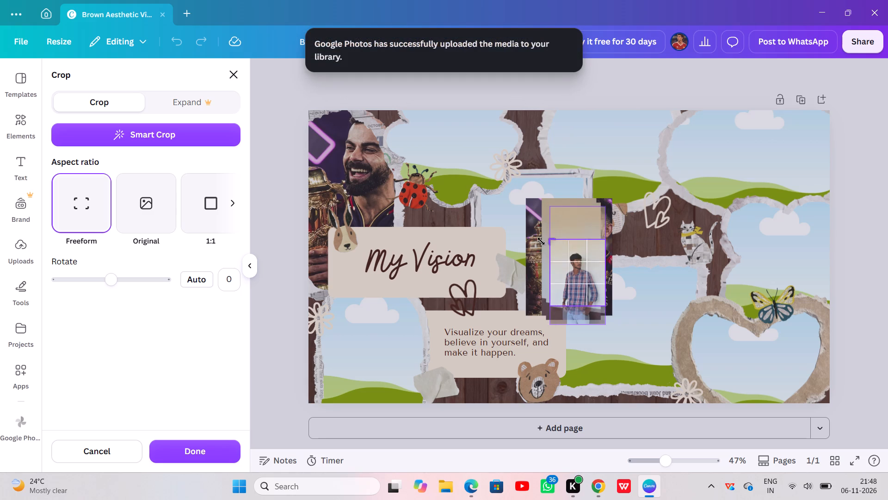
pyautogui.moveTo(541, 241); pyautogui.dragTo(536, 247)
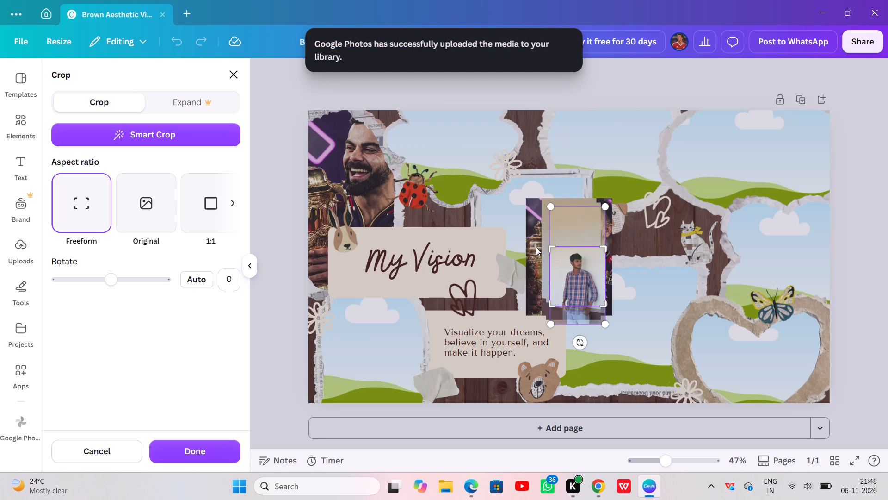
pyautogui.click(197, 453)
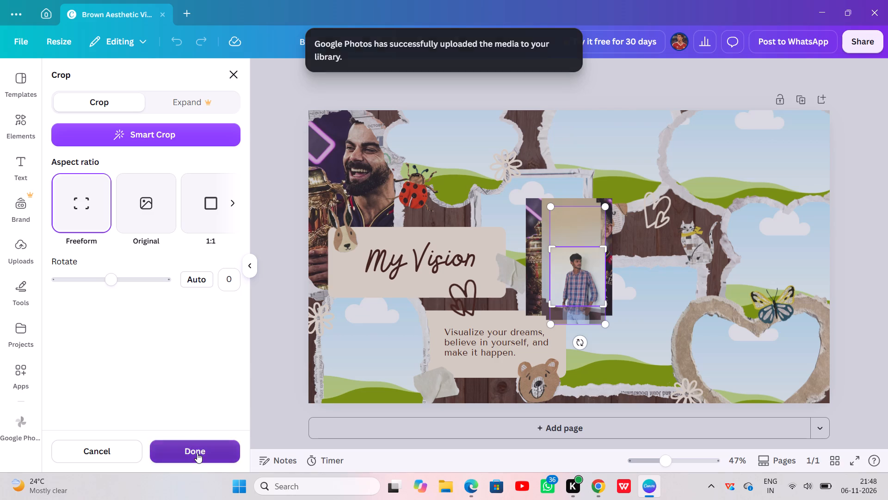
# Place the cropped plaid-shirt photo in the flower-shaped frame beside the cricketer photo.
pyautogui.moveTo(576, 288); pyautogui.dragTo(462, 180)
pyautogui.moveTo(462, 180); pyautogui.dragTo(457, 216)
# Delete the two leftover uncropped copies of the plaid-shirt photo from the middle of the page.
pyautogui.click(566, 287)
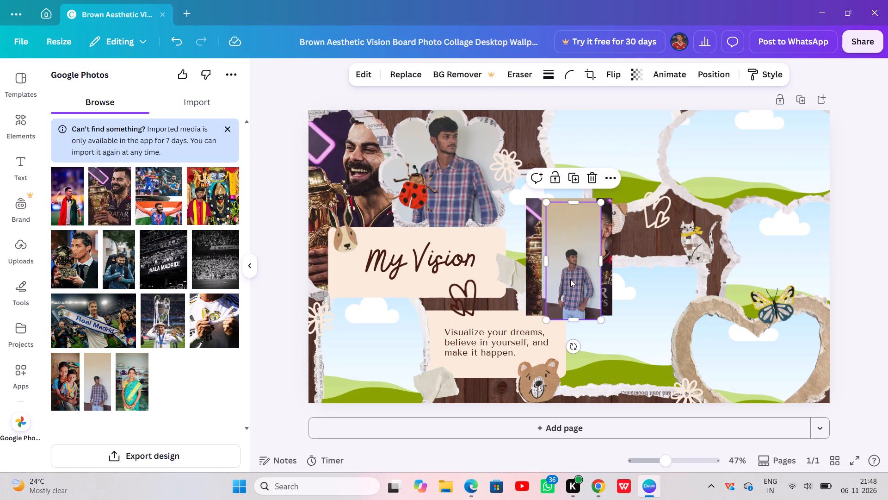
pyautogui.click(592, 172)
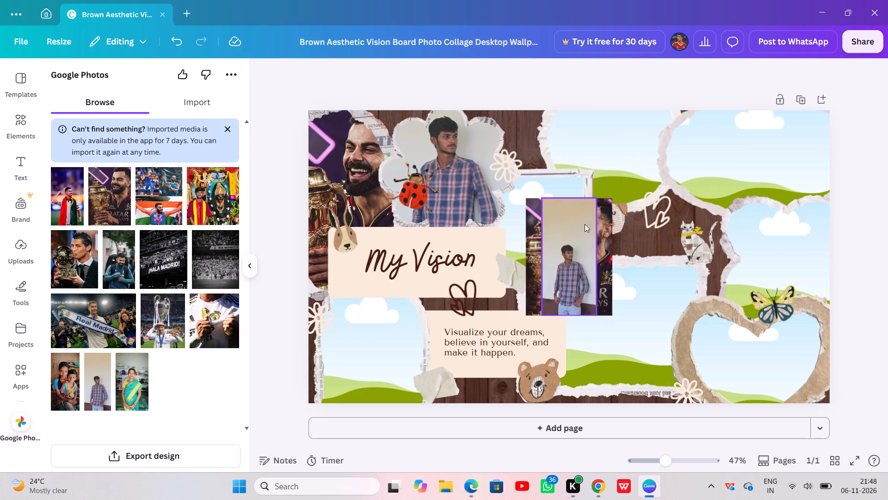
pyautogui.click(581, 242)
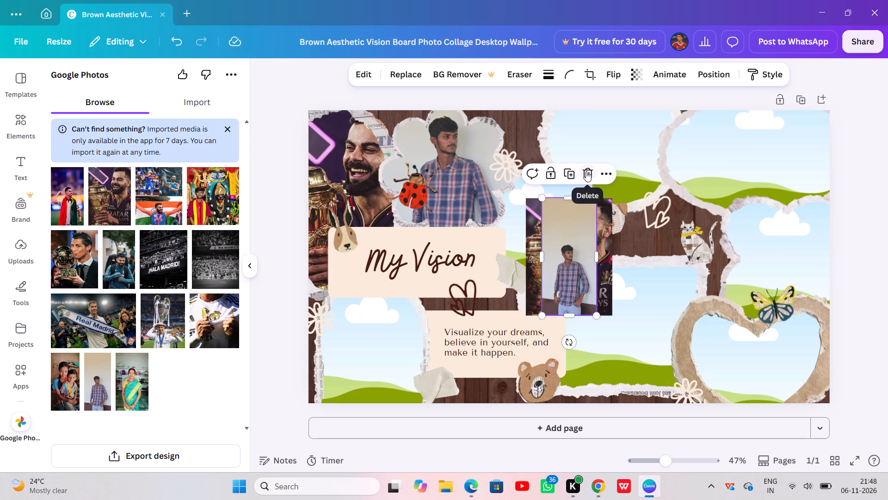
pyautogui.click(586, 169)
# Move the leftover cricketer photo copy into the central rectangular frame and delete the image, keeping the frame.
pyautogui.moveTo(574, 235); pyautogui.dragTo(591, 163)
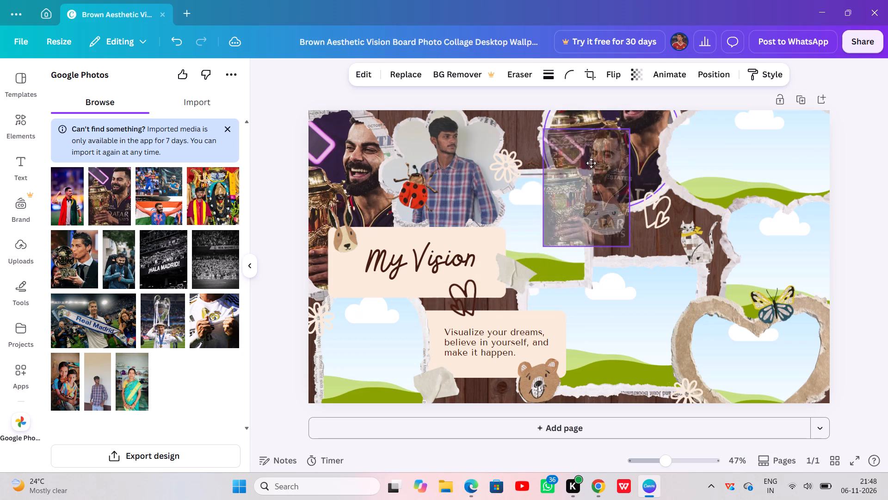
pyautogui.moveTo(591, 163); pyautogui.dragTo(570, 231)
pyautogui.click(570, 231)
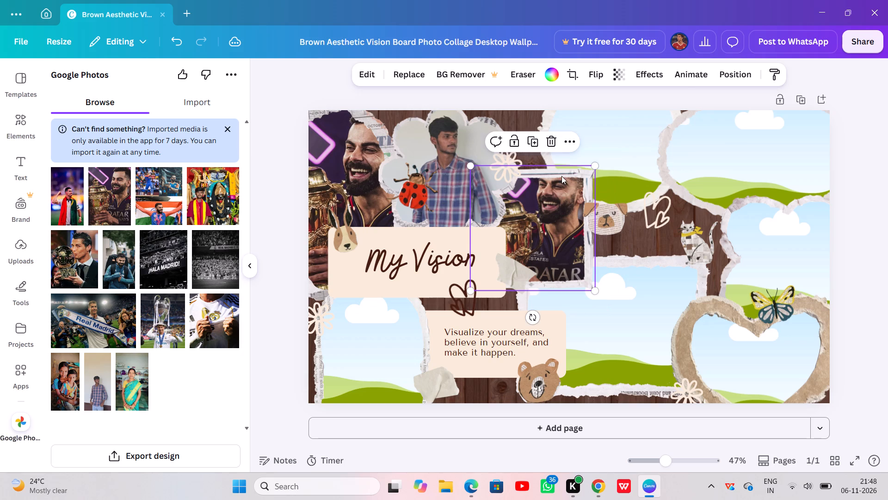
pyautogui.click(555, 134)
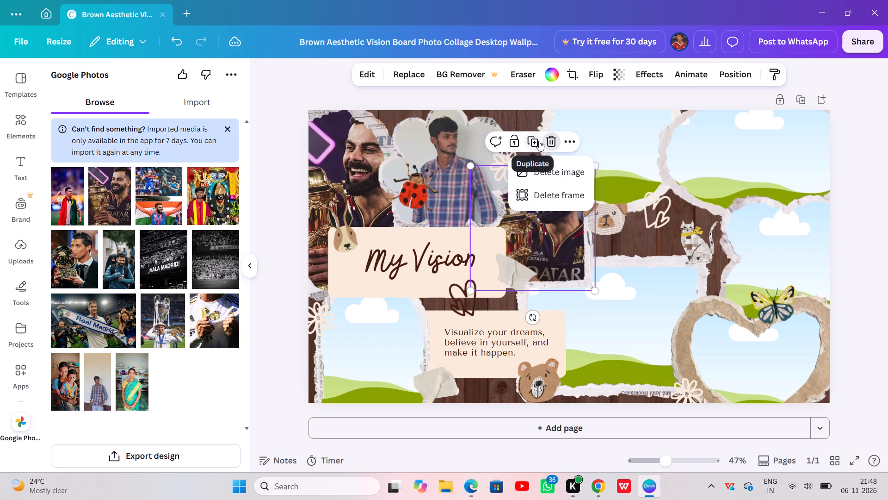
pyautogui.click(549, 168)
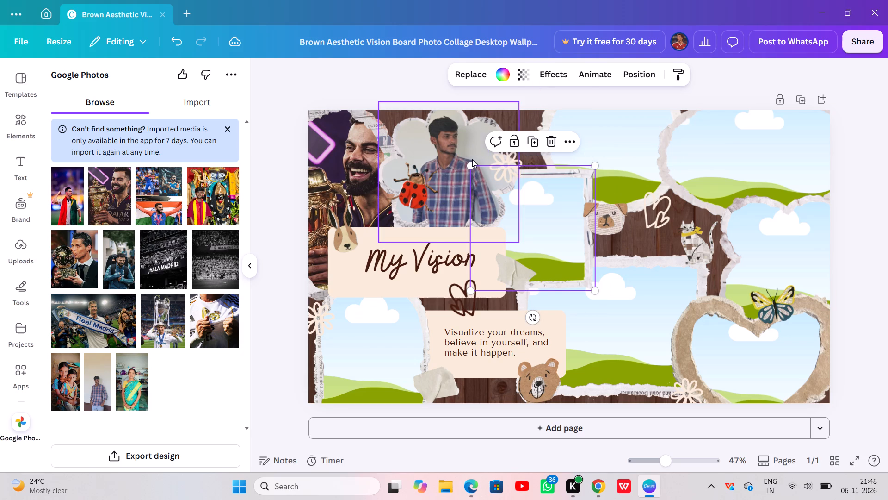
# Lock the flower-shaped frame holding the plaid-shirt photo.
pyautogui.click(472, 159)
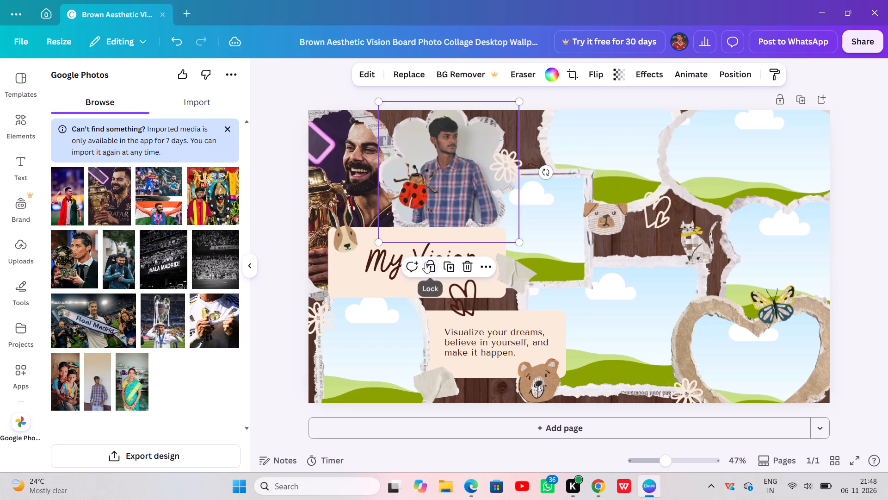
pyautogui.click(425, 262)
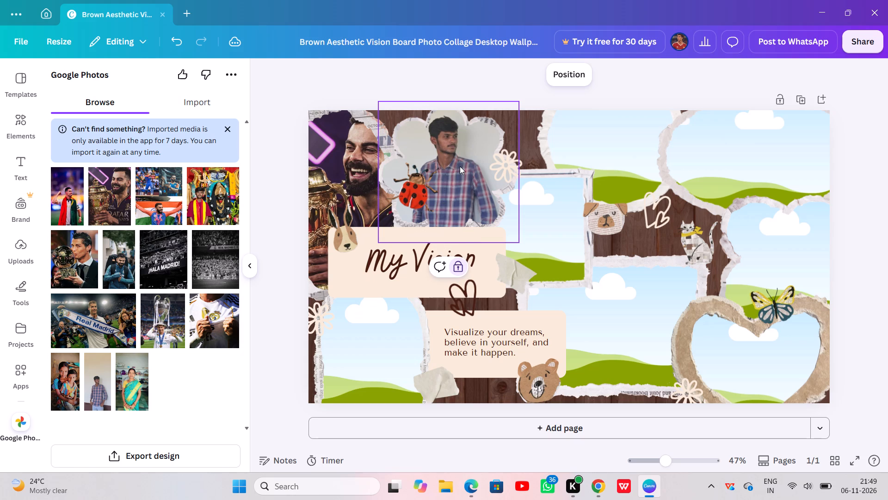
pyautogui.click(460, 166)
pyautogui.moveTo(460, 166); pyautogui.dragTo(468, 161)
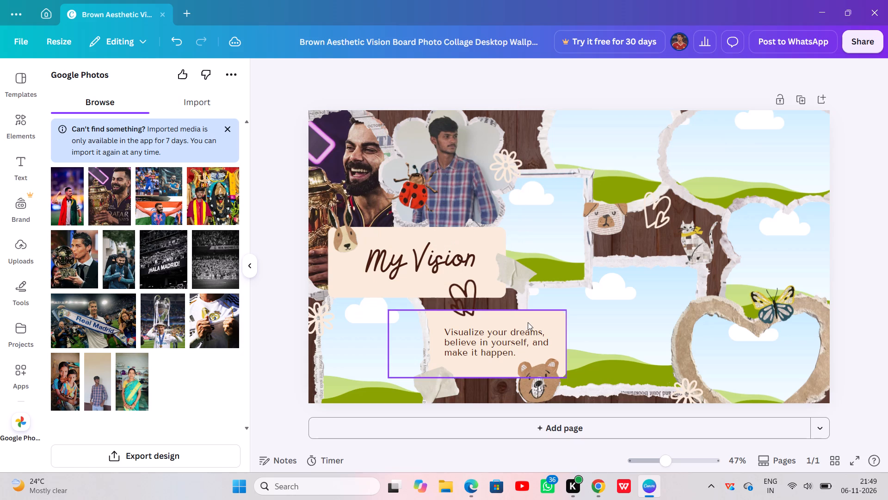
# Move the ladybug sticker down and left, just above the My Vision label between the two filled frames.
pyautogui.moveTo(406, 195); pyautogui.dragTo(387, 218)
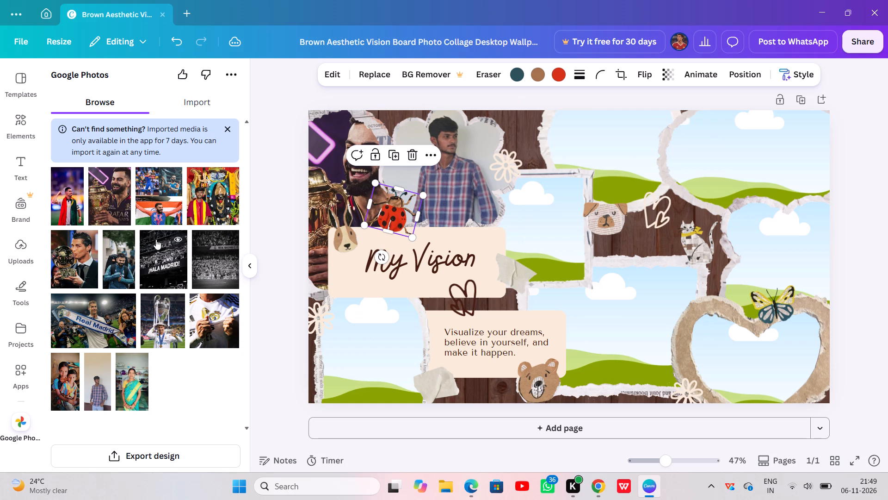
pyautogui.scroll(-2, 156, 239)
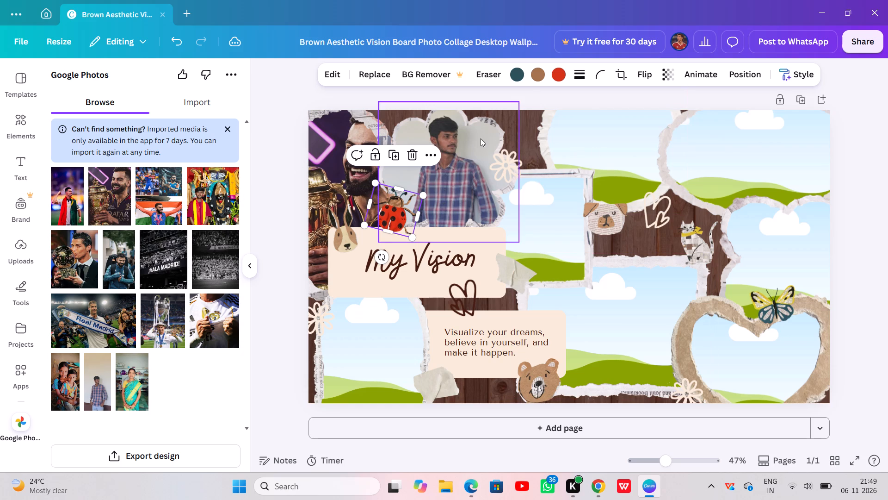
pyautogui.click(481, 138)
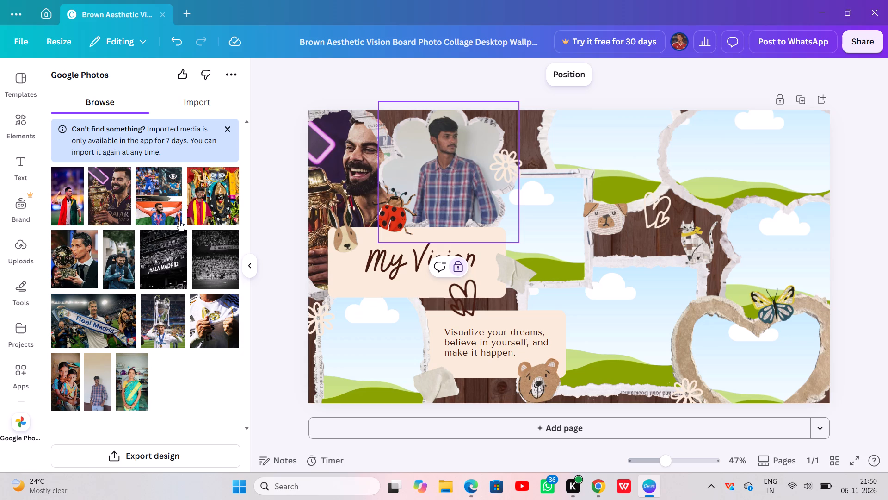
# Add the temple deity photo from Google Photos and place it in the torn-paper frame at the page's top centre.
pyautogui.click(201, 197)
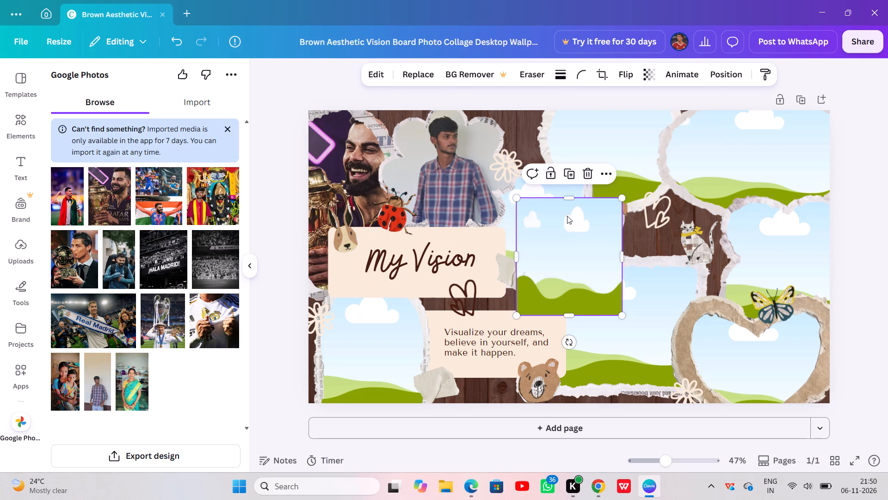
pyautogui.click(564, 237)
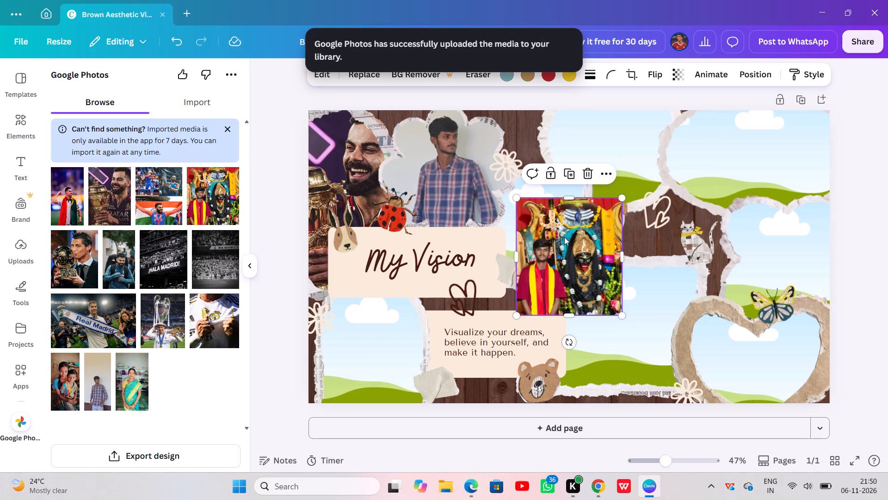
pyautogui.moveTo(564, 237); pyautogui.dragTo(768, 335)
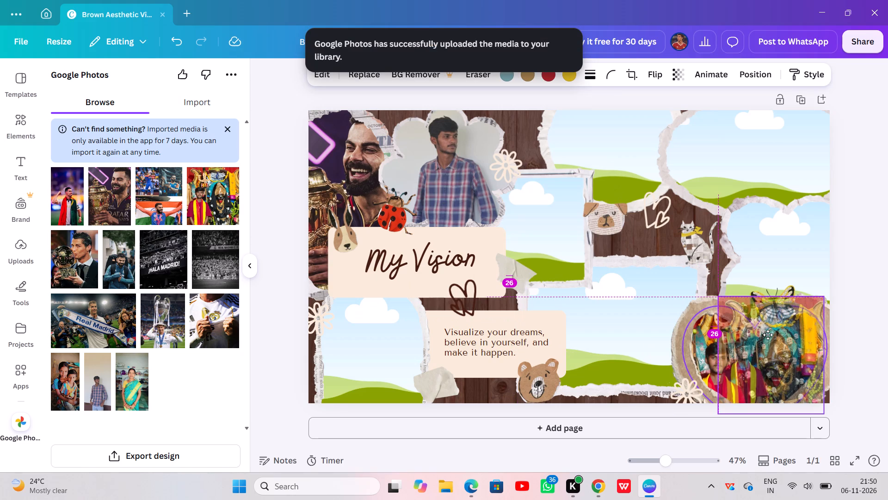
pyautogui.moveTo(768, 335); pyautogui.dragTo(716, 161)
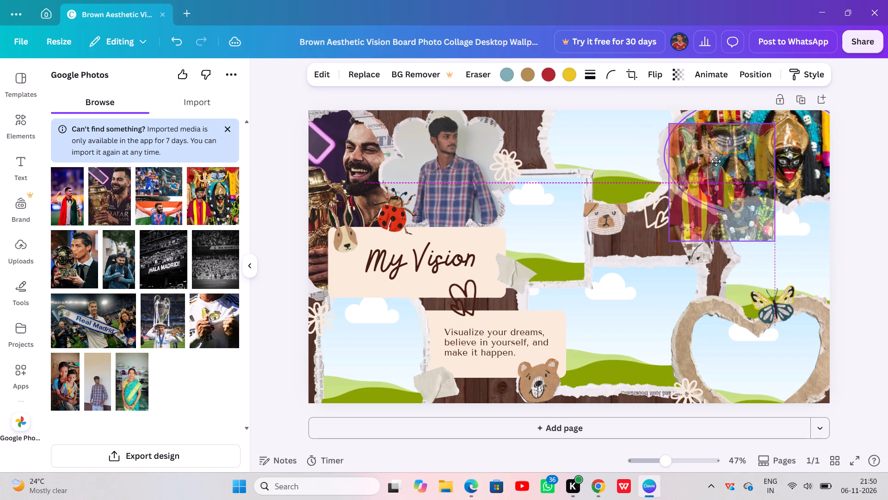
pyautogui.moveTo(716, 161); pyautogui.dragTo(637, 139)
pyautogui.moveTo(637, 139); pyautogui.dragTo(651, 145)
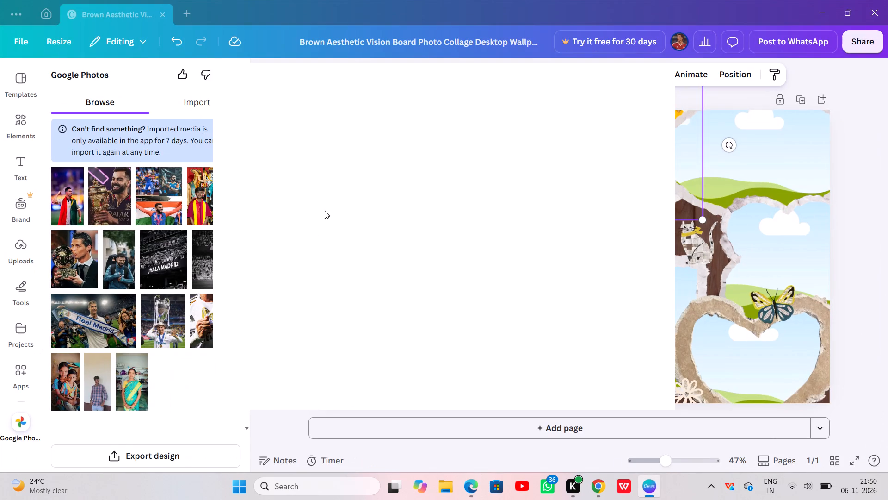
# Add the black-and-white ¡Hala Madrid! stadium photo from Google Photos to the page.
pyautogui.click(799, 163)
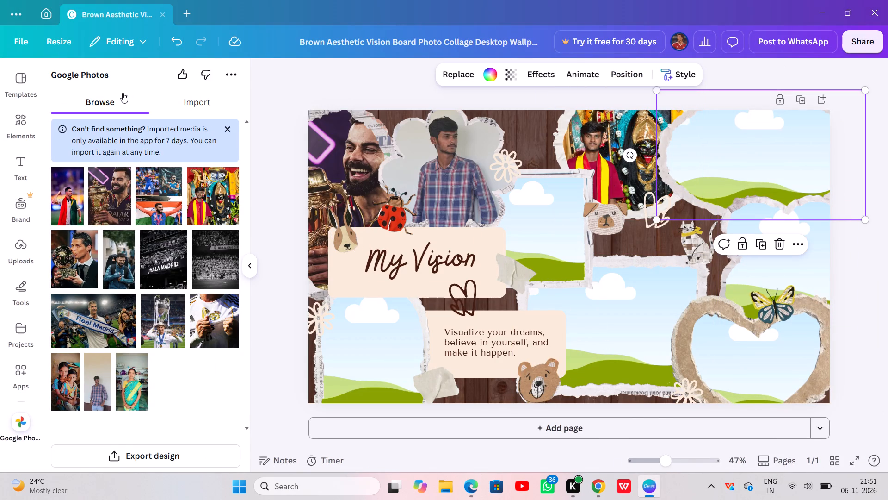
pyautogui.click(166, 255)
pyautogui.doubleClick(166, 255)
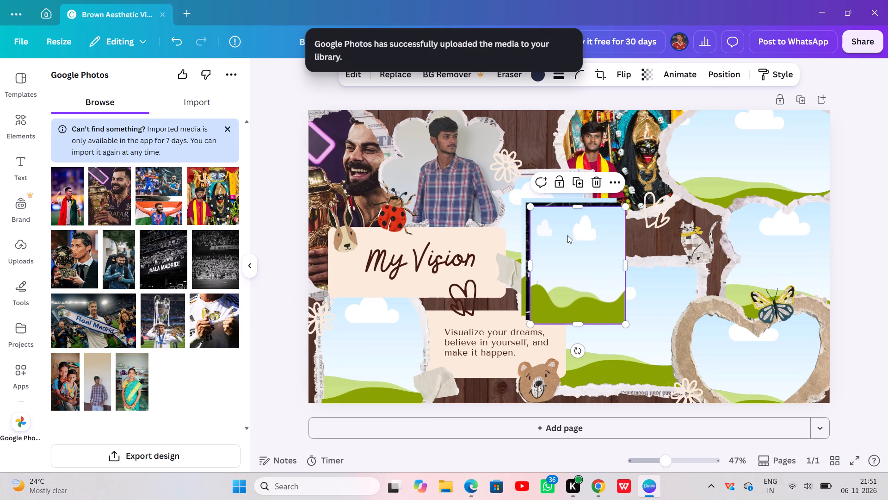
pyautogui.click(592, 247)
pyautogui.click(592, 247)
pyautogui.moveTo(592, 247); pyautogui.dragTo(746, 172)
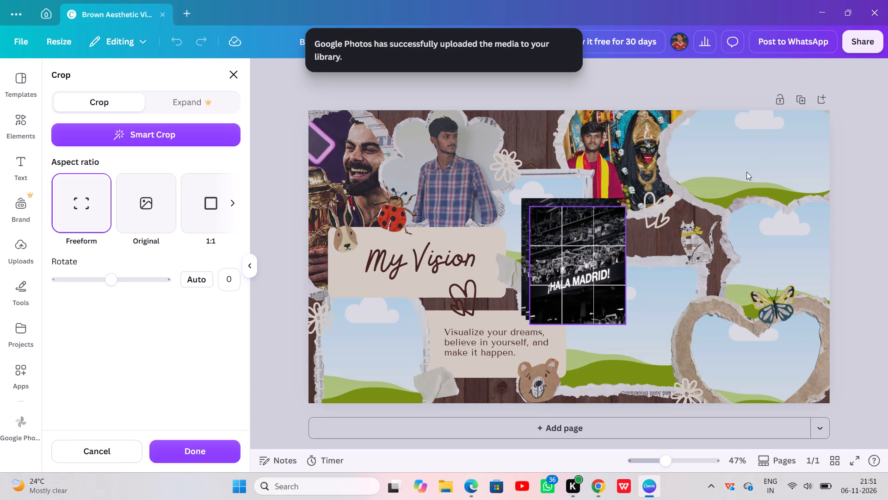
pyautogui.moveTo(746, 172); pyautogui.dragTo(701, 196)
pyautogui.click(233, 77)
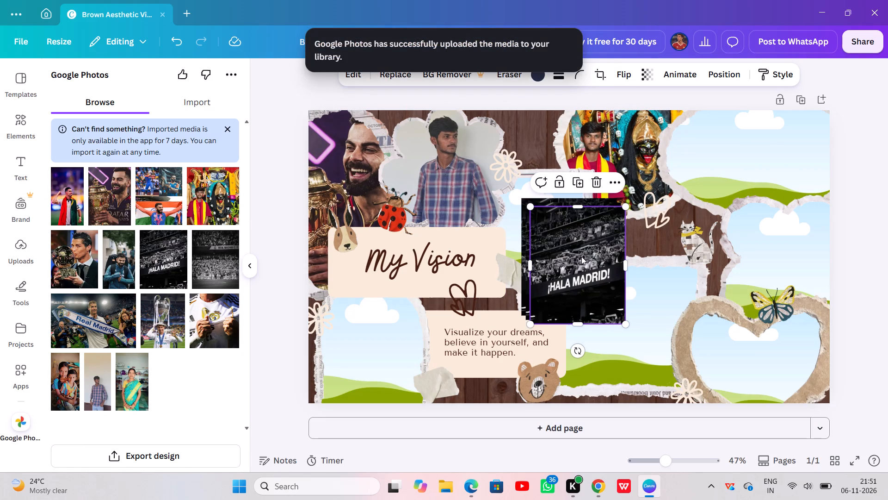
# Place a ¡Hala Madrid! photo copy in the empty top-right frame and delete the image, keeping the frame.
pyautogui.click(581, 256)
pyautogui.moveTo(581, 256); pyautogui.dragTo(759, 139)
pyautogui.click(751, 157)
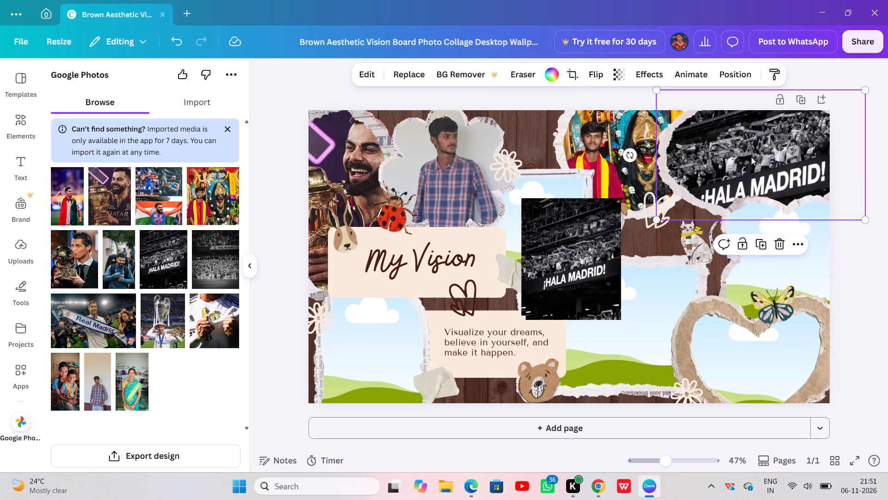
pyautogui.click(778, 243)
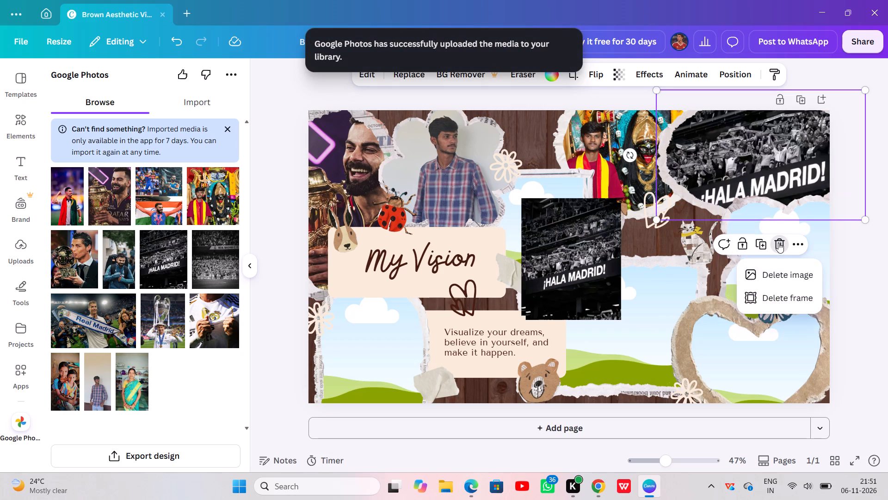
pyautogui.click(781, 277)
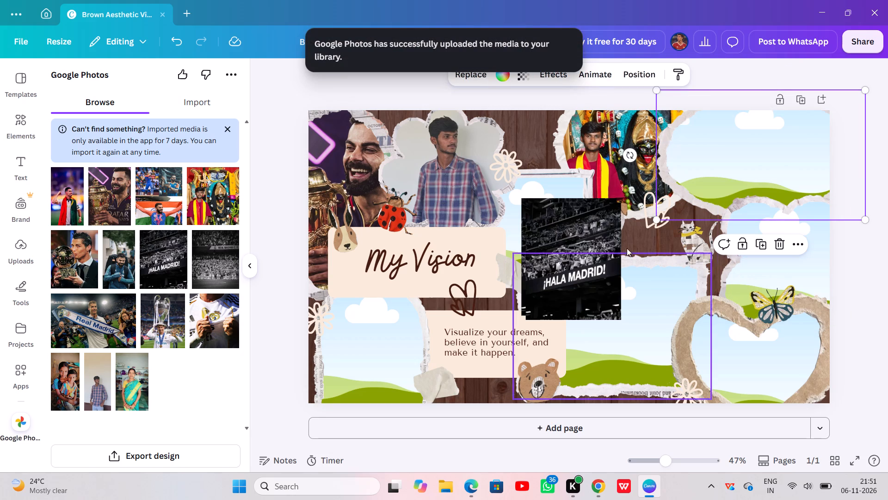
# Place another ¡Hala Madrid! photo copy in the torn-paper frame at the page's top centre, replacing the temple photo.
pyautogui.click(578, 238)
pyautogui.moveTo(578, 238); pyautogui.dragTo(663, 284)
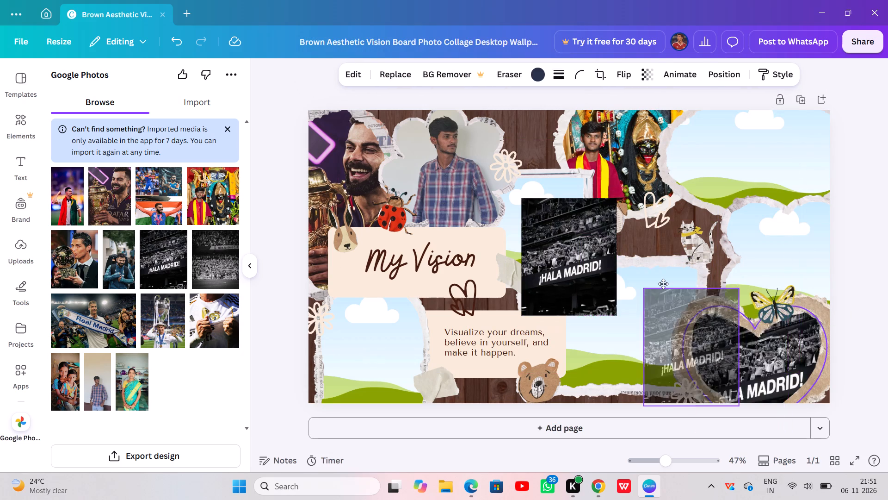
pyautogui.moveTo(663, 284); pyautogui.dragTo(744, 161)
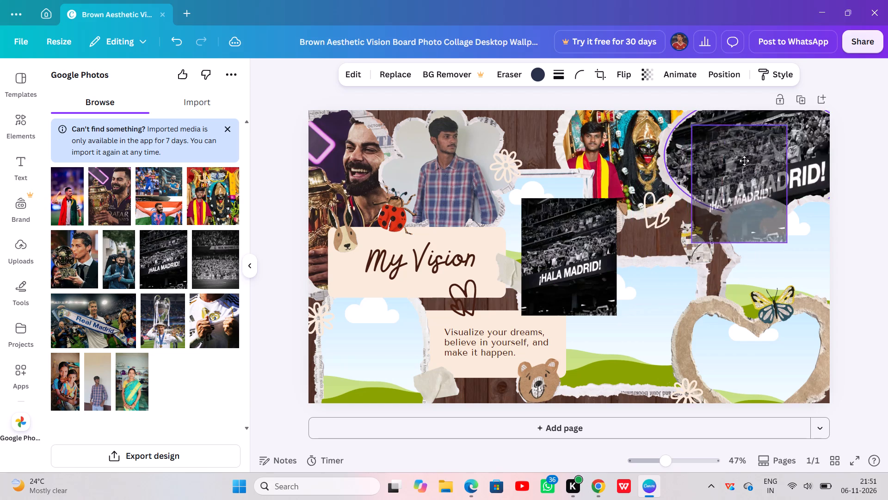
pyautogui.moveTo(744, 161); pyautogui.dragTo(638, 142)
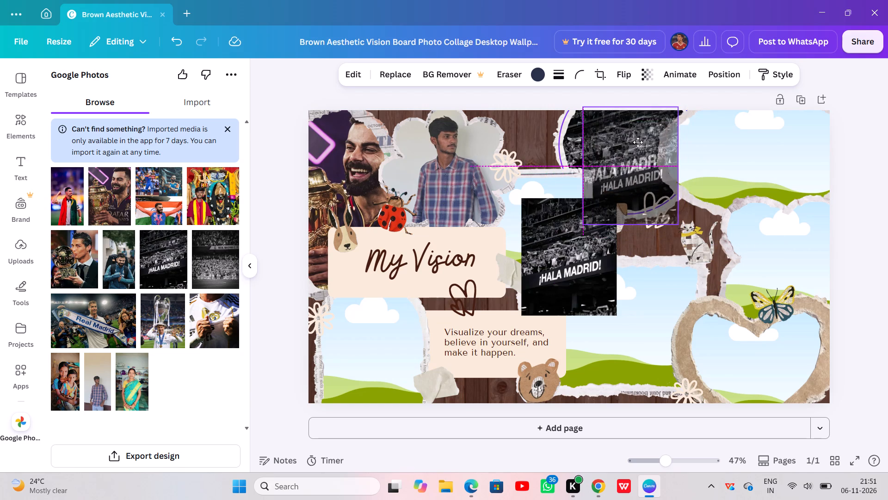
pyautogui.moveTo(638, 142); pyautogui.dragTo(637, 153)
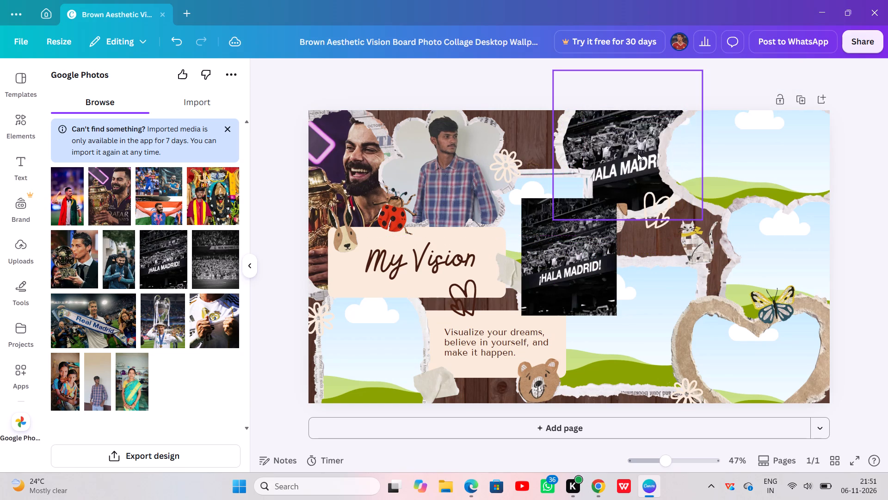
# Shift the top-centre frame holding the ¡Hala Madrid! photo slightly left, toward the plaid-shirt photo.
pyautogui.click(637, 153)
pyautogui.moveTo(637, 153); pyautogui.dragTo(662, 332)
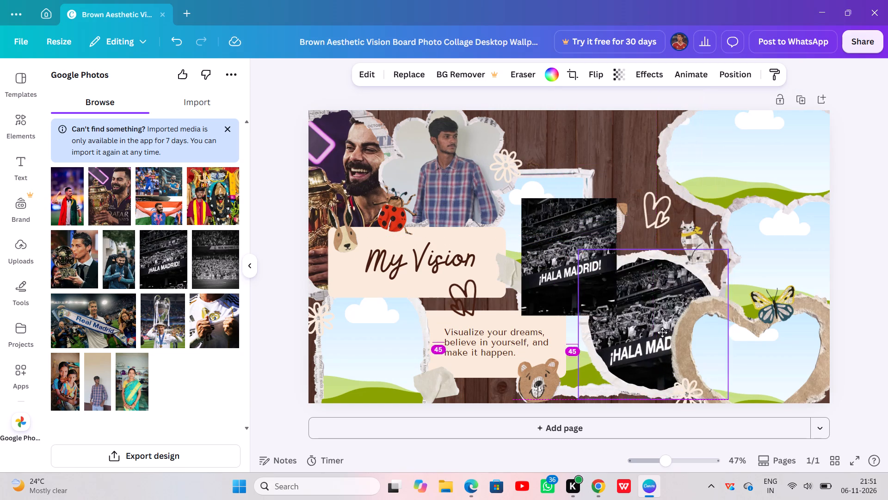
pyautogui.moveTo(662, 332); pyautogui.dragTo(633, 143)
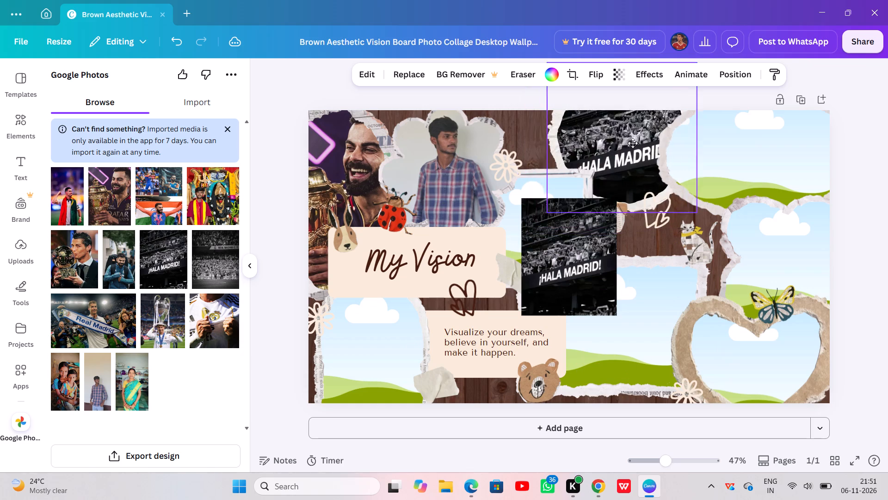
pyautogui.moveTo(633, 143); pyautogui.dragTo(618, 137)
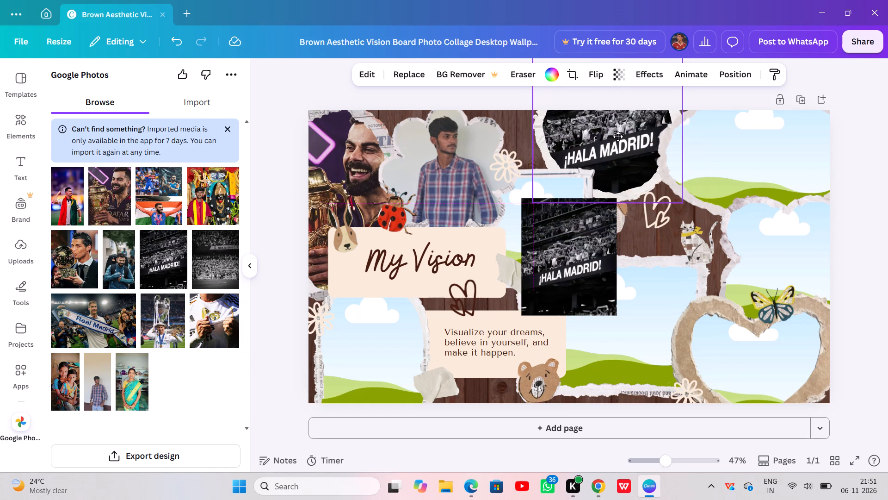
pyautogui.moveTo(618, 137); pyautogui.dragTo(622, 152)
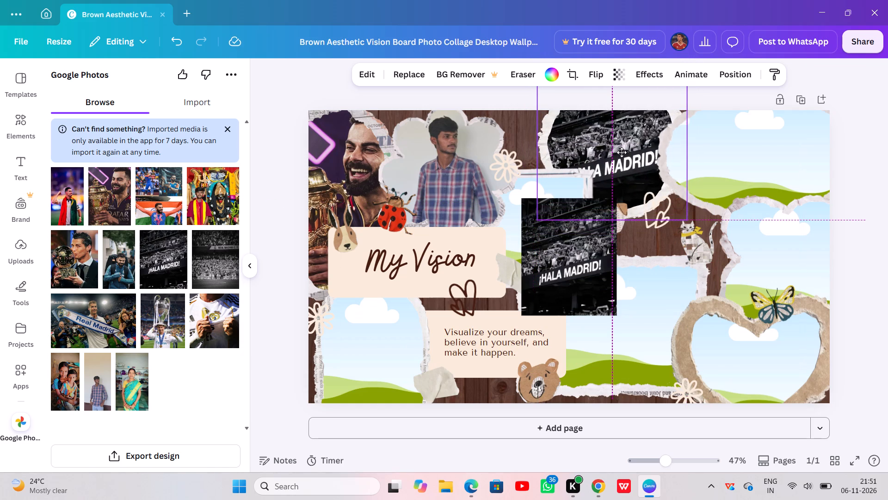
pyautogui.moveTo(622, 152); pyautogui.dragTo(617, 155)
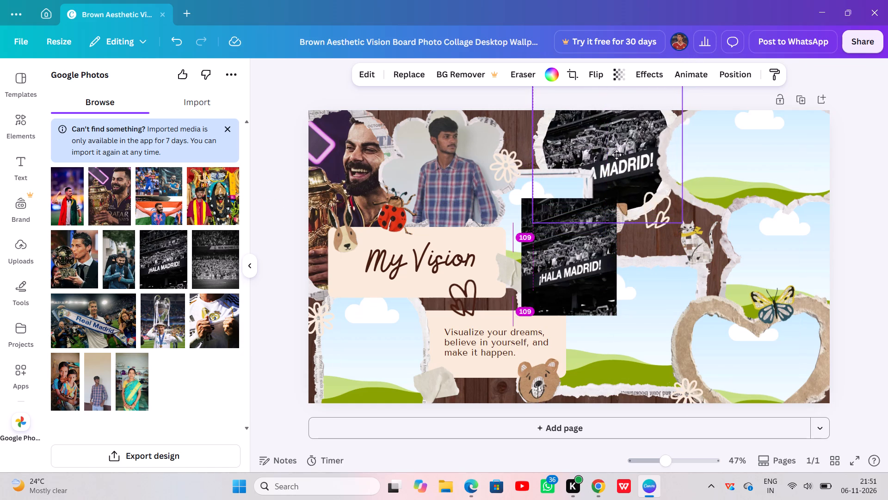
pyautogui.moveTo(617, 155); pyautogui.dragTo(610, 153)
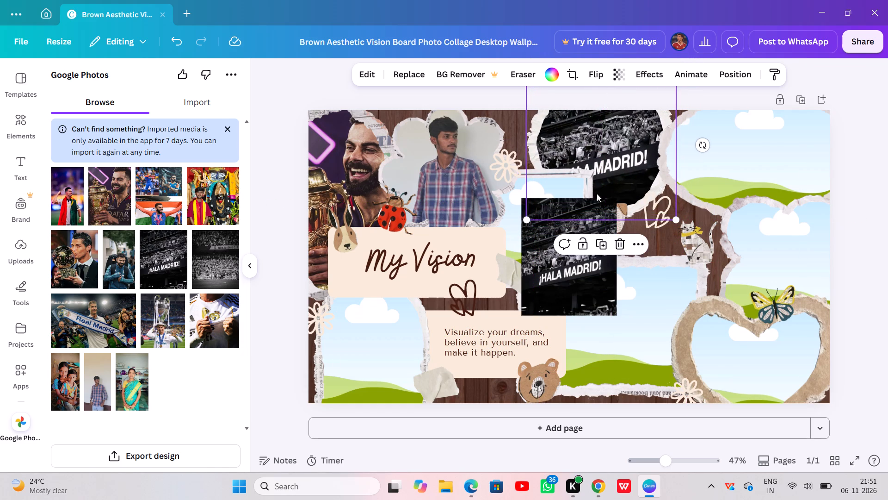
# Move the leftover ¡Hala Madrid! photo copy into the large bottom-centre frame and delete the image, keeping the frame.
pyautogui.click(578, 263)
pyautogui.click(578, 263)
pyautogui.moveTo(578, 263); pyautogui.dragTo(575, 269)
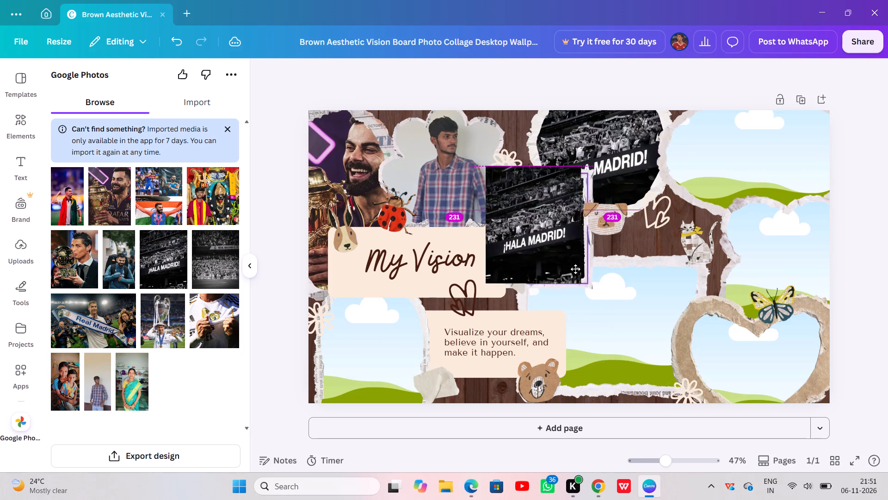
pyautogui.moveTo(575, 269); pyautogui.dragTo(566, 283)
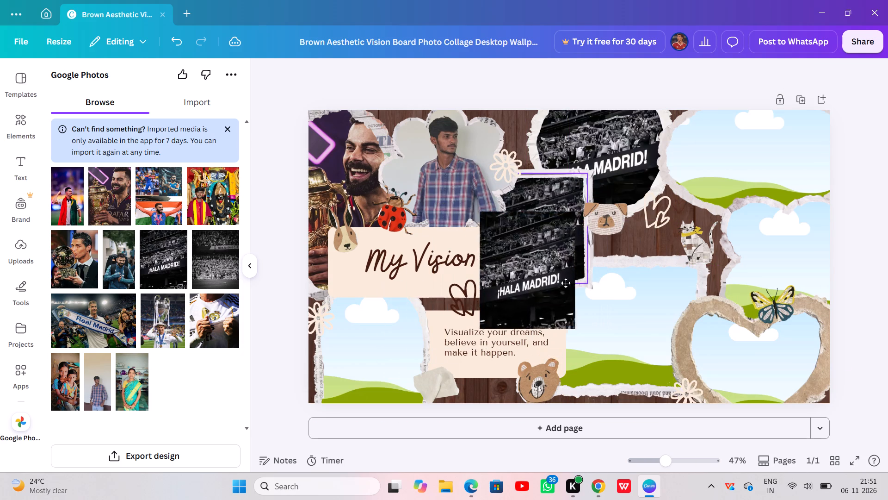
pyautogui.moveTo(566, 283); pyautogui.dragTo(663, 336)
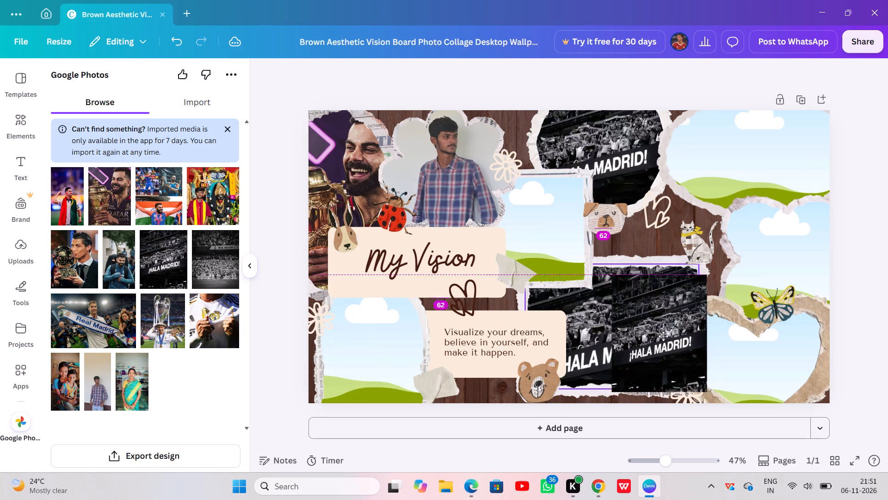
pyautogui.moveTo(663, 336); pyautogui.dragTo(644, 353)
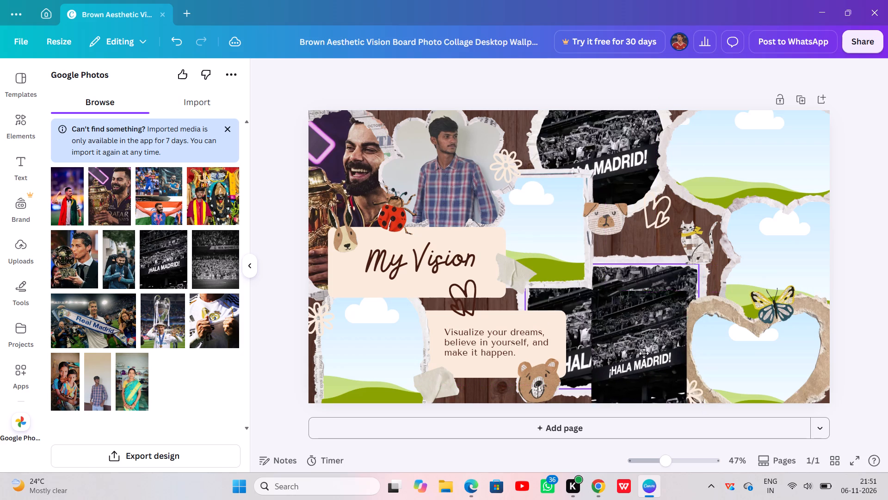
pyautogui.moveTo(644, 353); pyautogui.dragTo(618, 319)
pyautogui.click(618, 319)
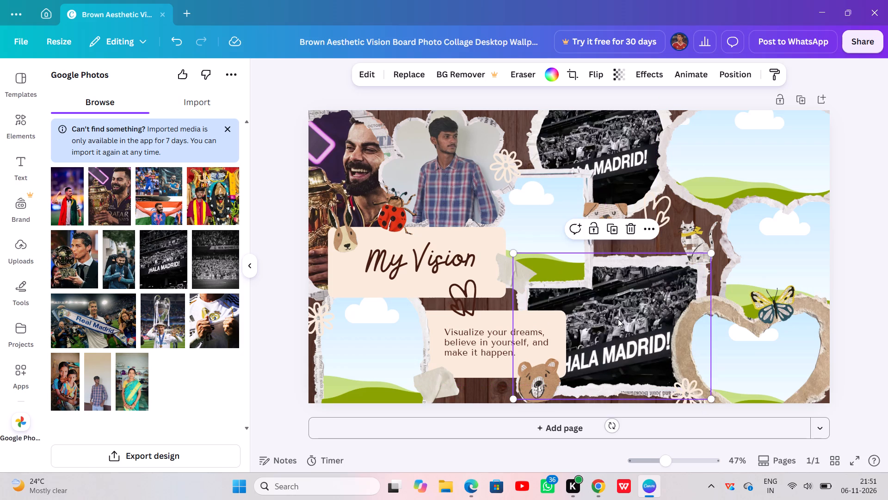
pyautogui.click(629, 228)
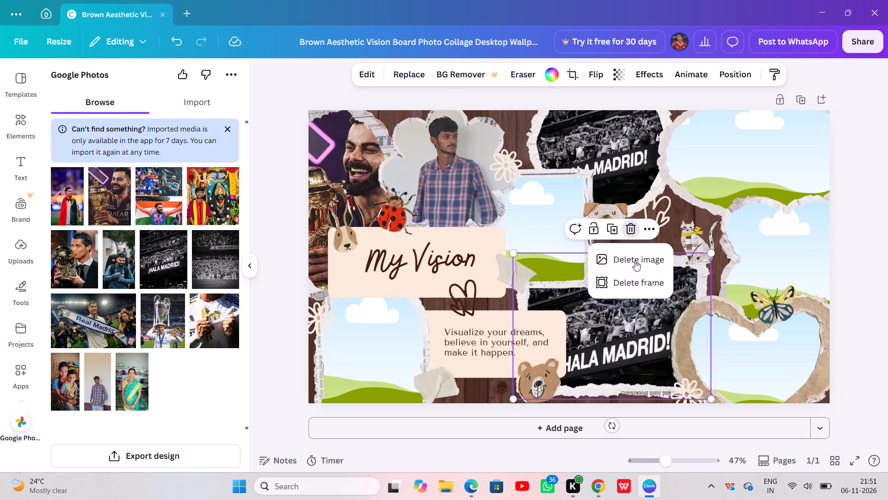
pyautogui.click(636, 262)
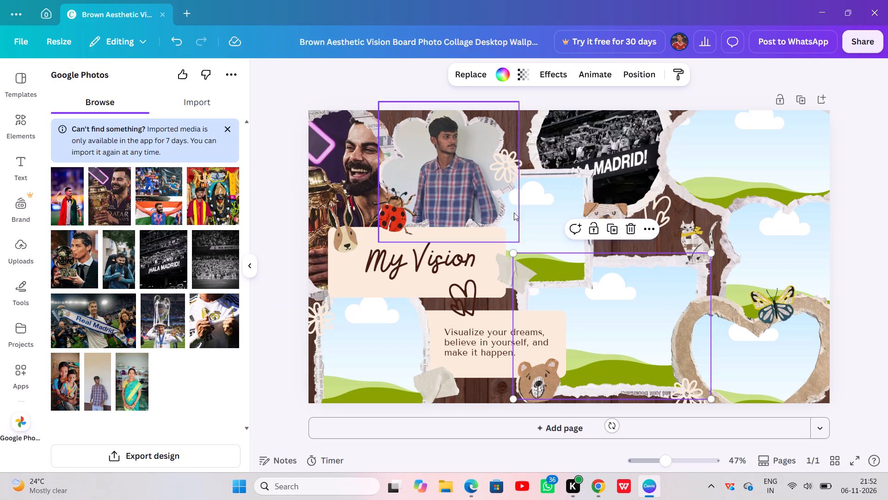
# Move the central rectangular torn-paper frame slightly down, further below the ¡Hala Madrid! photo.
pyautogui.click(525, 211)
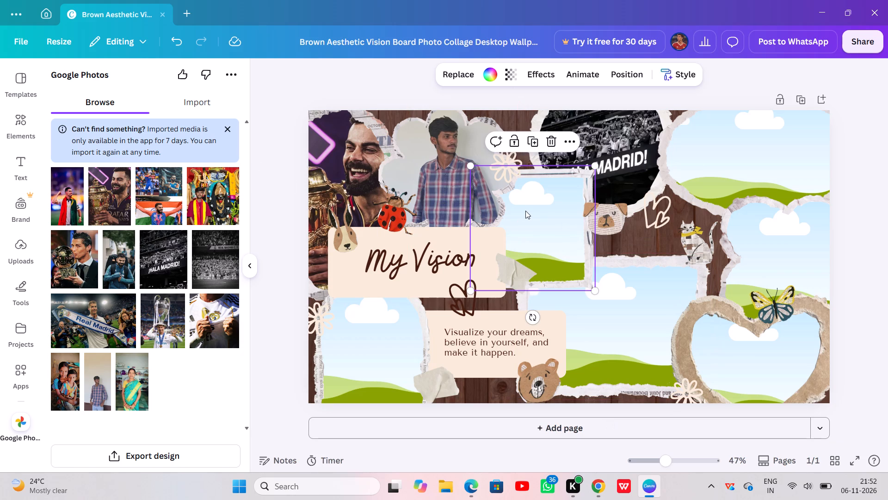
pyautogui.moveTo(546, 222); pyautogui.dragTo(550, 243)
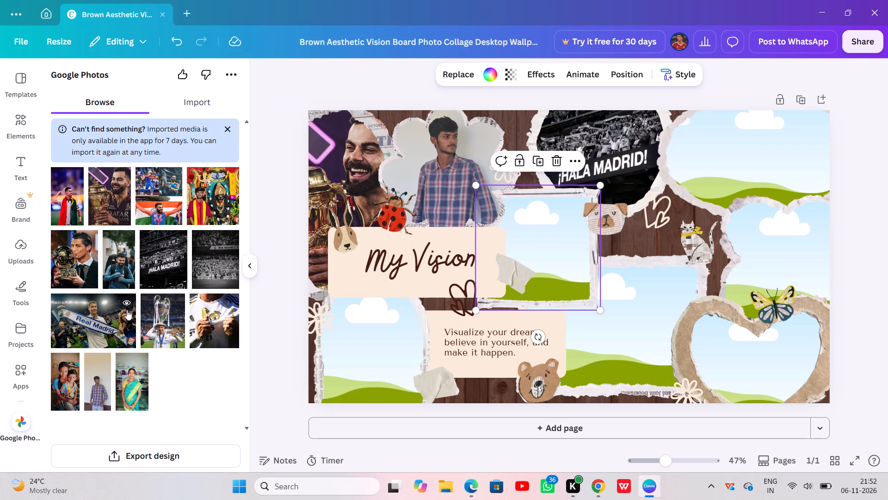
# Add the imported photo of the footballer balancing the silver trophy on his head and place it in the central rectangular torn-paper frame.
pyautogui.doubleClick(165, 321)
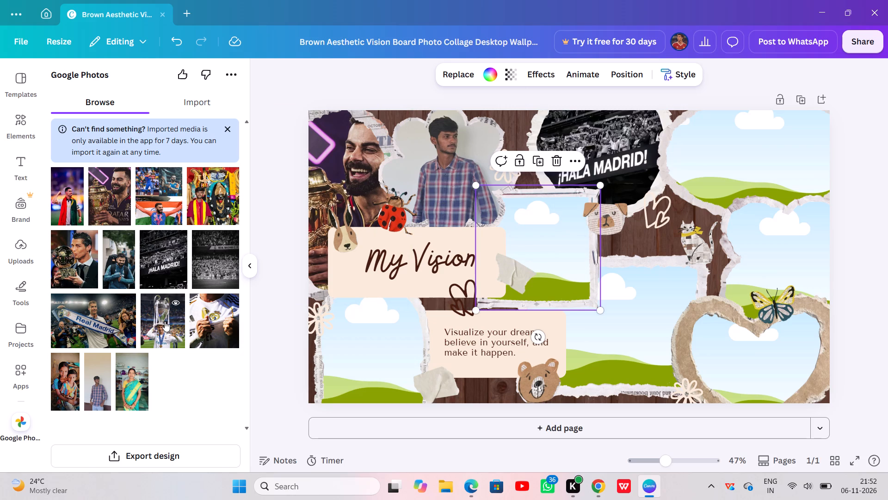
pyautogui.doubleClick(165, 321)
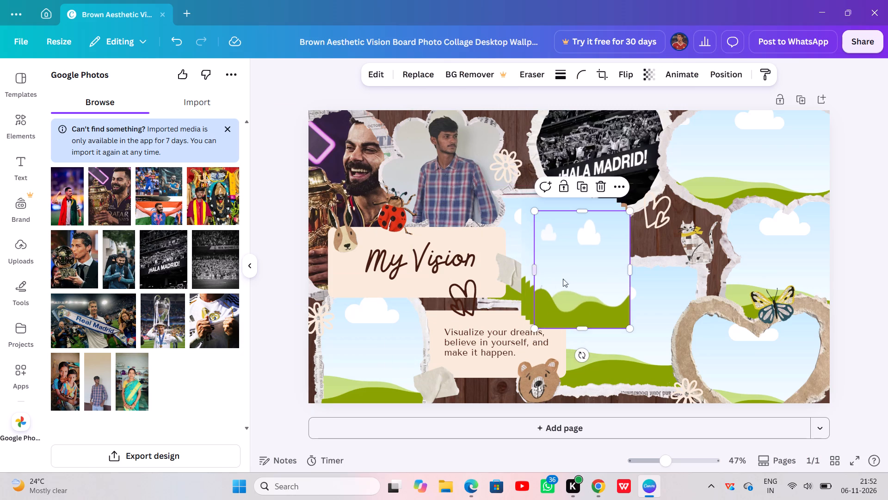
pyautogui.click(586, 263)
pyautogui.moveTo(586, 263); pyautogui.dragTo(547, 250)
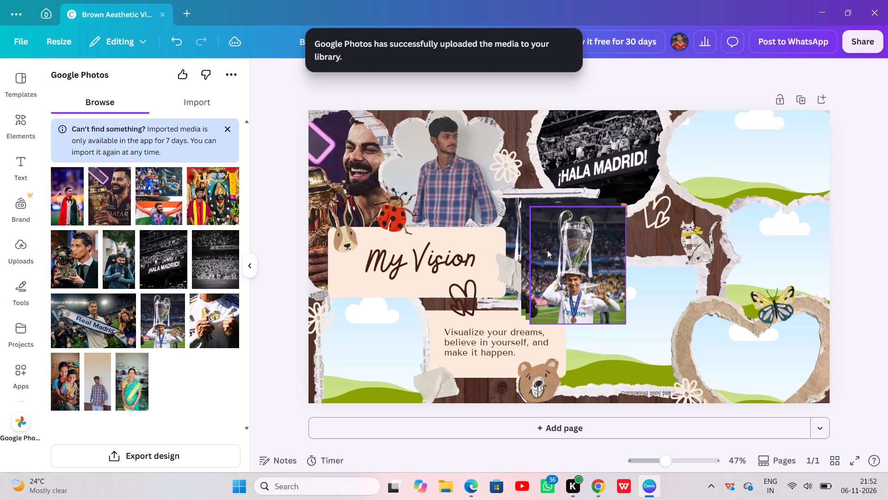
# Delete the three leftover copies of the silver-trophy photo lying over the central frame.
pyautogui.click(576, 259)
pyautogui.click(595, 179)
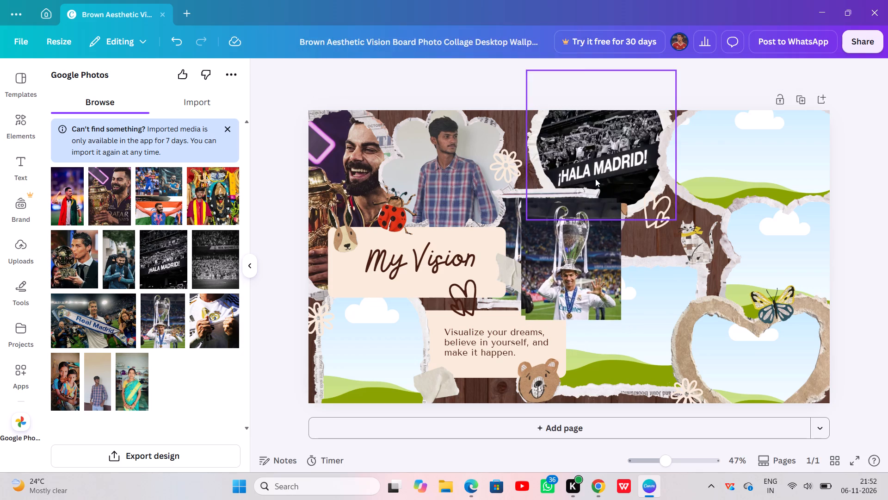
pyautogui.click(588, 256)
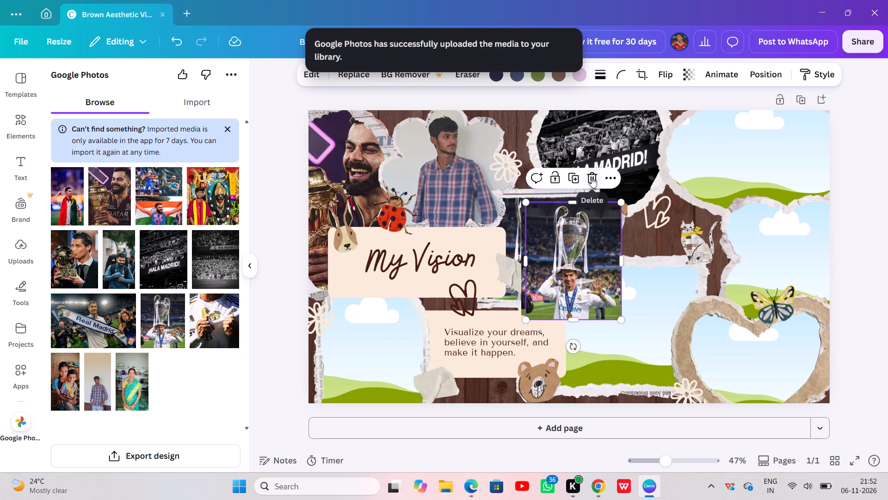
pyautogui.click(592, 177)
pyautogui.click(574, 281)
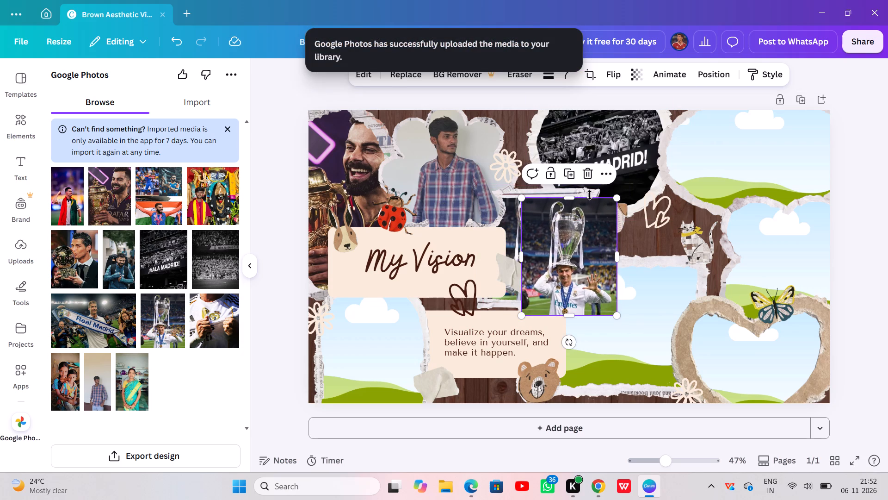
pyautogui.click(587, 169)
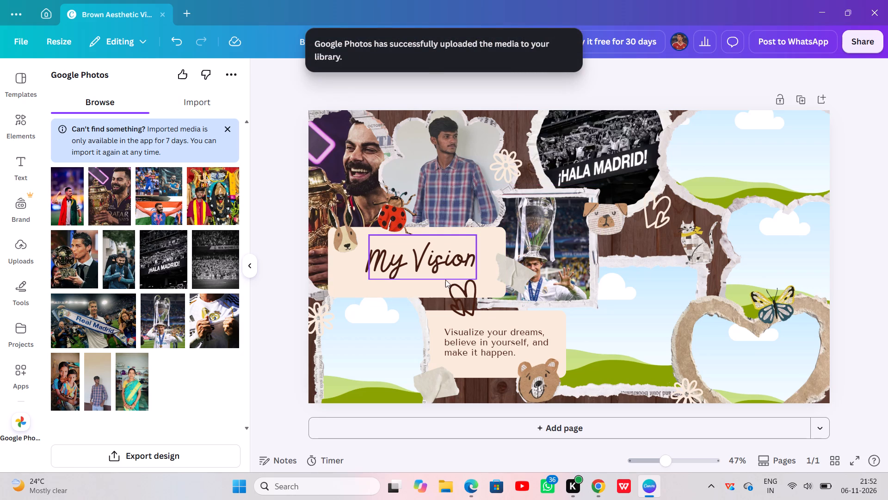
# Move the beige box behind the My Vision title slightly left and down, keeping the title text in place.
pyautogui.moveTo(445, 280); pyautogui.dragTo(426, 291)
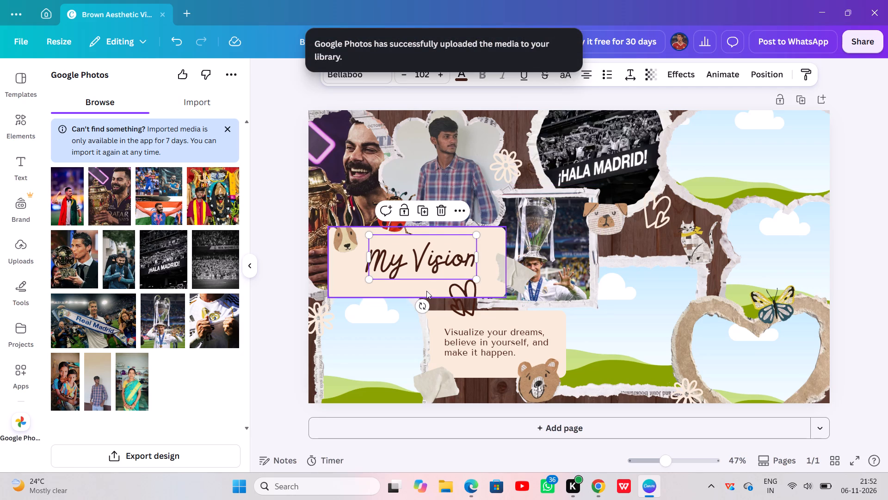
pyautogui.moveTo(426, 291); pyautogui.dragTo(413, 297)
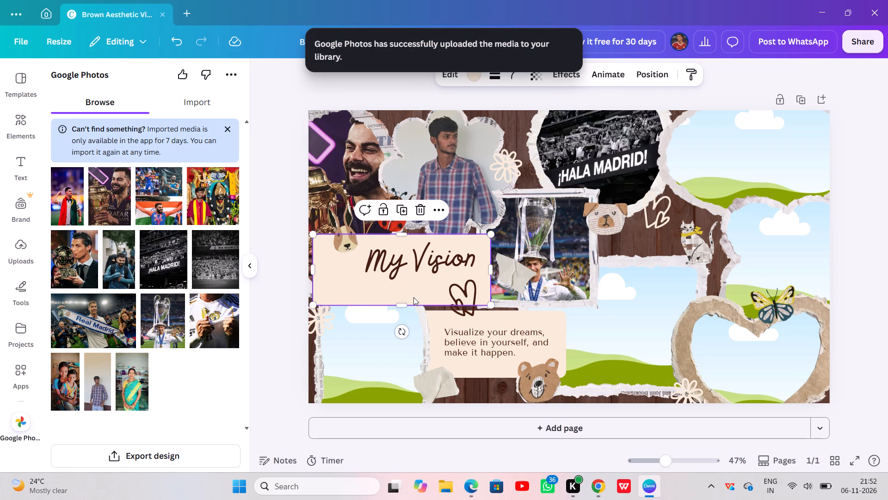
# Try to move the crumpled tape piece from the central frame's lower-left corner slightly left and down, toward the heart doodle.
pyautogui.moveTo(516, 274); pyautogui.dragTo(493, 287)
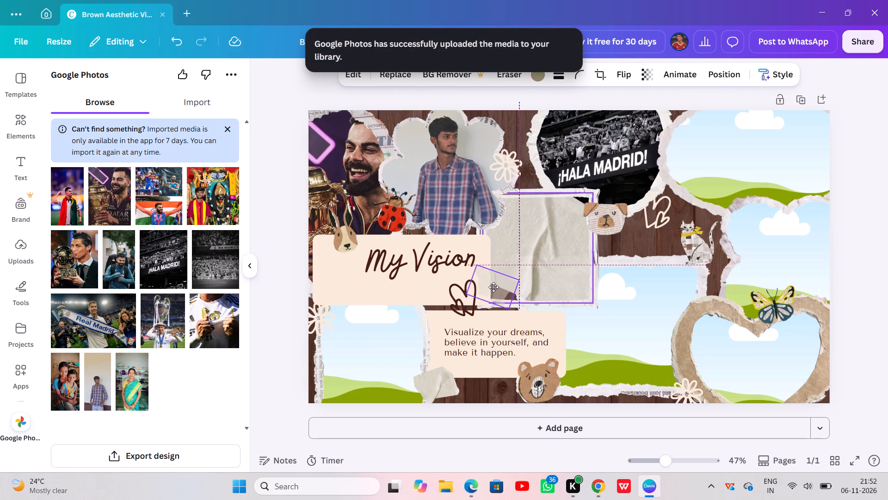
pyautogui.moveTo(493, 287); pyautogui.dragTo(492, 290)
# Delete the crumpled-paper image from the central rectangular torn-paper frame, keeping the frame.
pyautogui.click(552, 266)
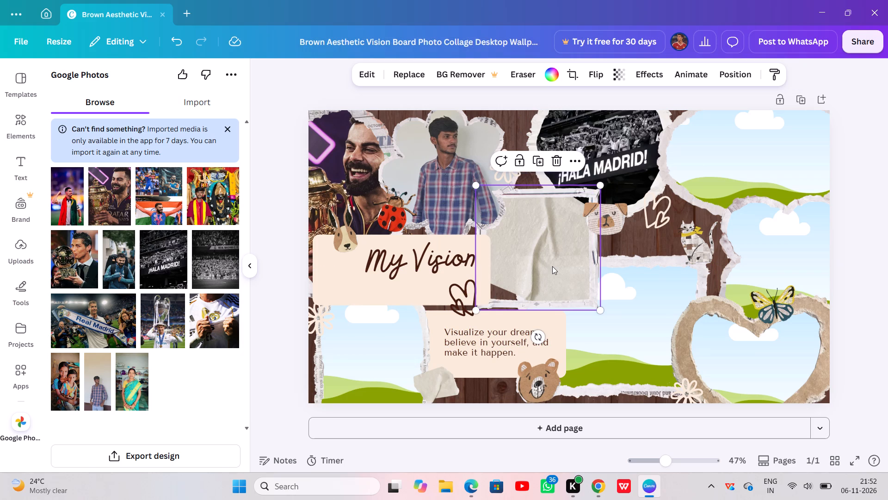
pyautogui.click(553, 152)
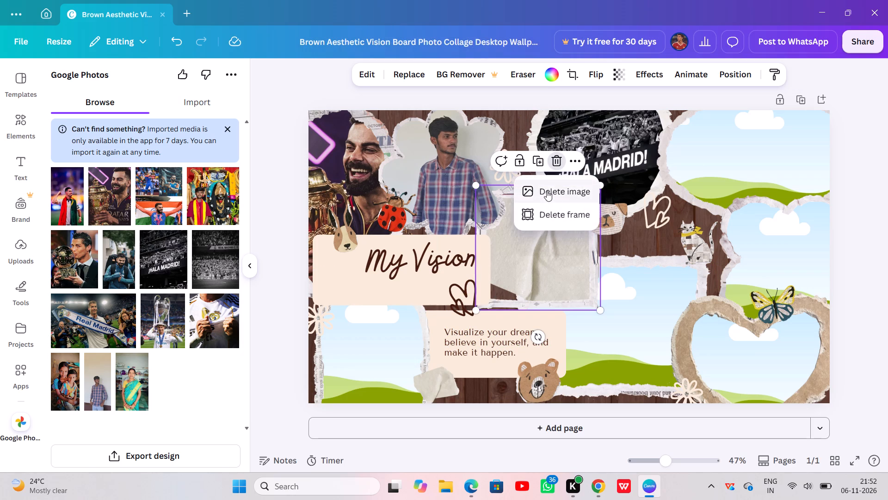
pyautogui.click(547, 191)
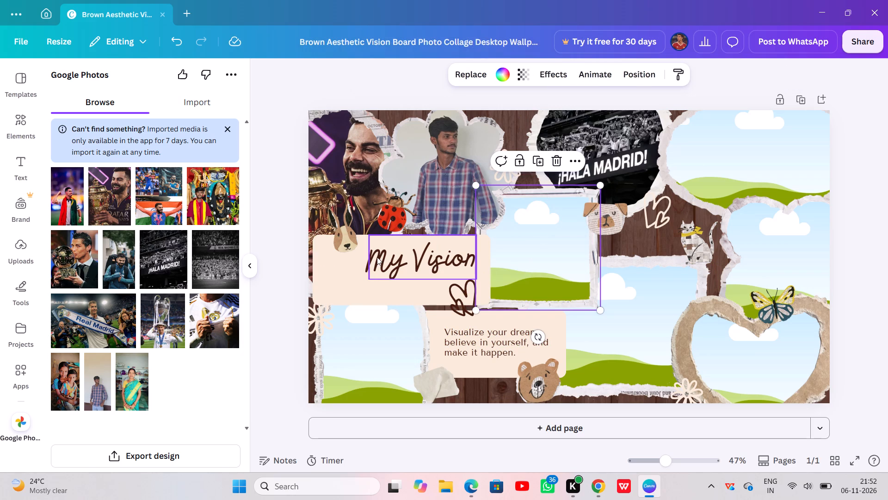
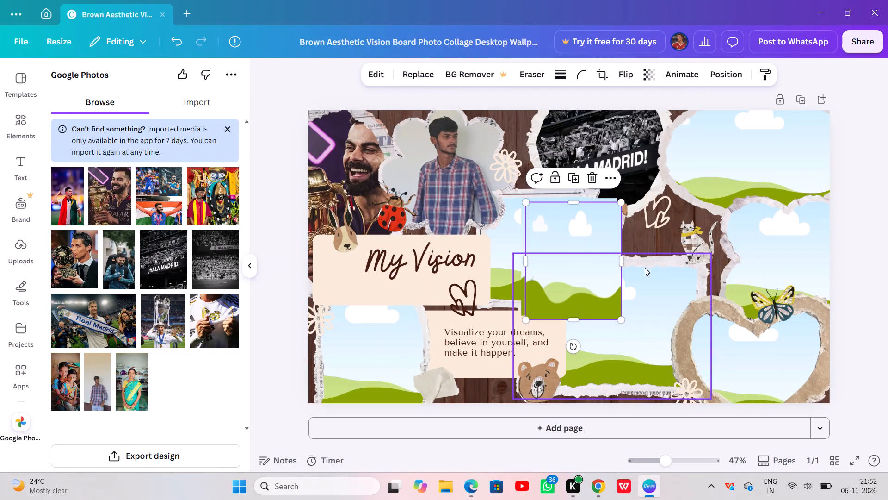
# Delete the top copy of the trophy-lifting footballer photo lying over the central frame.
pyautogui.click(573, 261)
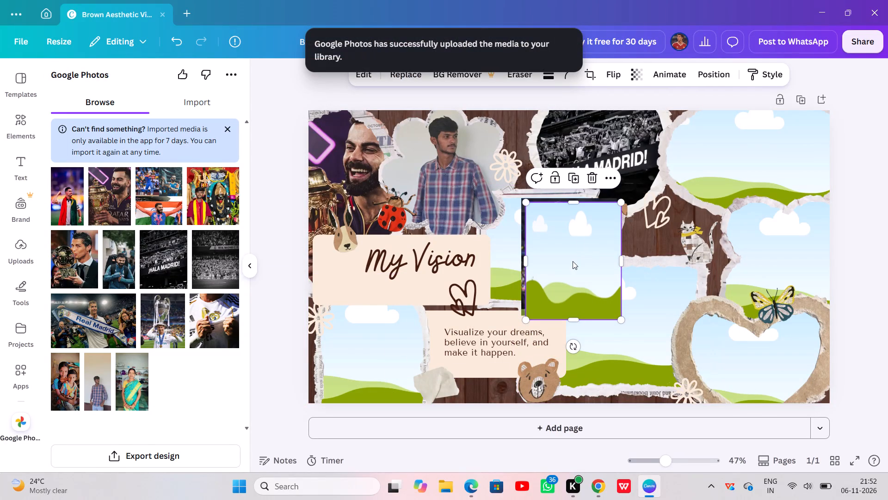
pyautogui.click(569, 248)
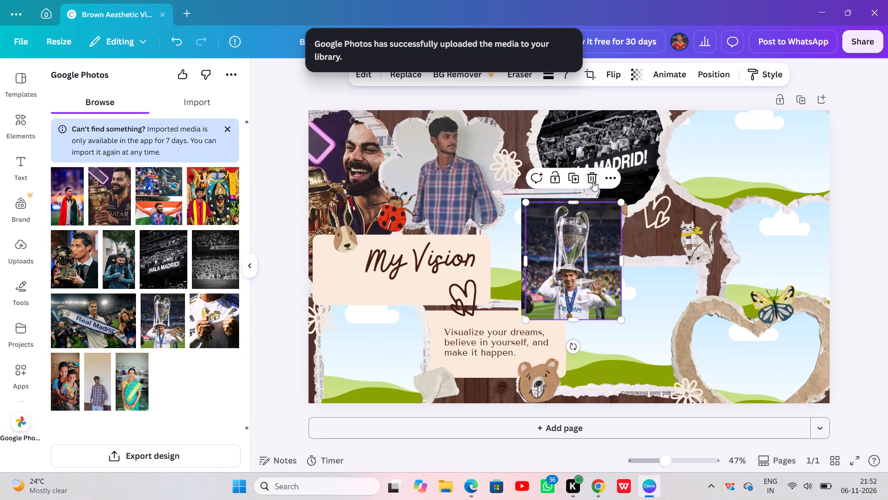
pyautogui.click(589, 172)
# Move the remaining trophy-lifting footballer photo into the central rectangular torn-paper frame so it fills the frame.
pyautogui.click(574, 257)
pyautogui.moveTo(574, 257); pyautogui.dragTo(572, 257)
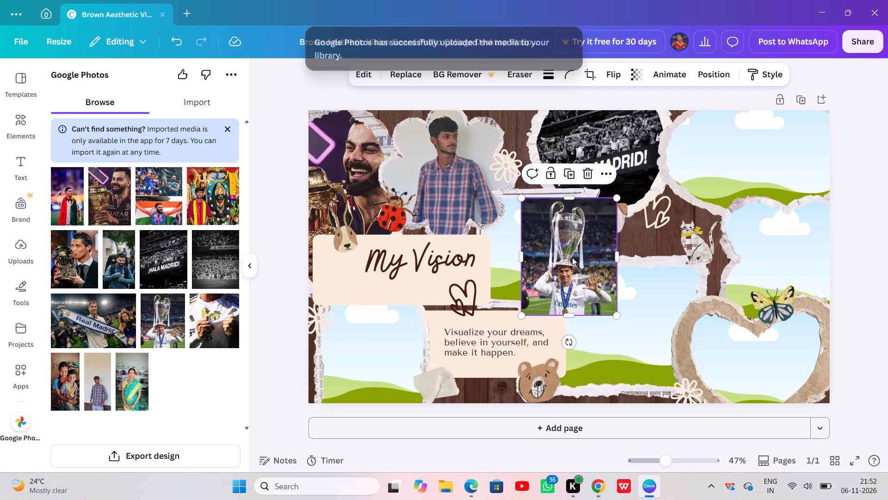
pyautogui.moveTo(572, 257); pyautogui.dragTo(555, 252)
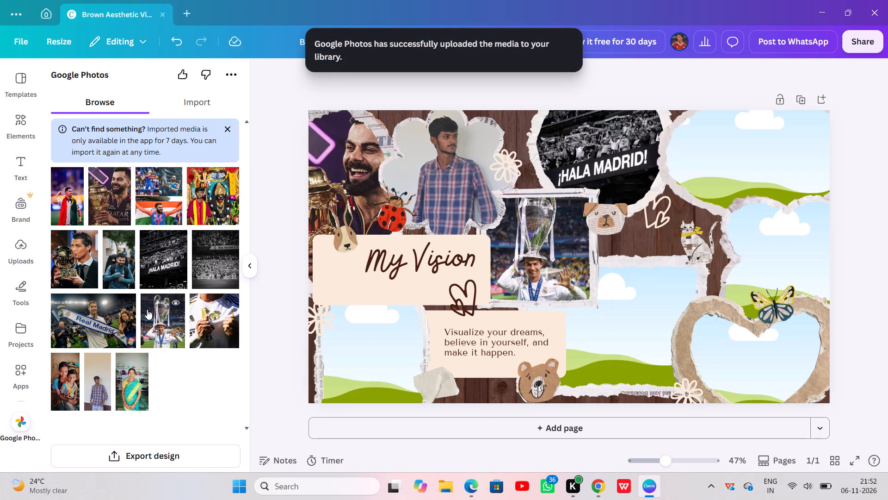
# Delete the beige box behind the My Vision title and the title text itself.
pyautogui.click(395, 274)
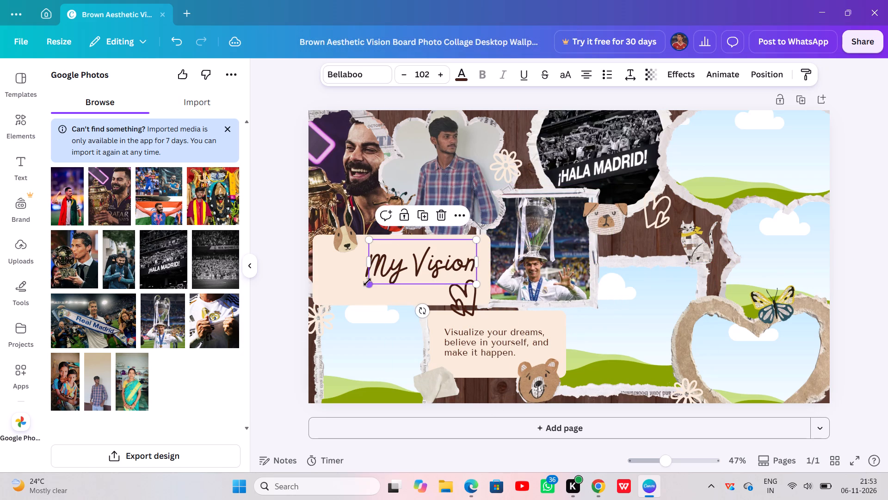
pyautogui.click(345, 286)
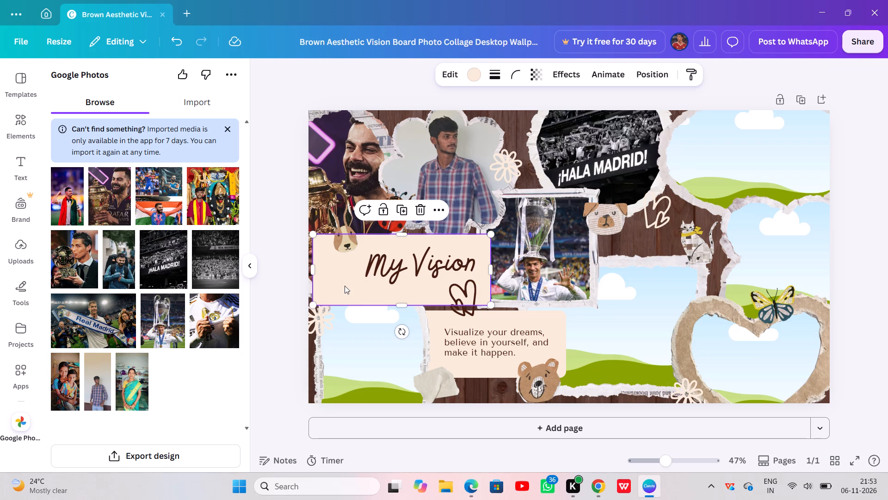
pyautogui.click(417, 212)
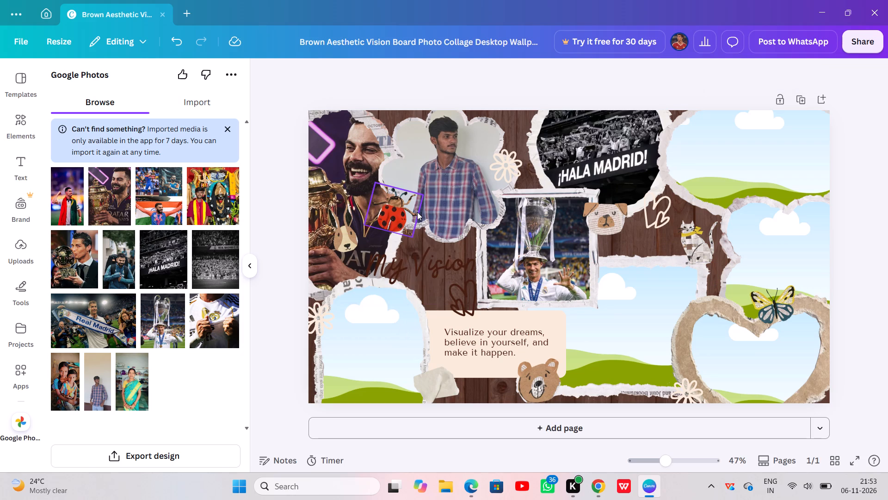
pyautogui.click(437, 267)
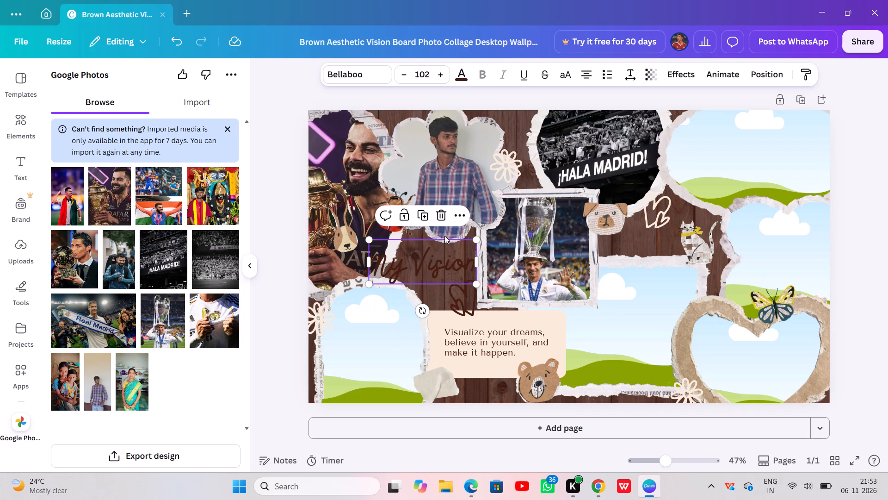
pyautogui.click(442, 212)
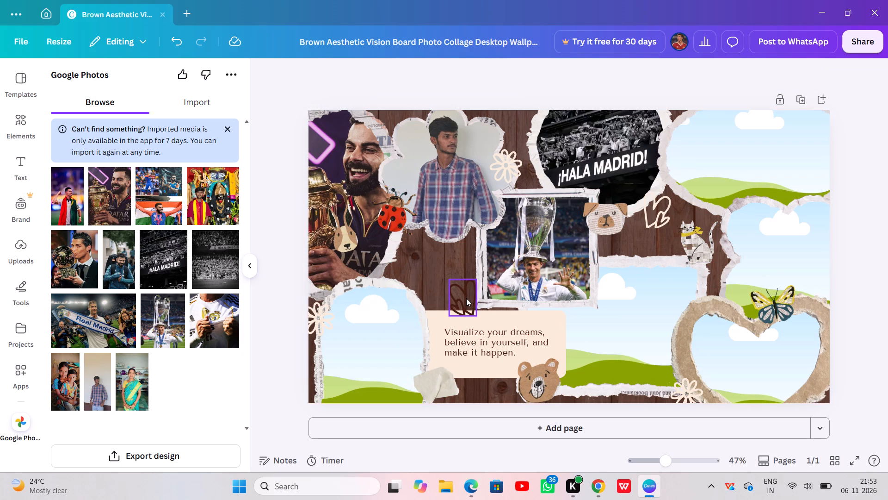
# Delete the dark double-heart doodle near the central frame's lower-left corner.
pyautogui.click(466, 298)
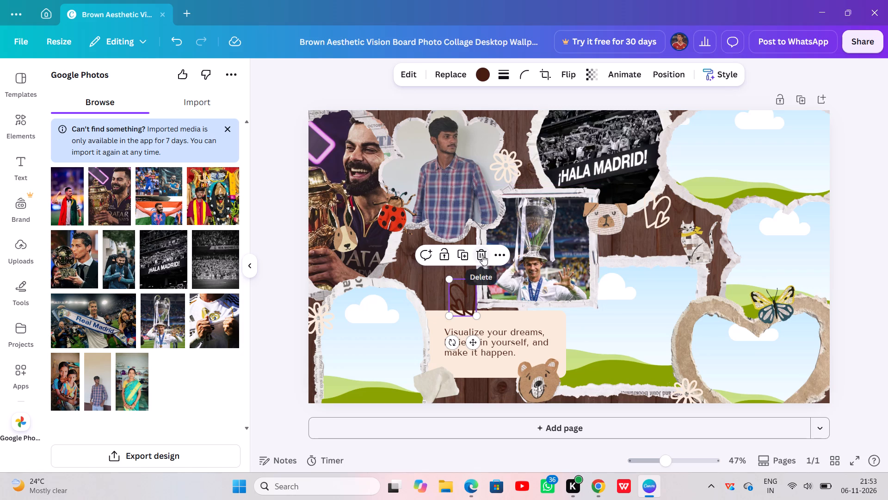
pyautogui.click(482, 255)
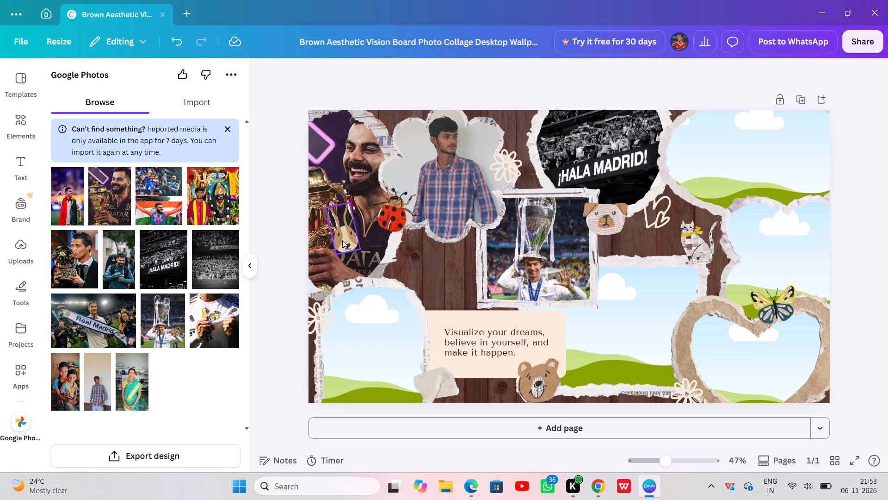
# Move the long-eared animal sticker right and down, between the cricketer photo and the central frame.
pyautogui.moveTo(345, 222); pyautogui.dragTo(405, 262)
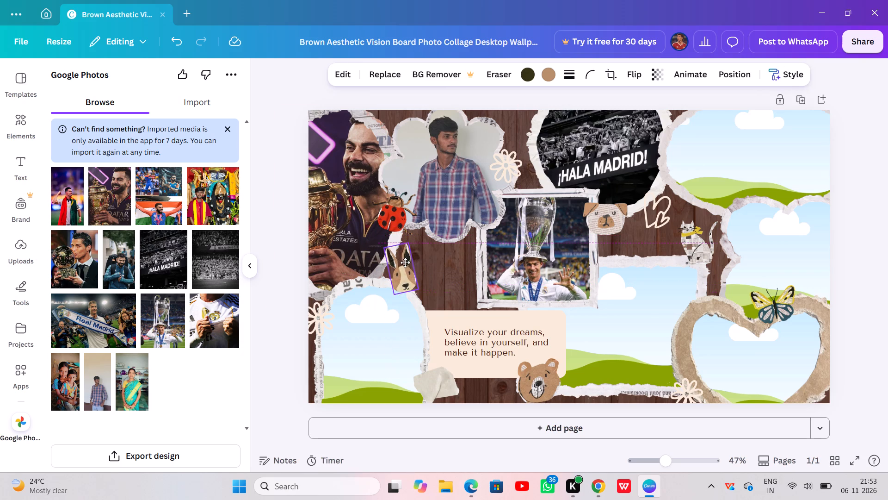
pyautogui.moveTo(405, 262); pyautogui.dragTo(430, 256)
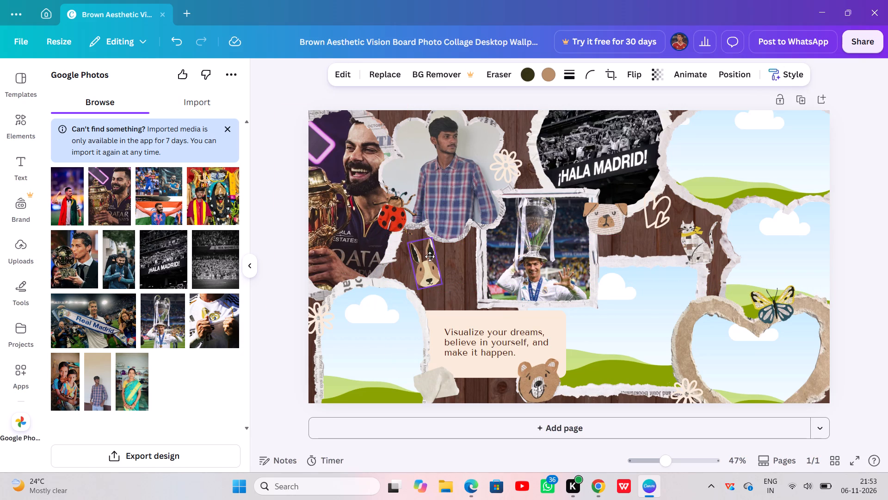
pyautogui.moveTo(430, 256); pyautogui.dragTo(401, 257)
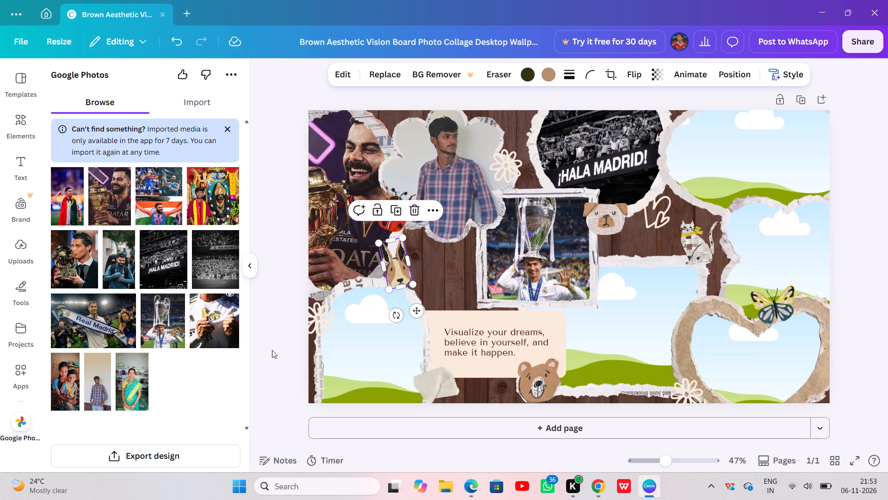
# Move the quote's beige box up and left into the area below the cricketer and checked-shirt photos.
pyautogui.moveTo(479, 362); pyautogui.dragTo(443, 287)
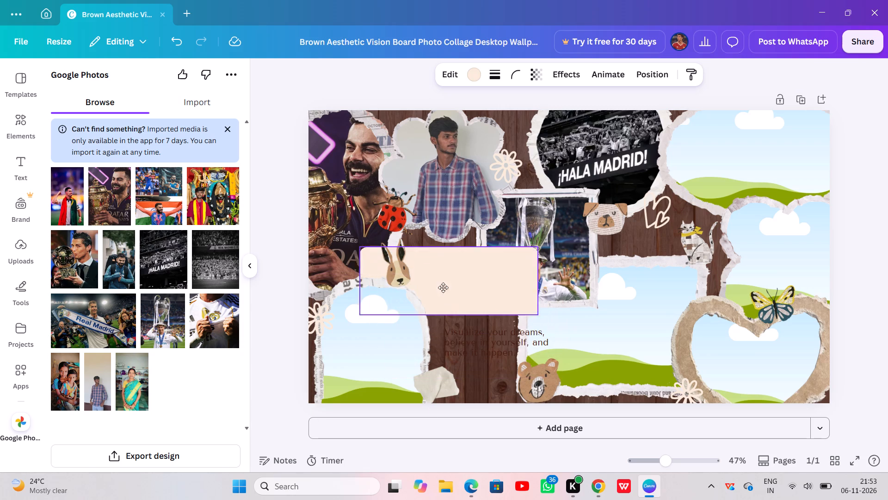
pyautogui.moveTo(443, 287); pyautogui.dragTo(502, 389)
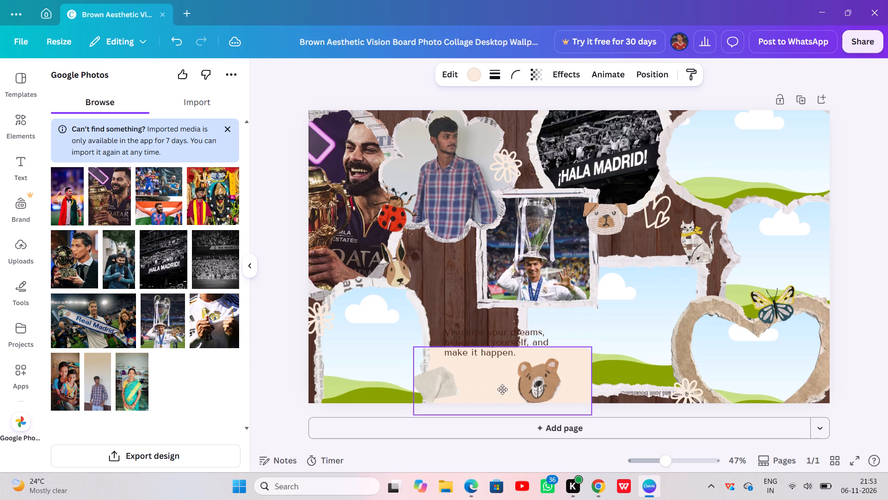
pyautogui.moveTo(502, 389); pyautogui.dragTo(440, 291)
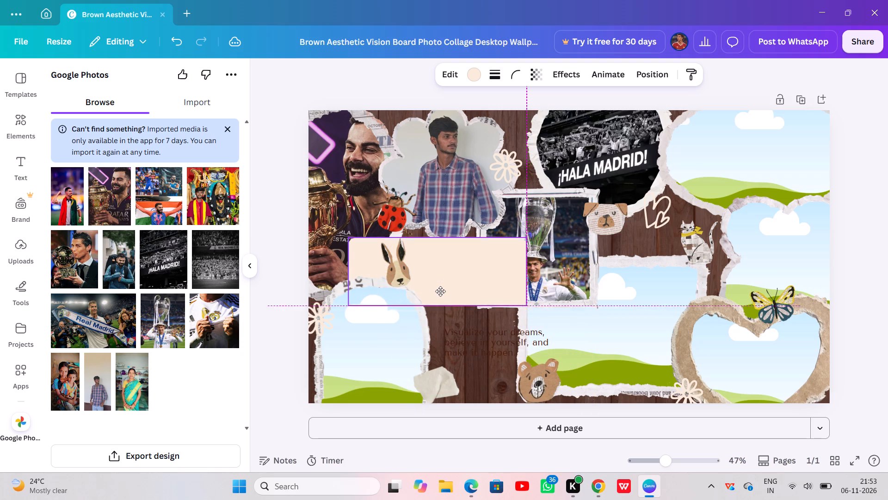
pyautogui.moveTo(440, 291); pyautogui.dragTo(433, 315)
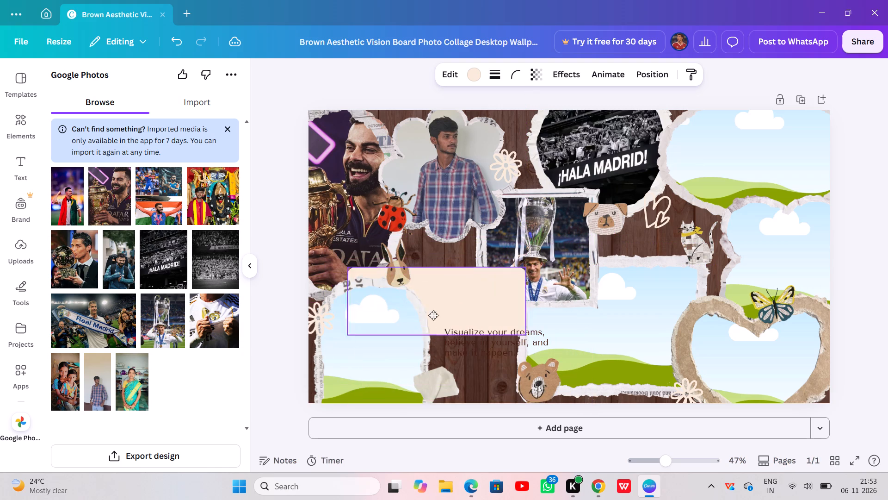
pyautogui.moveTo(433, 315); pyautogui.dragTo(407, 289)
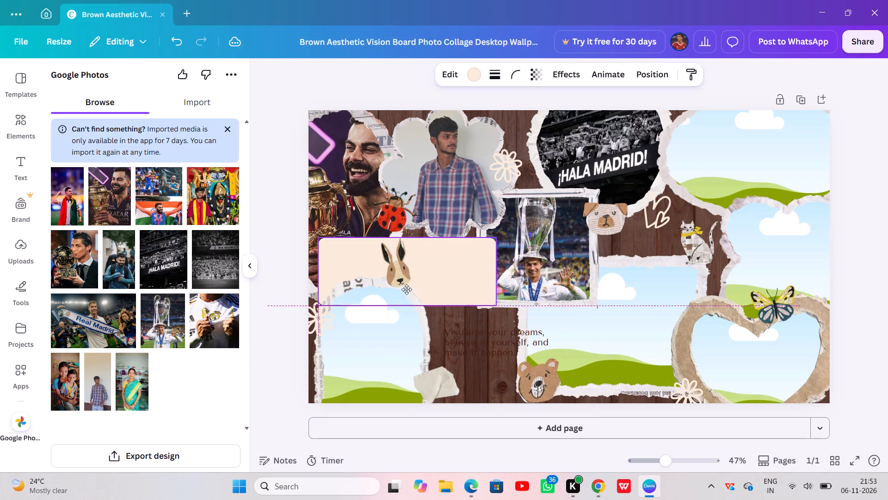
pyautogui.moveTo(407, 289); pyautogui.dragTo(407, 282)
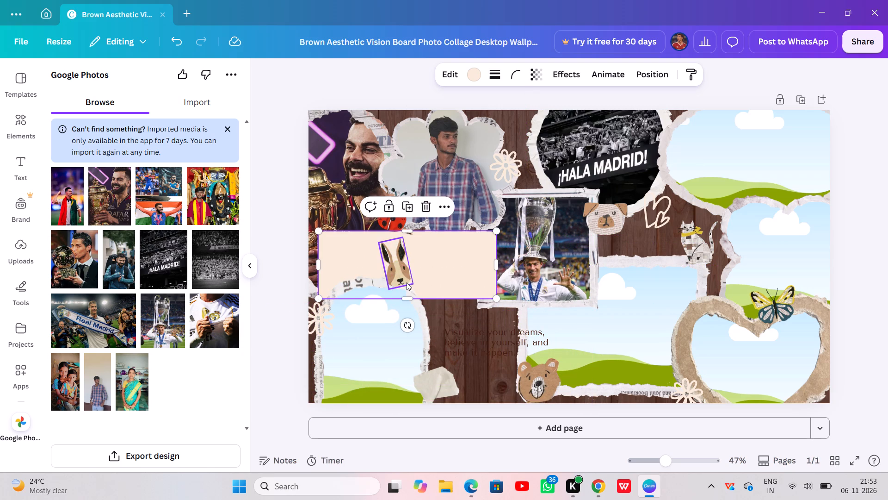
# Move the "Visualize your dreams" quote text onto the relocated beige box.
pyautogui.moveTo(483, 349); pyautogui.dragTo(426, 278)
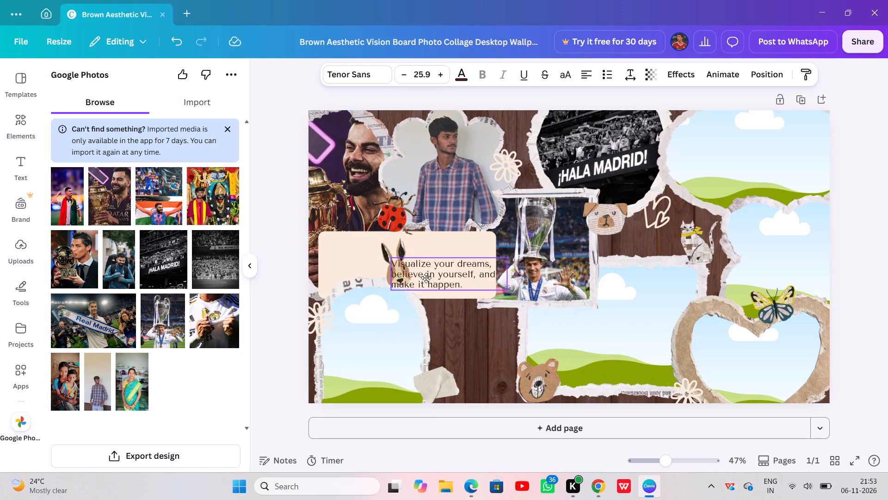
pyautogui.moveTo(426, 278); pyautogui.dragTo(405, 267)
# Move the long-eared animal sticker to the beige box's left end, clear of the quote text.
pyautogui.click(402, 278)
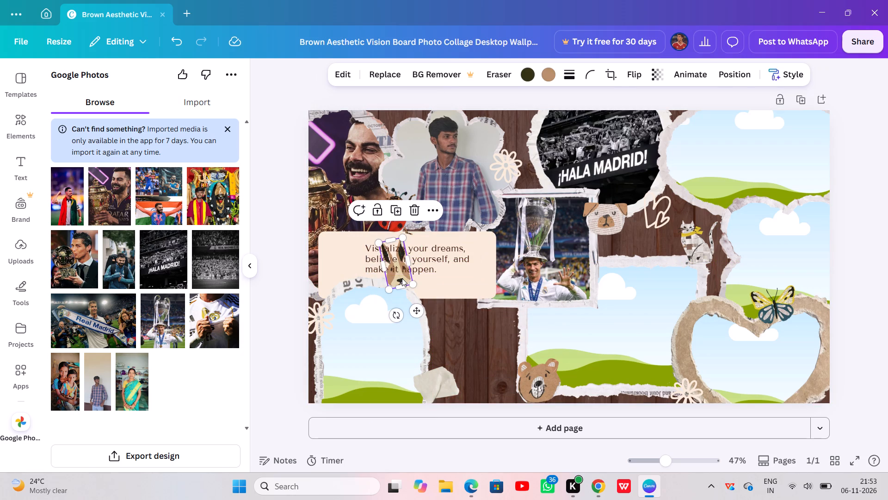
pyautogui.moveTo(390, 273); pyautogui.dragTo(355, 265)
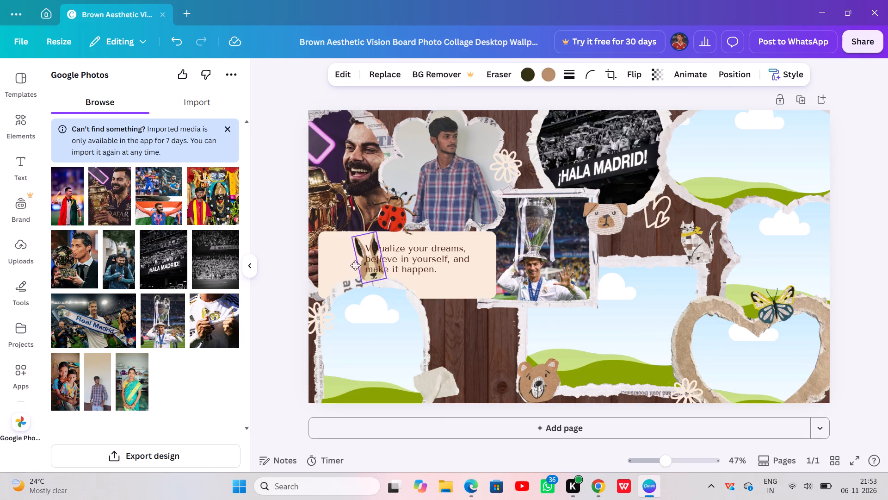
pyautogui.moveTo(355, 265); pyautogui.dragTo(331, 265)
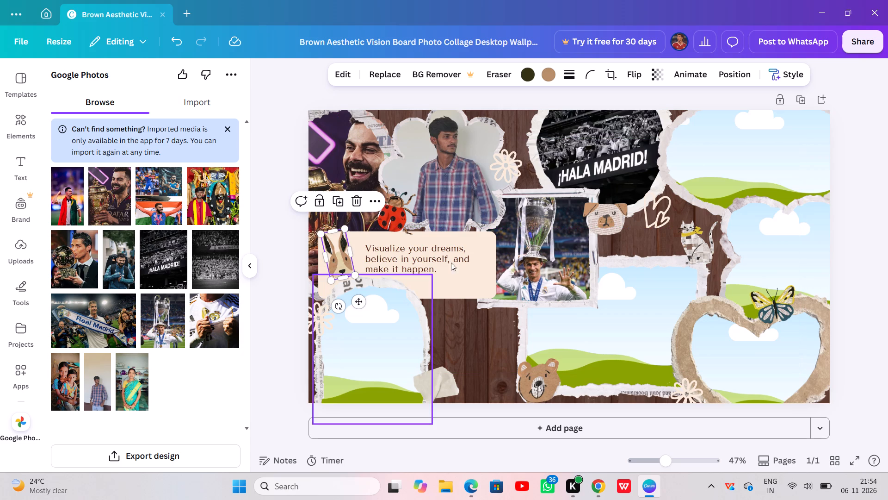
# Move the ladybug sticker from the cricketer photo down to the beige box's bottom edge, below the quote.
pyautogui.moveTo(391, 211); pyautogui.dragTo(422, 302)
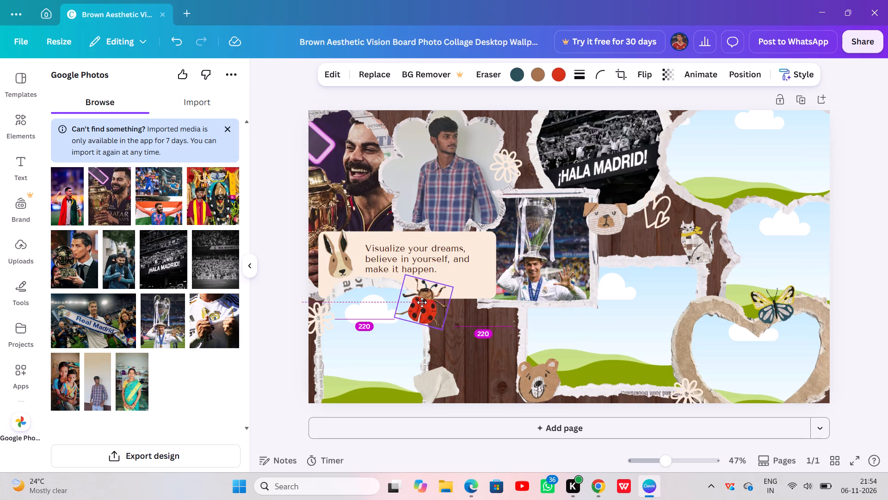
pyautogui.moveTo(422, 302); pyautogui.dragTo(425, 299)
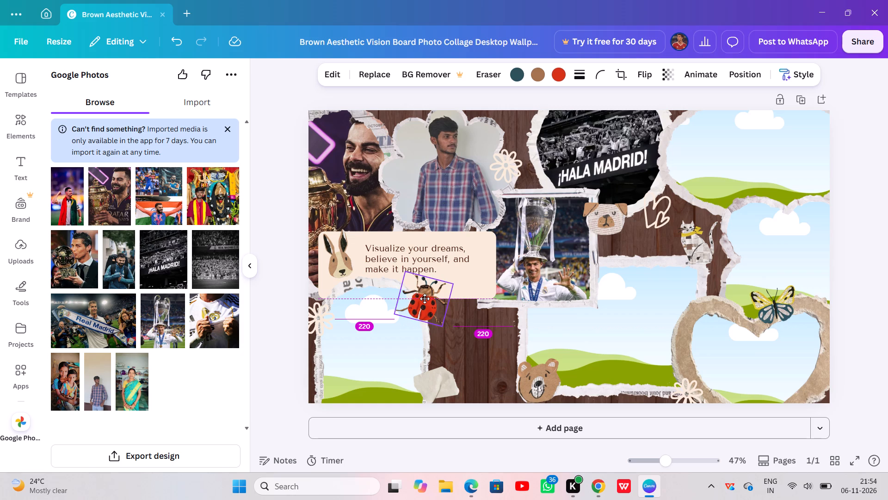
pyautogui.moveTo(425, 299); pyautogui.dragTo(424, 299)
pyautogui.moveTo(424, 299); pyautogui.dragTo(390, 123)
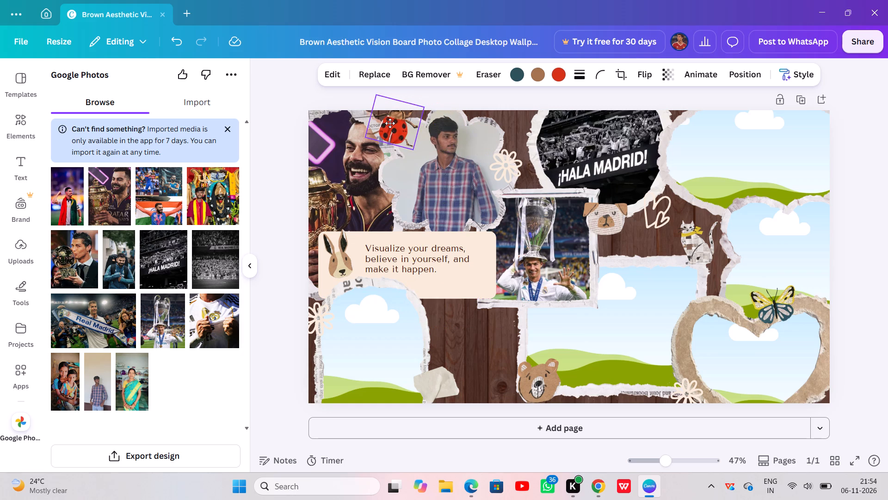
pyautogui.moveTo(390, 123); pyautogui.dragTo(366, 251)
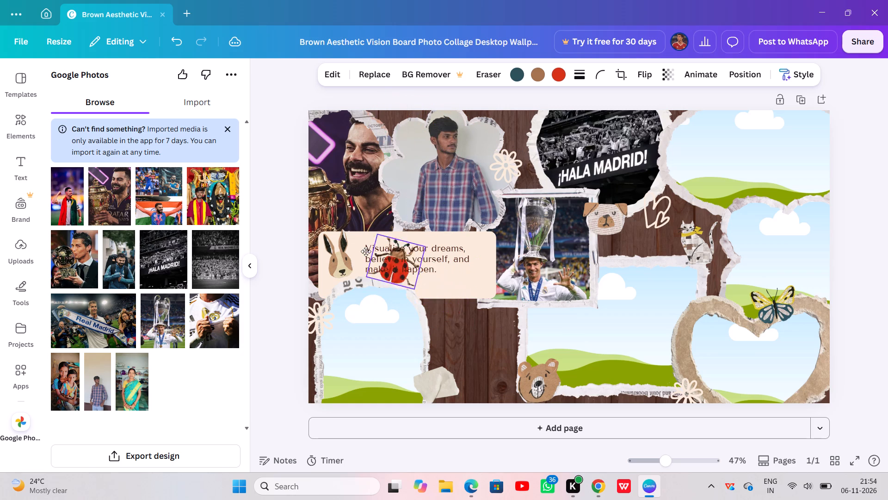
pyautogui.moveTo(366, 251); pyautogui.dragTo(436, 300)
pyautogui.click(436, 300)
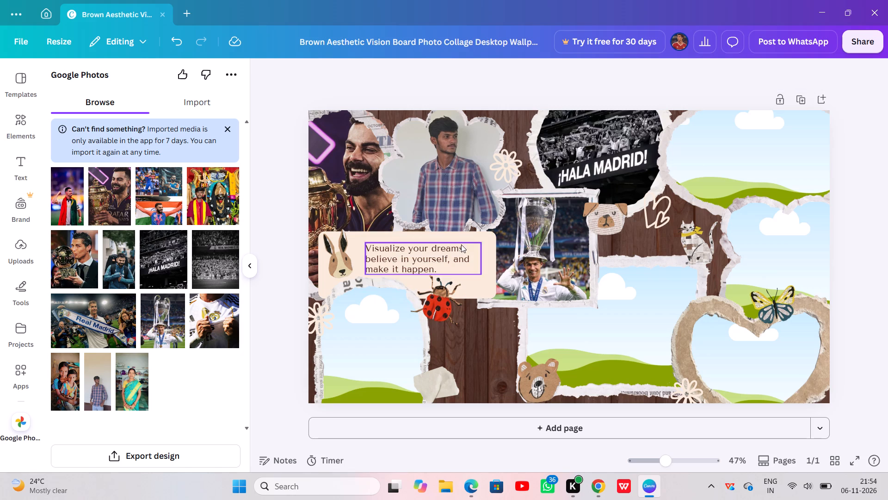
# Delete the ladybug sticker at the beige box's bottom edge.
pyautogui.click(442, 308)
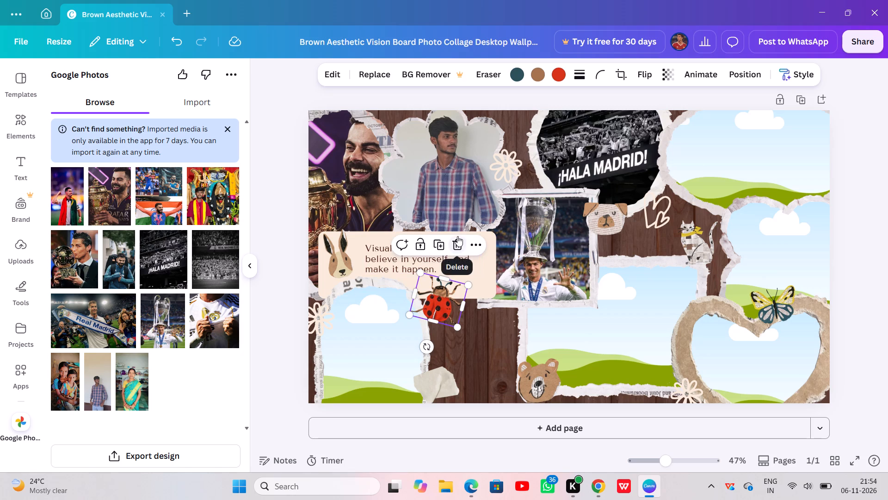
pyautogui.click(457, 236)
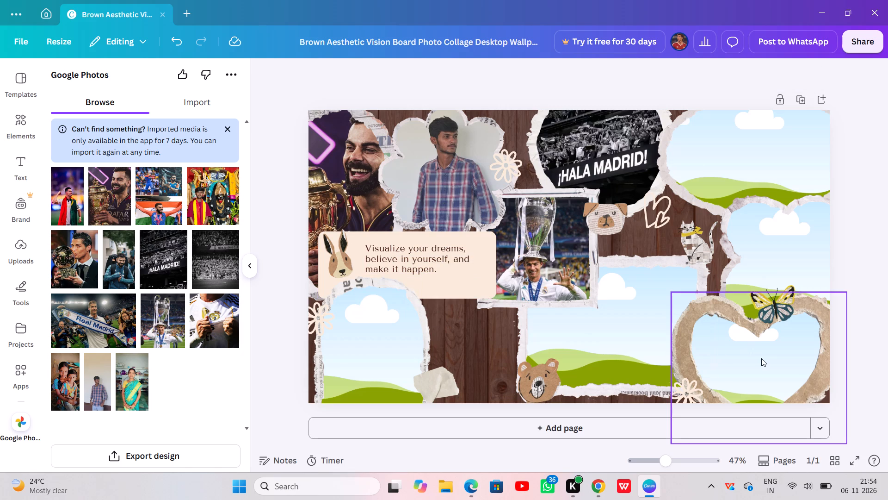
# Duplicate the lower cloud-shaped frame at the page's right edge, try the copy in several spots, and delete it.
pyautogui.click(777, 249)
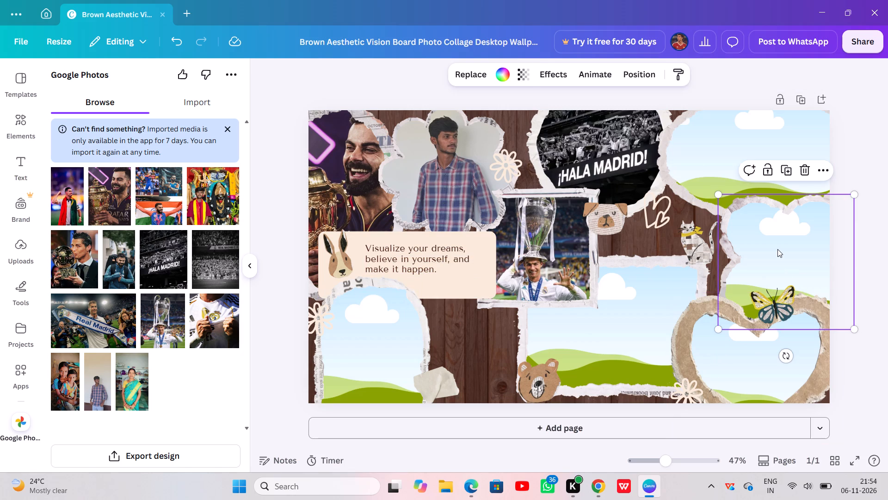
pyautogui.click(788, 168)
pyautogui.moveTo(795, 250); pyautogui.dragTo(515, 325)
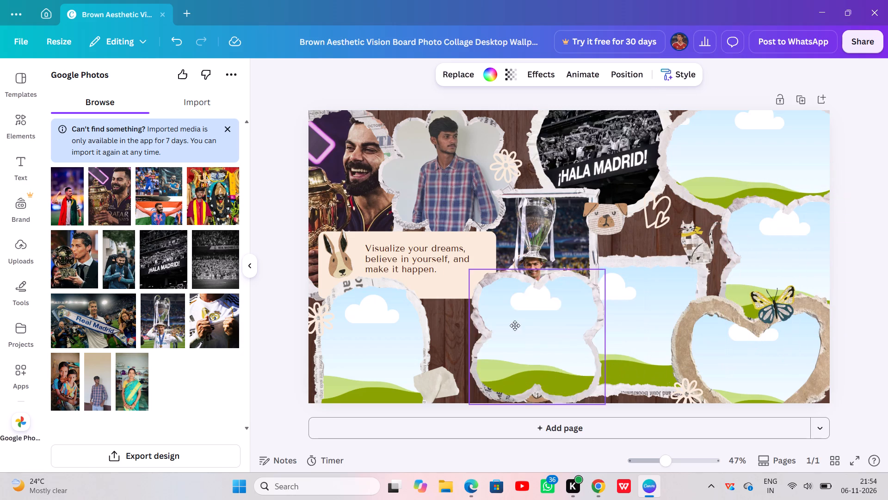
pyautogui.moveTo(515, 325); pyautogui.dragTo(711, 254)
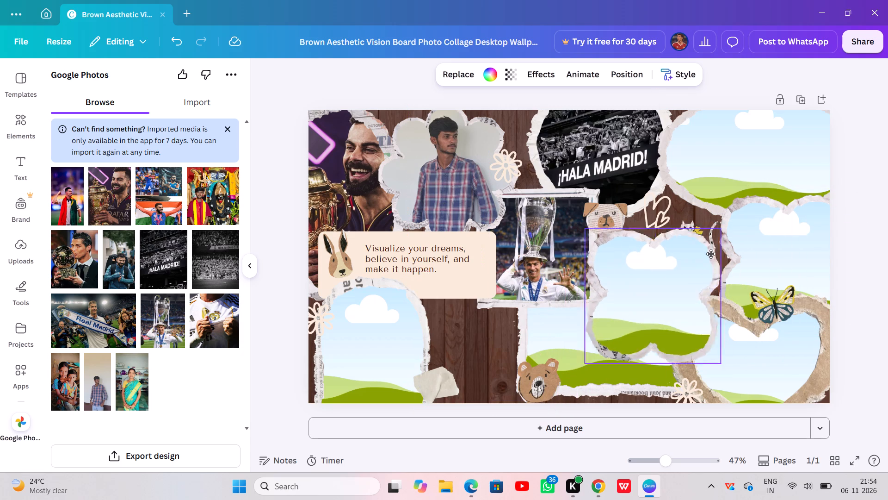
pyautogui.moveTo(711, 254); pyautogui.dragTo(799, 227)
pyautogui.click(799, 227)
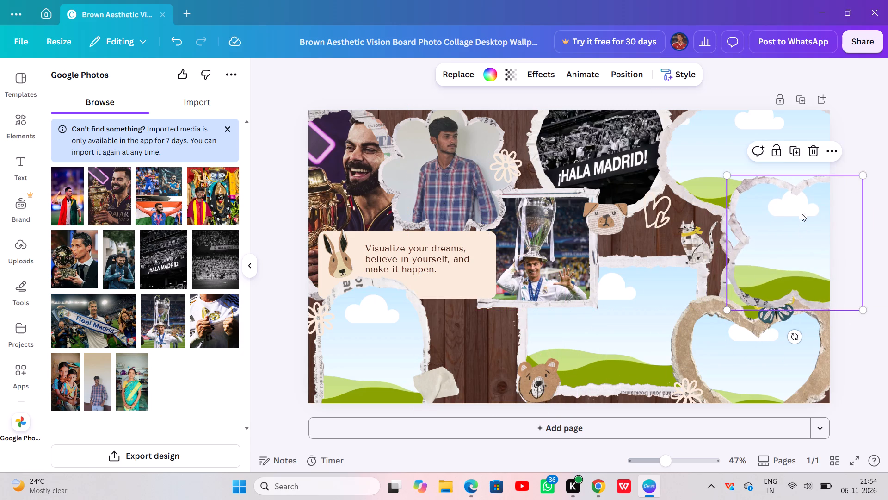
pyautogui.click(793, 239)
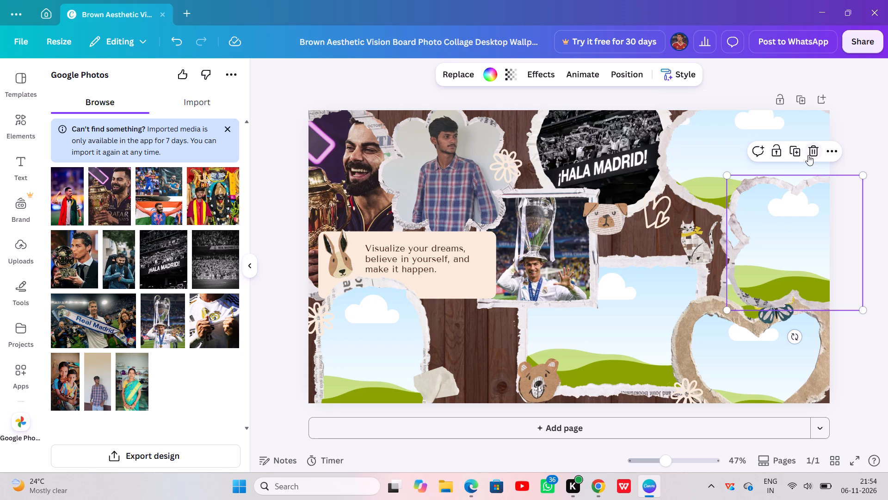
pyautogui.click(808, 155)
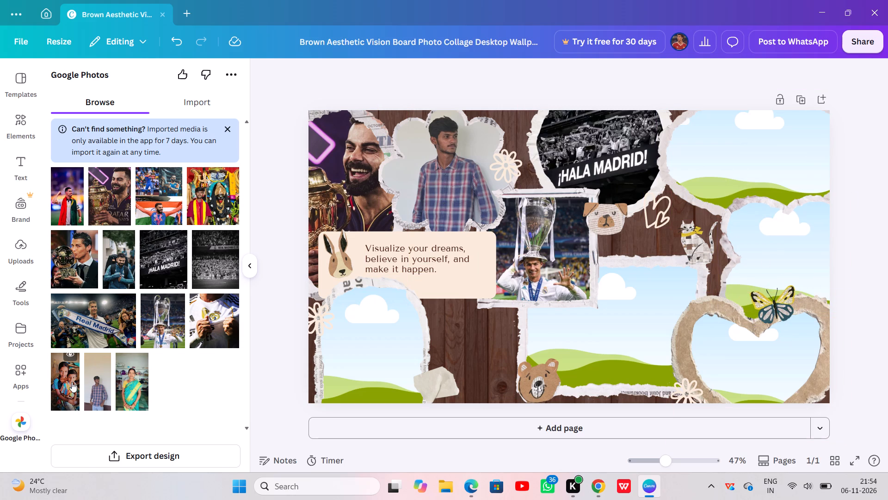
# Fill the torn-paper frame at the page's bottom left with the Google Photos picture of the woman and boy, deleting the extra copies.
pyautogui.click(60, 380)
pyautogui.doubleClick(60, 380)
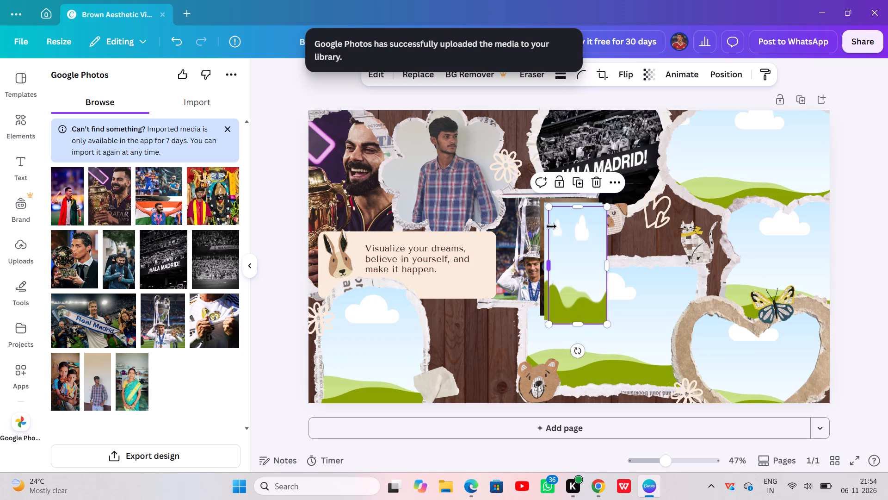
pyautogui.click(581, 221)
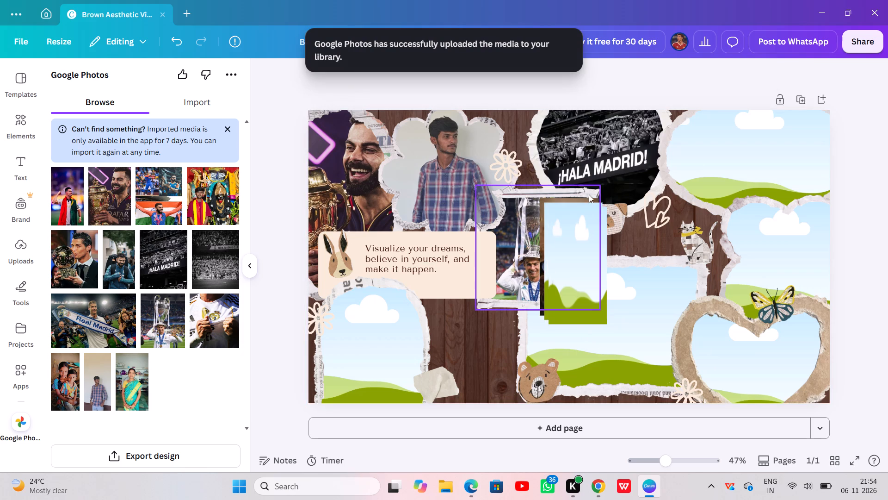
pyautogui.click(586, 219)
pyautogui.click(598, 179)
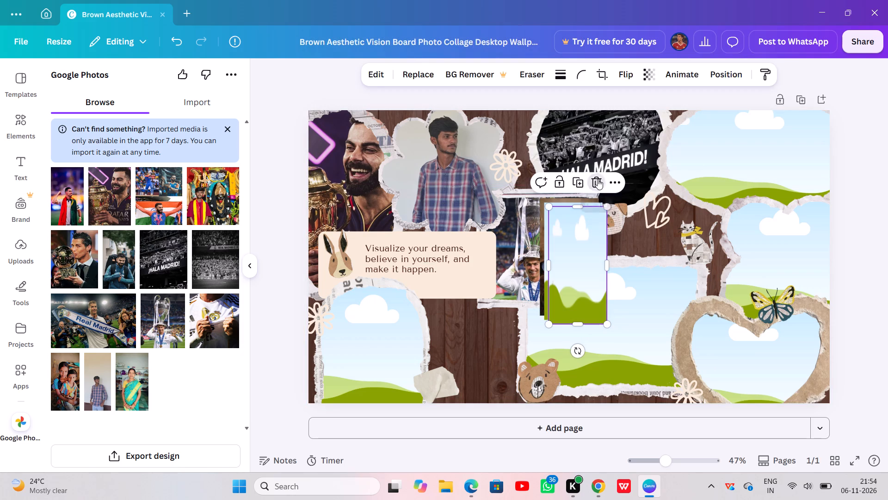
pyautogui.click(573, 254)
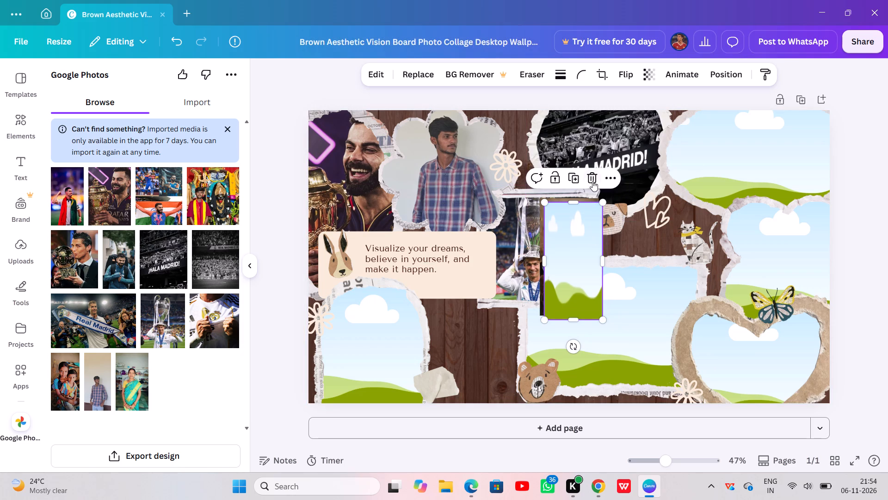
pyautogui.click(591, 175)
pyautogui.click(568, 256)
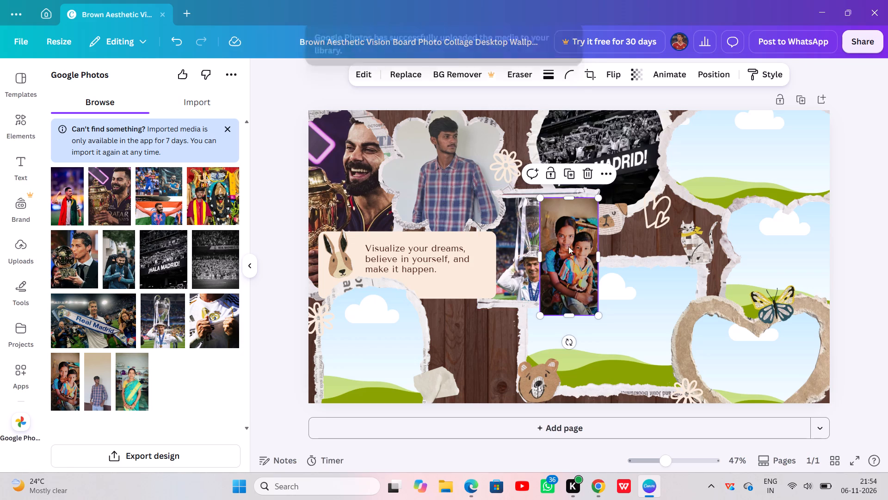
pyautogui.moveTo(565, 270); pyautogui.dragTo(364, 368)
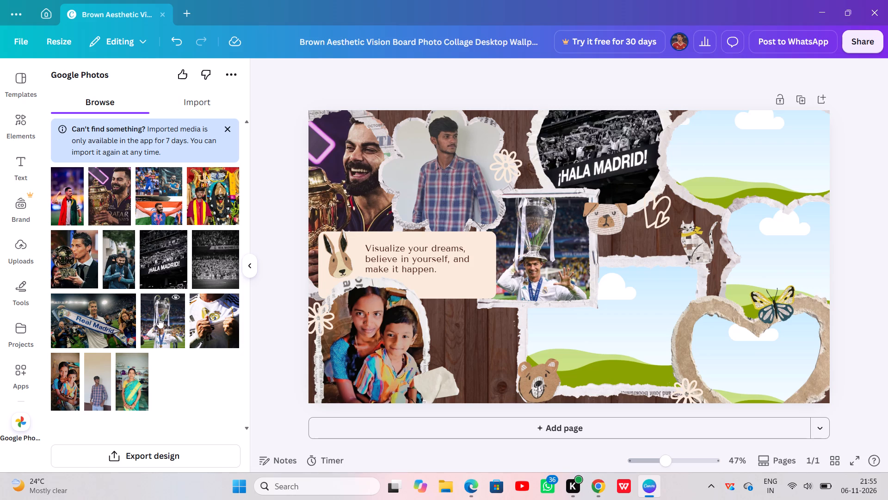
# Add the Google Photos picture of the bearded cricketer holding the trophy to the page.
pyautogui.click(111, 189)
pyautogui.doubleClick(111, 189)
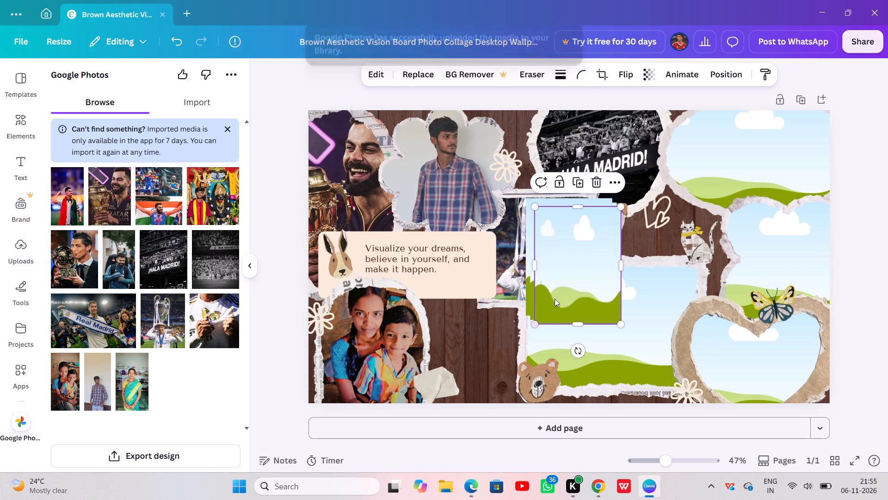
pyautogui.click(567, 257)
pyautogui.click(567, 257)
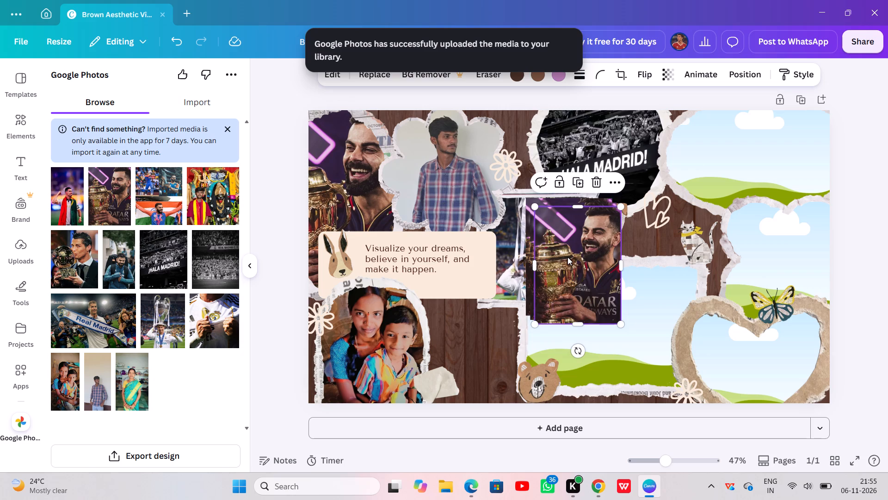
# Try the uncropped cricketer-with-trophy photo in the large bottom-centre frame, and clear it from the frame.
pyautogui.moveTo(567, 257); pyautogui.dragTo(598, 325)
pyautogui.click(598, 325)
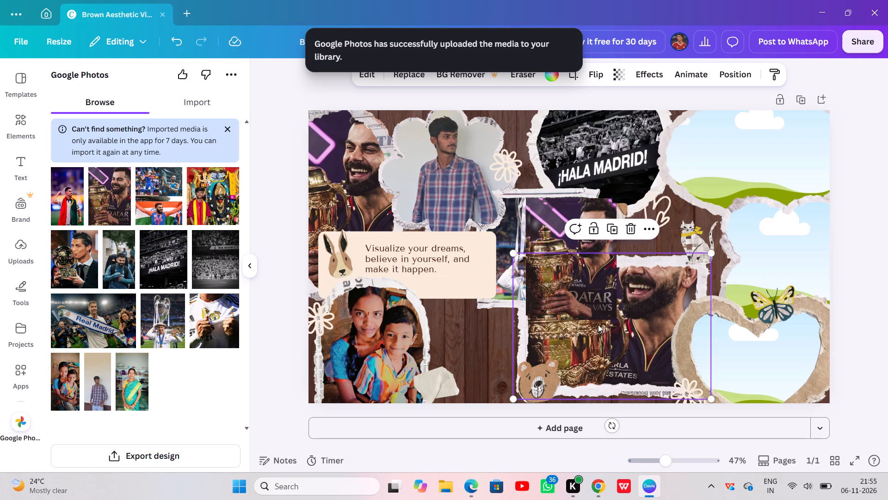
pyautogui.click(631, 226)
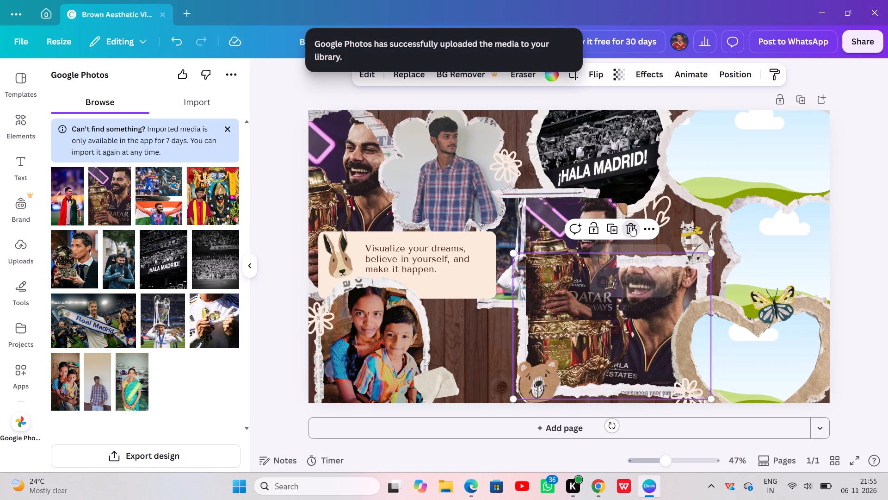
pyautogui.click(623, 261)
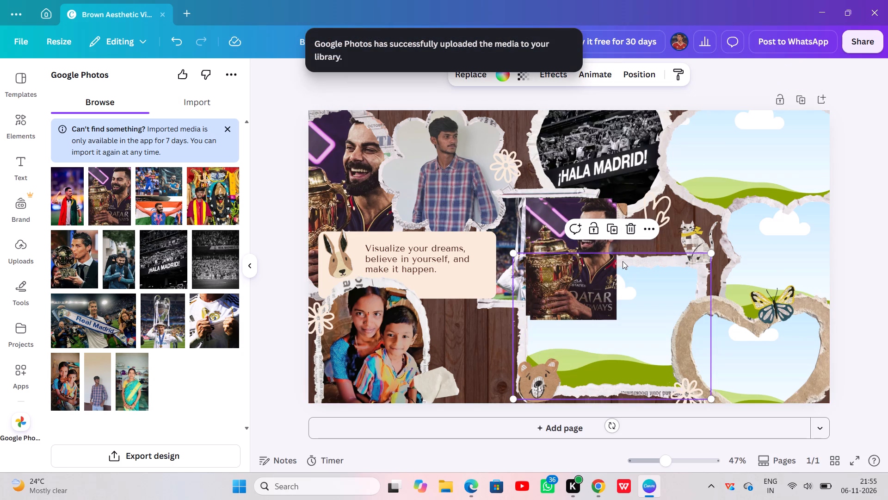
# Crop the bottom strip off a loose copy of the cricketer-with-trophy photo, keeping the face and trophy.
pyautogui.click(592, 260)
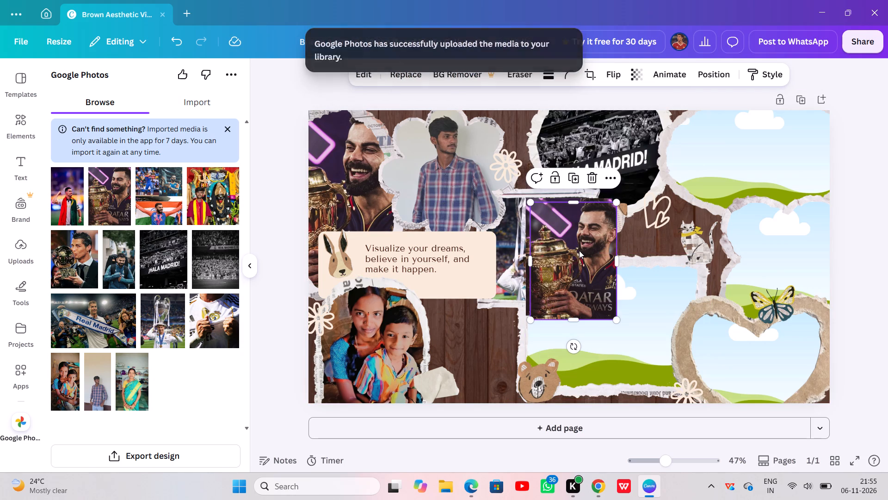
pyautogui.click(589, 75)
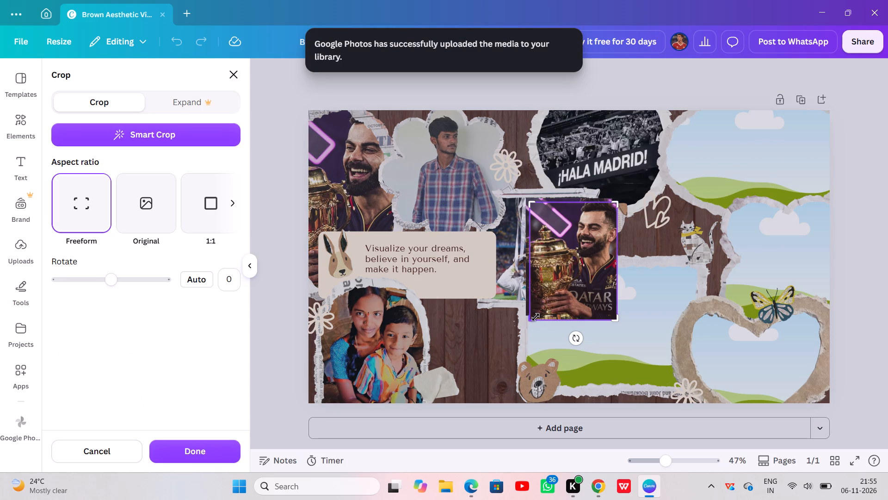
pyautogui.moveTo(530, 318); pyautogui.dragTo(526, 294)
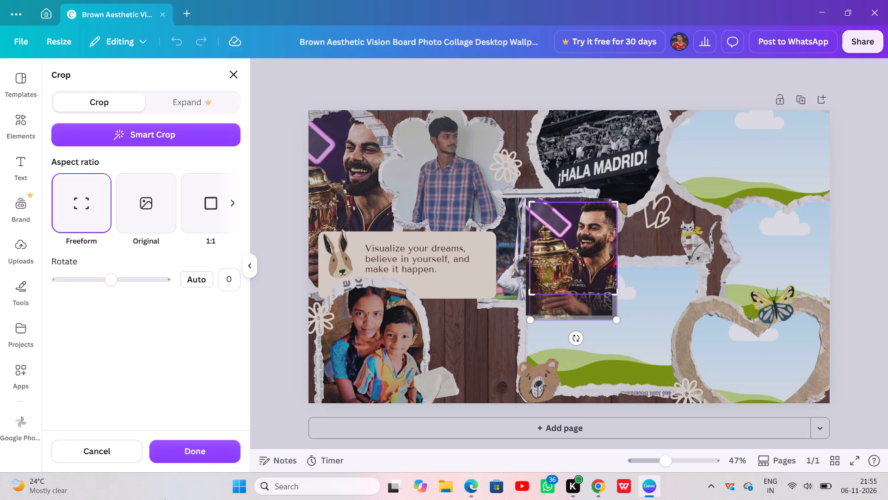
pyautogui.click(198, 448)
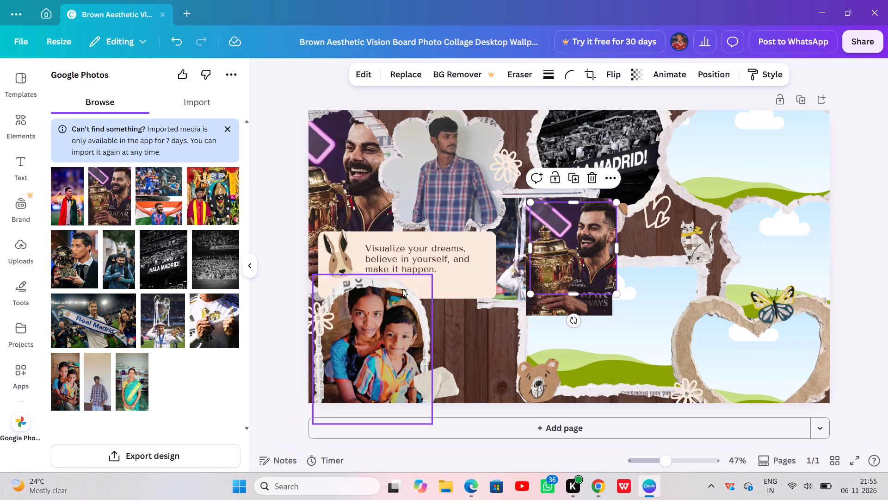
# Fill the large bottom-centre frame with the cropped cricketer photo and delete the leftover loose copy.
pyautogui.moveTo(559, 256); pyautogui.dragTo(603, 316)
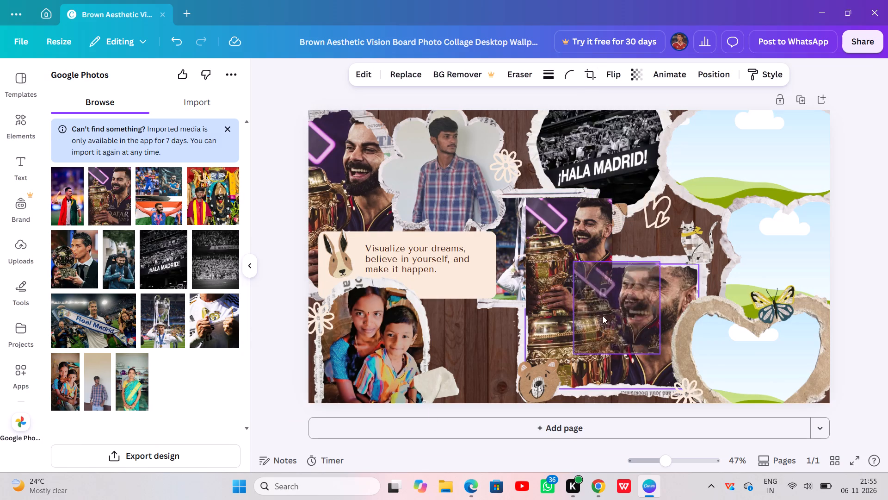
pyautogui.moveTo(603, 316); pyautogui.dragTo(603, 316)
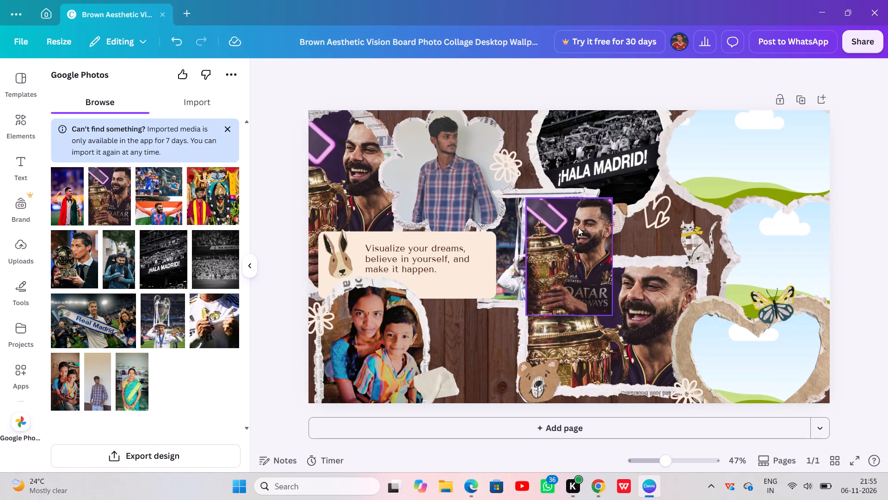
pyautogui.click(578, 227)
pyautogui.click(583, 170)
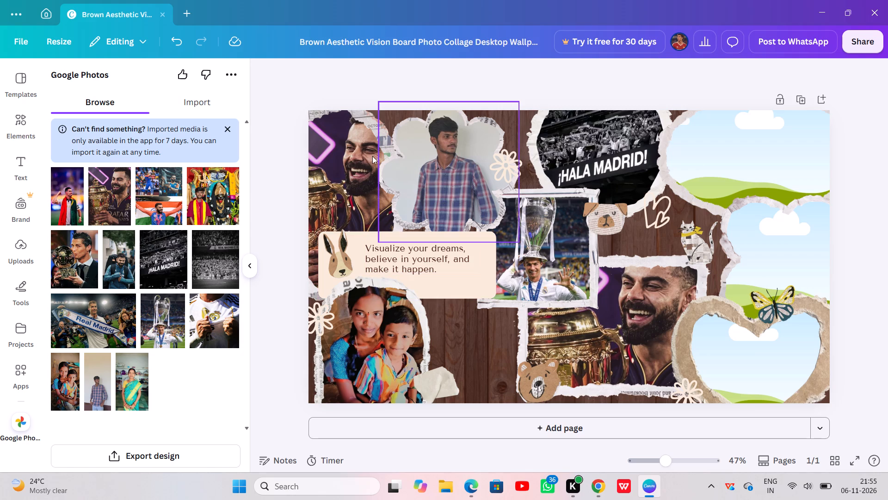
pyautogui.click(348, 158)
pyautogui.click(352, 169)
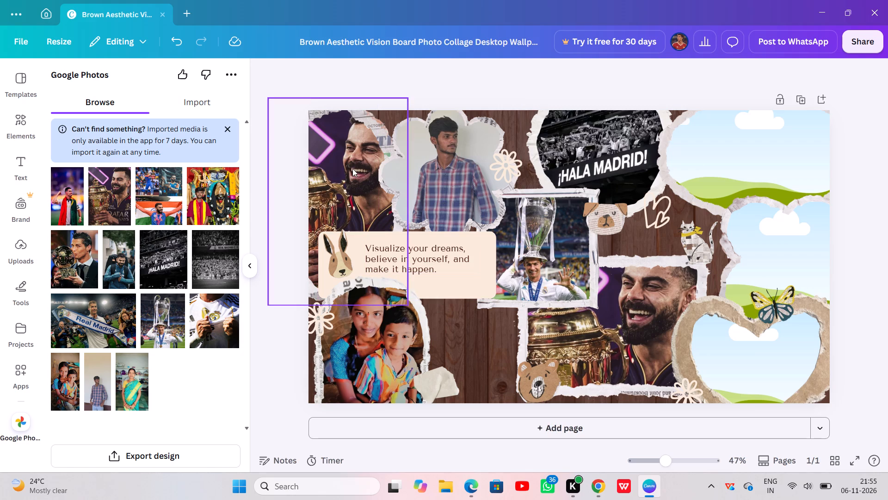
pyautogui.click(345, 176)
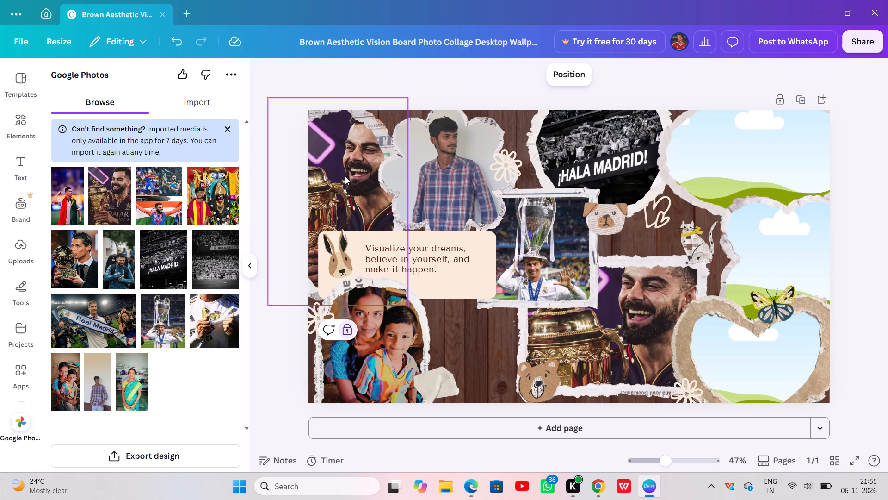
# Lock four filled frames: the woman and boy, the footballer with the cup, the "¡HALA MADRID!" crowd, and the bottom-centre cricketer.
pyautogui.click(394, 360)
pyautogui.click(394, 360)
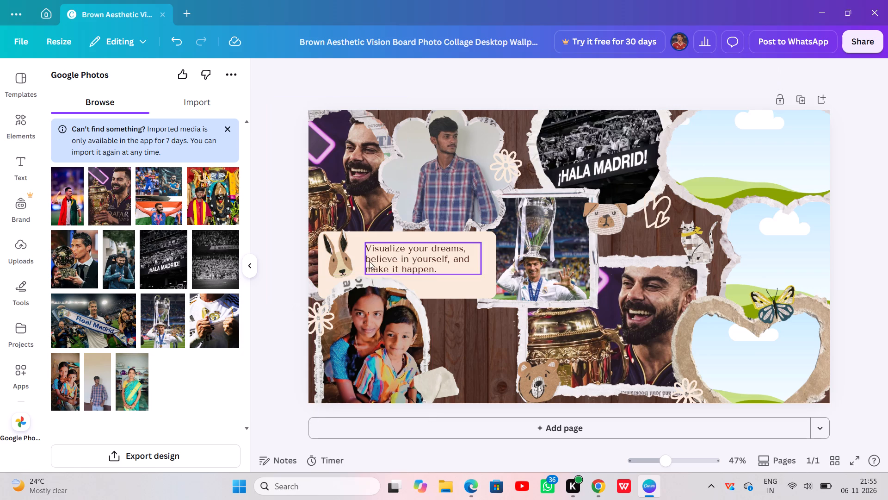
pyautogui.click(363, 345)
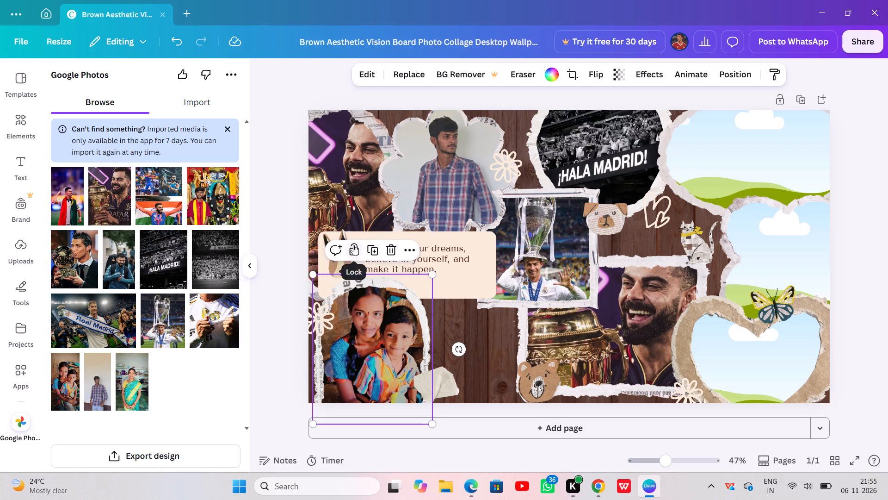
pyautogui.click(353, 245)
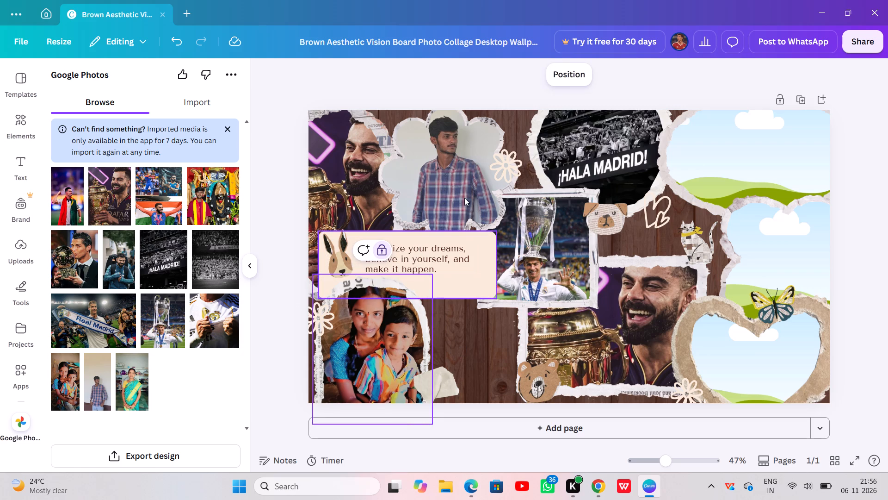
pyautogui.click(546, 256)
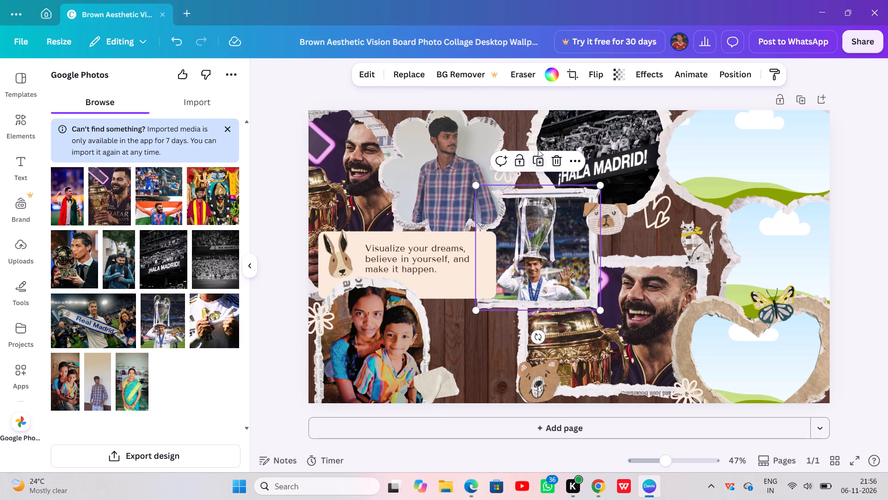
pyautogui.click(519, 160)
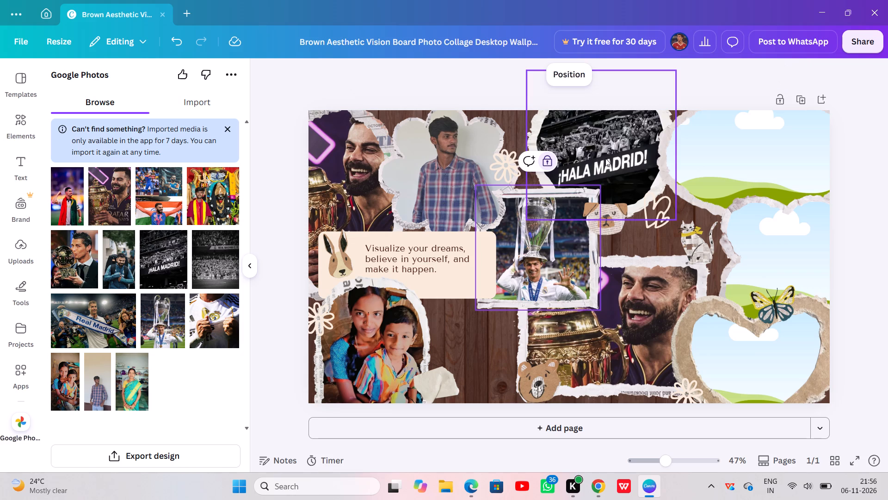
pyautogui.click(605, 154)
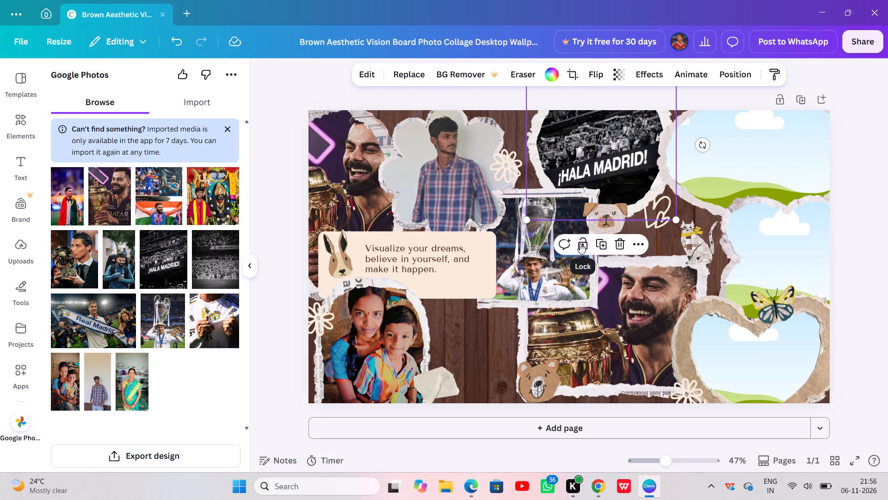
pyautogui.click(582, 244)
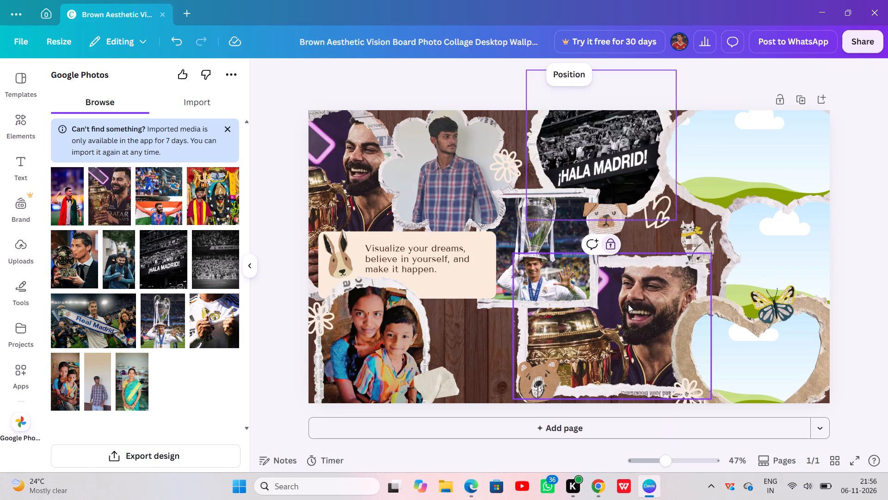
pyautogui.click(628, 304)
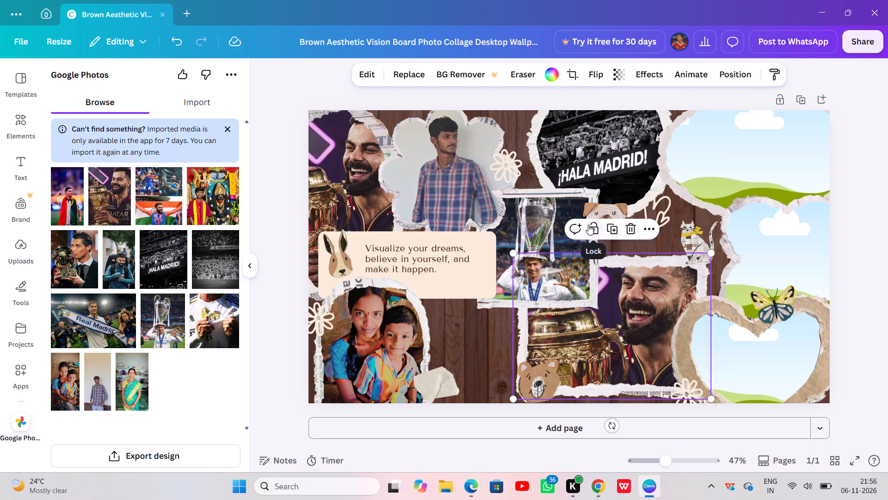
pyautogui.click(588, 225)
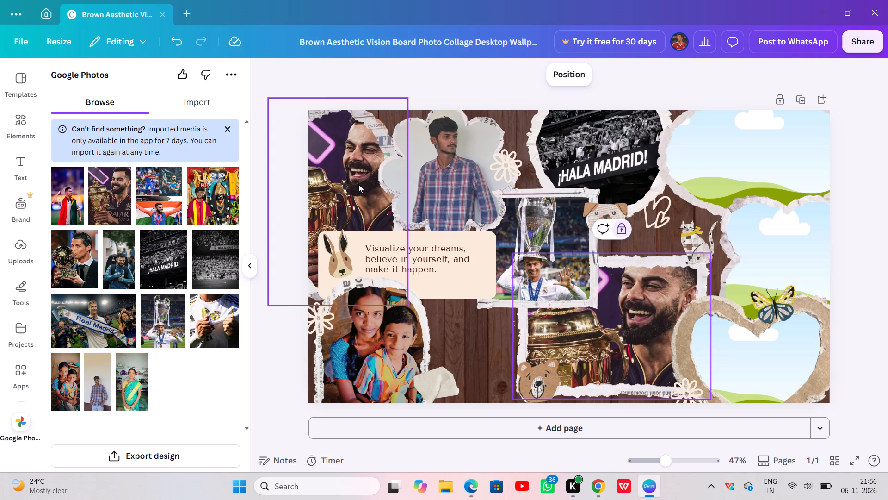
# Unlock the top-left frame and delete the cricketer-with-trophy image from it, keeping the frame.
pyautogui.click(358, 184)
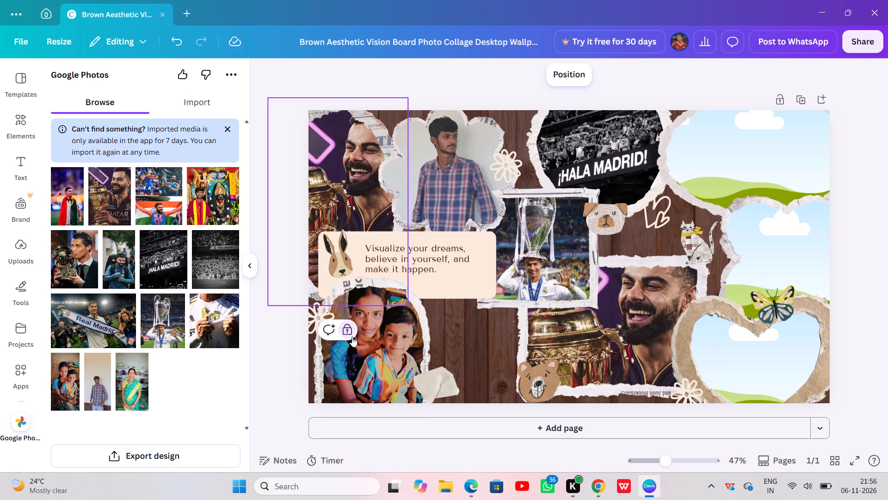
pyautogui.click(345, 324)
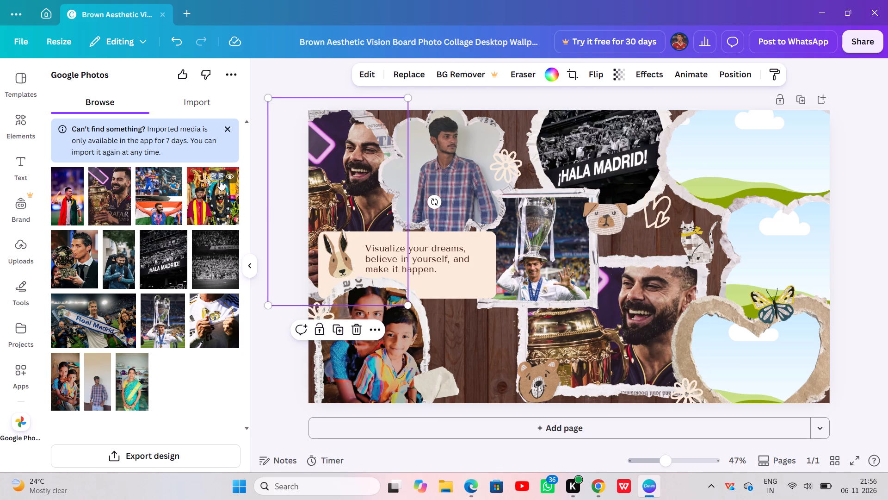
pyautogui.click(353, 320)
pyautogui.click(355, 323)
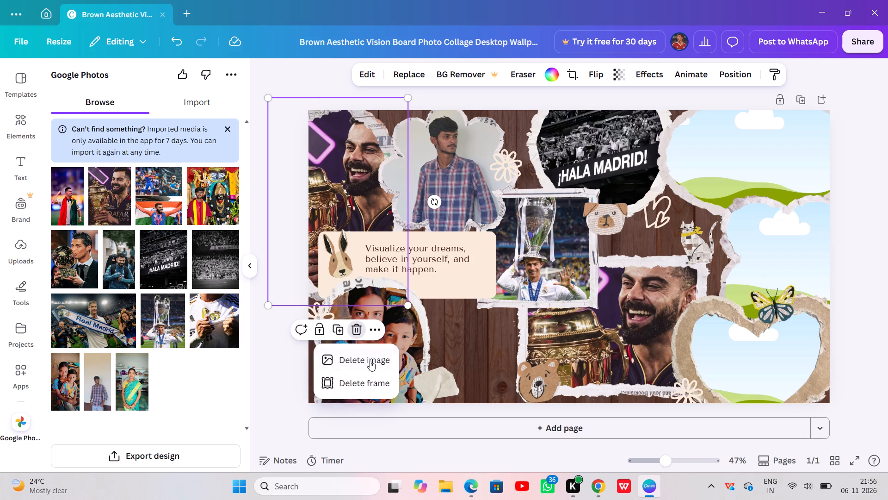
pyautogui.click(371, 362)
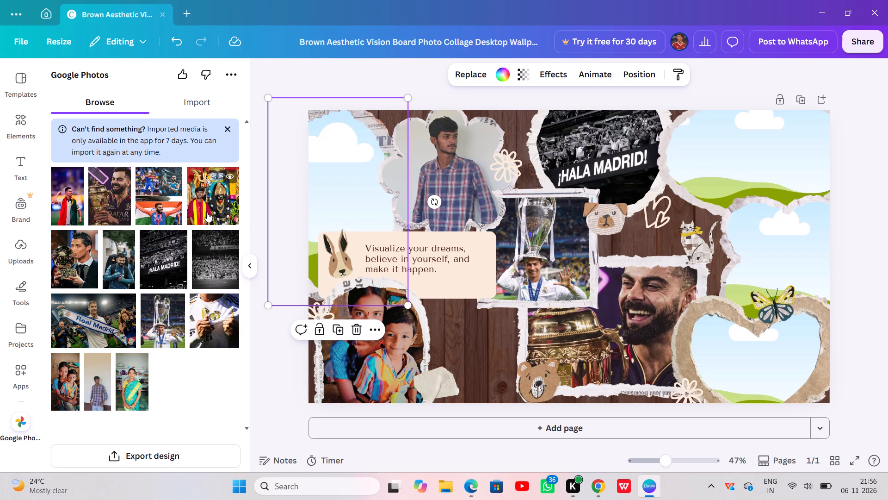
# Add the Google Photos picture of the boy in red and yellow beside the temple idol to the collage.
pyautogui.doubleClick(209, 209)
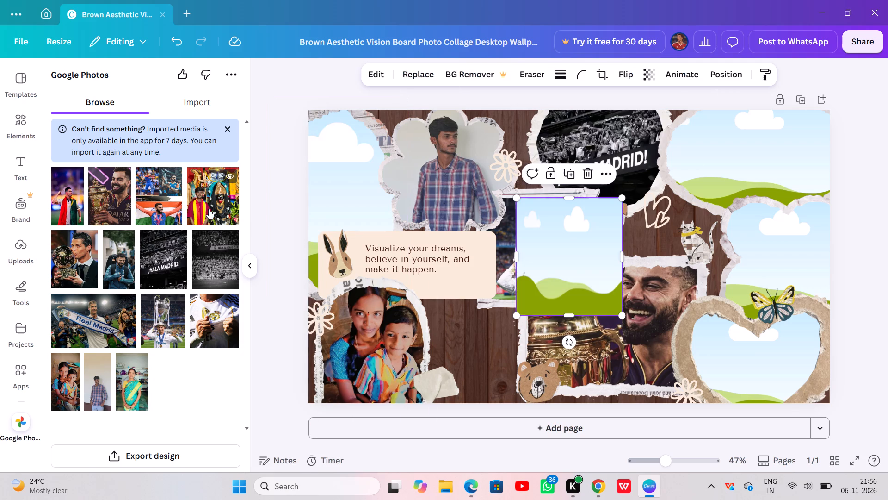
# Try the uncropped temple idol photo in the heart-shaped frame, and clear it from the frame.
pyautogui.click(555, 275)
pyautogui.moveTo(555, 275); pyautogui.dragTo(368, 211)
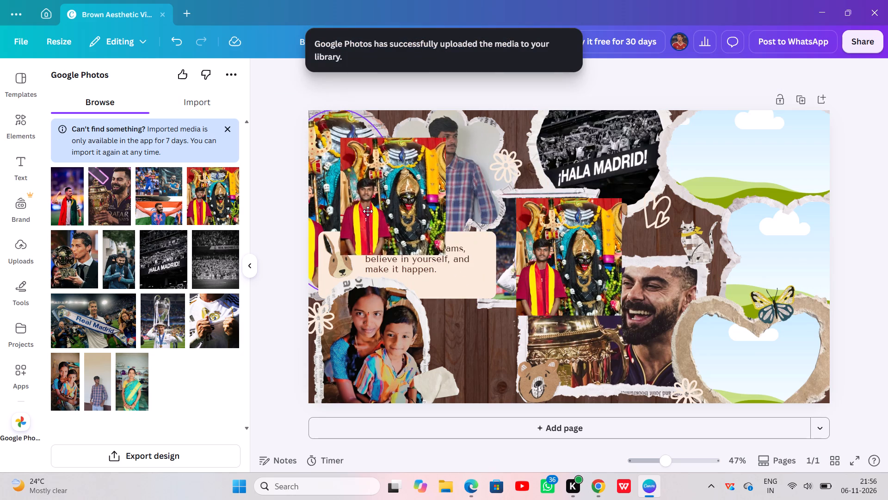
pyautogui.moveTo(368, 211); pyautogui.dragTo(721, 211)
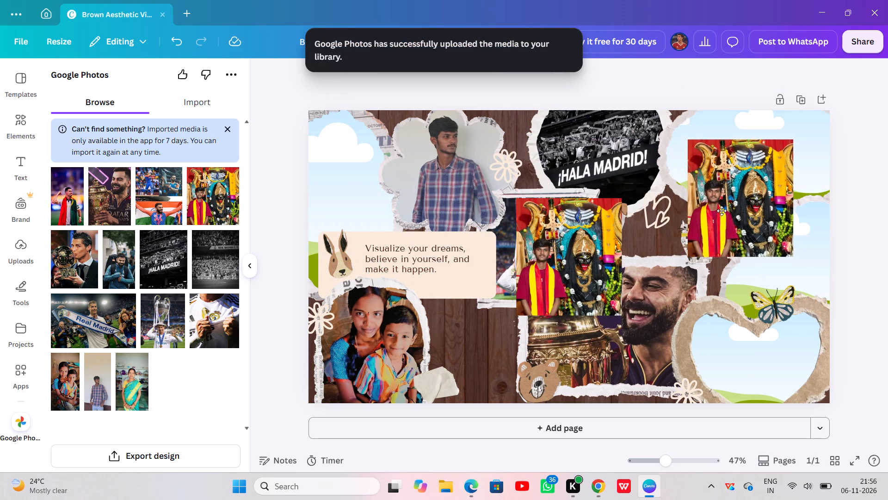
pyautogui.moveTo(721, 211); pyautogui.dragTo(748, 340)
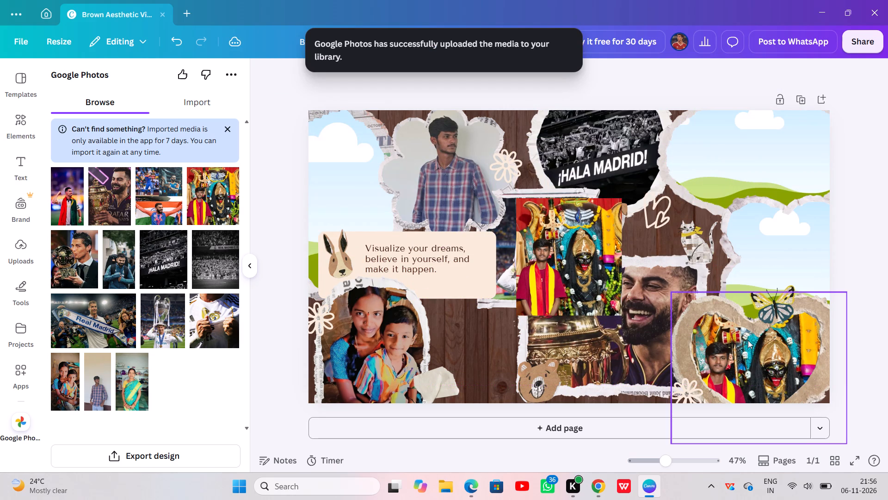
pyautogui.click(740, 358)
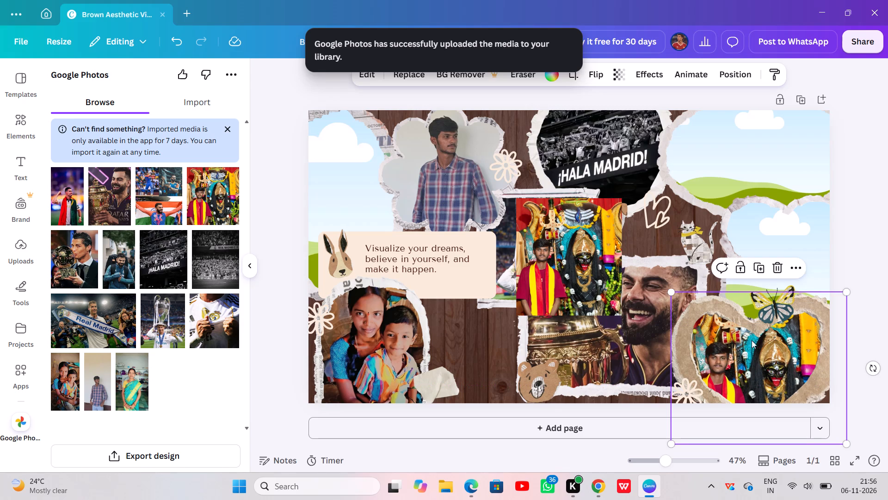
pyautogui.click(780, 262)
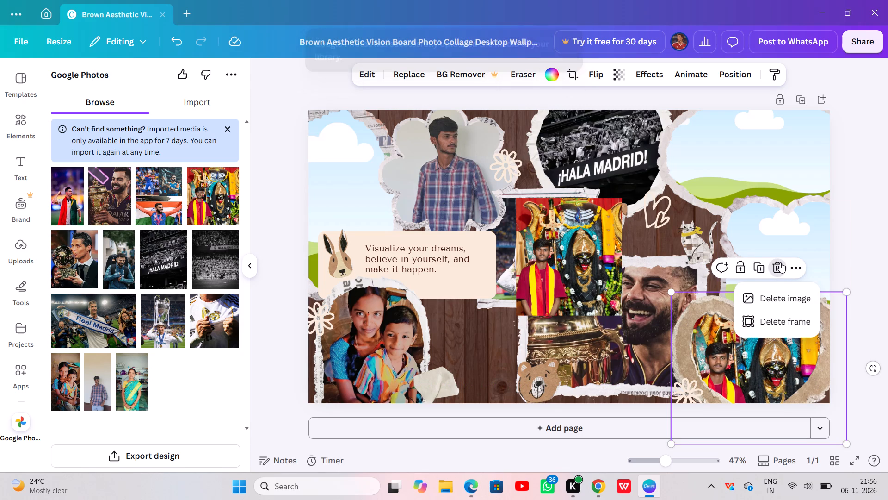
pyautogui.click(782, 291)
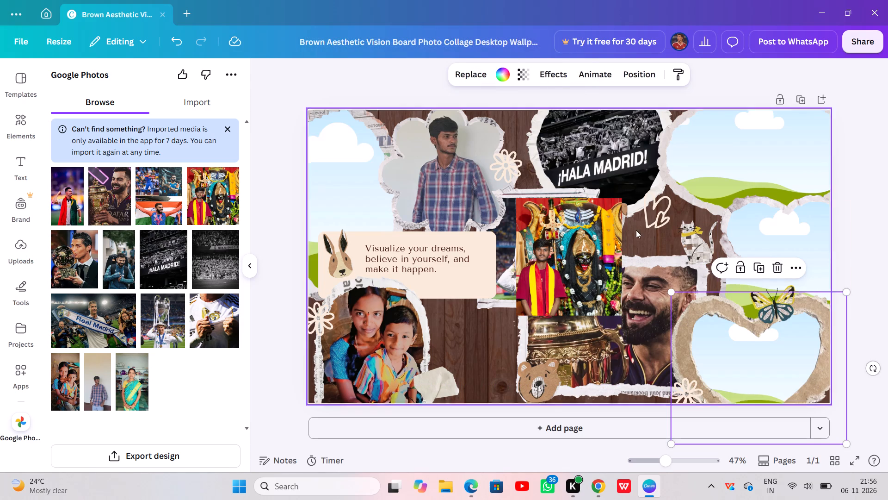
# Crop the top strip off the loose temple idol photo and fill the heart-shaped frame with it.
pyautogui.click(579, 246)
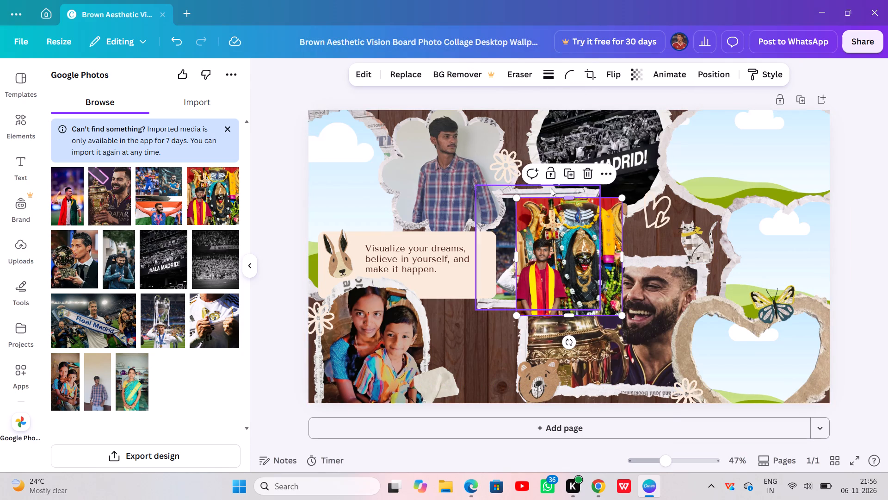
pyautogui.click(588, 71)
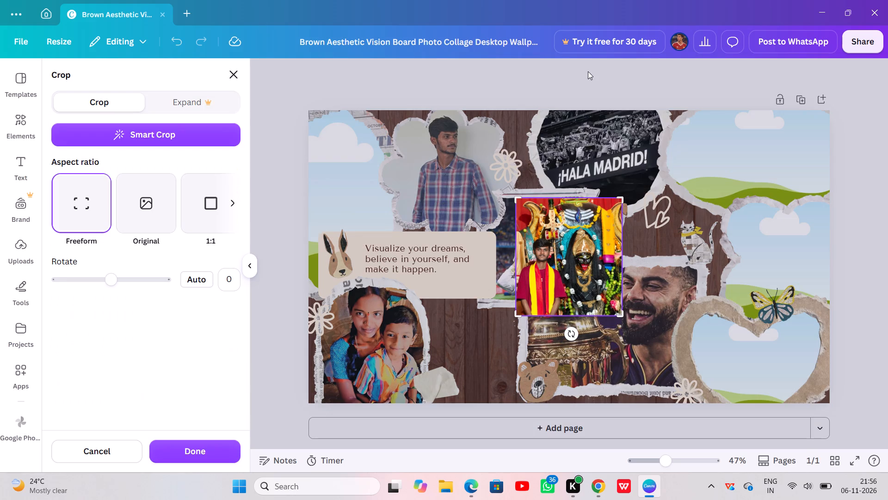
pyautogui.moveTo(519, 198); pyautogui.dragTo(519, 214)
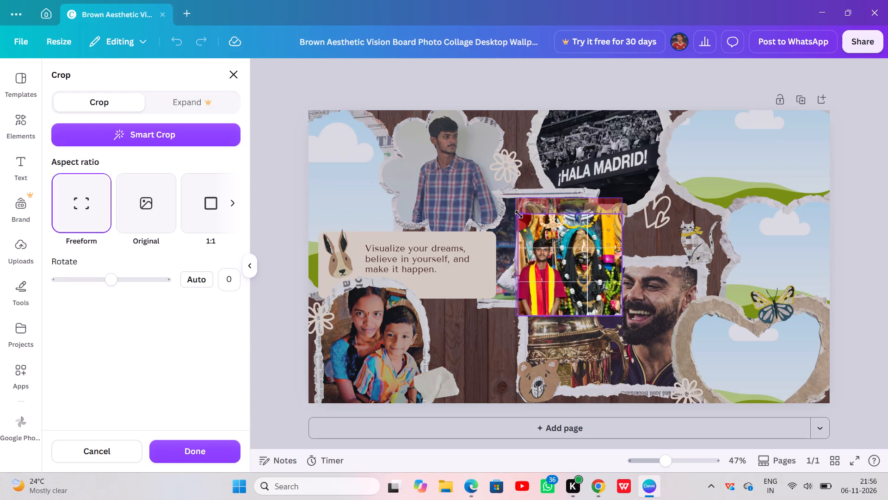
pyautogui.moveTo(519, 214); pyautogui.dragTo(516, 226)
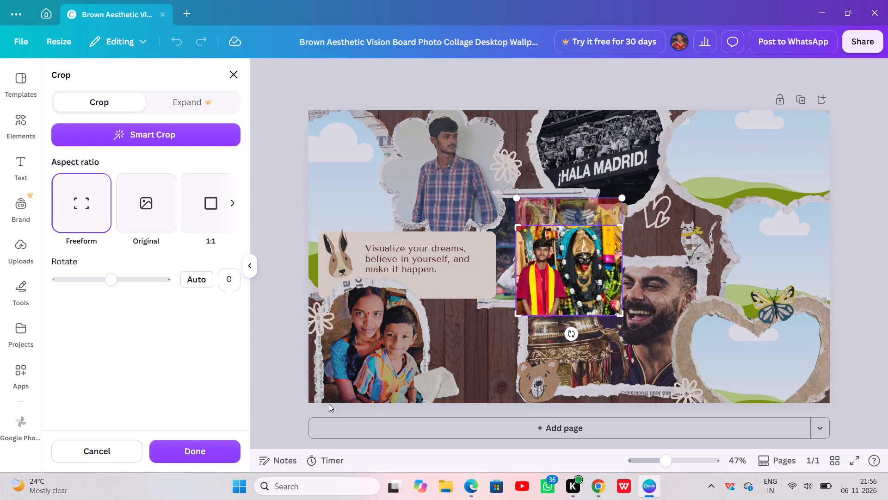
pyautogui.click(190, 448)
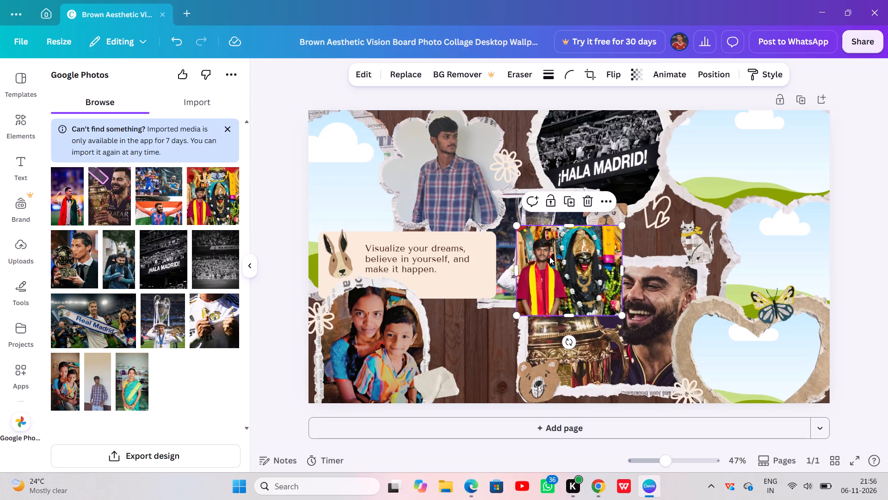
pyautogui.moveTo(549, 256); pyautogui.dragTo(752, 340)
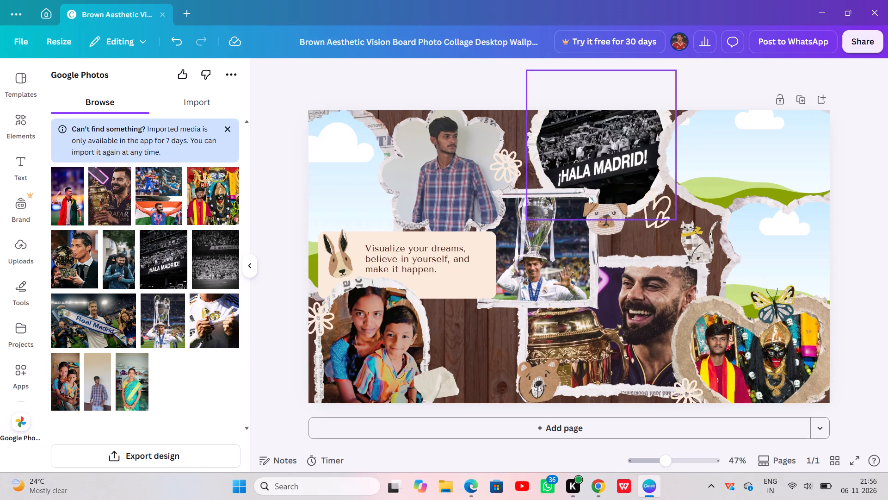
# Add the Google Photos picture of the cricketer in blue training kit with a backpack, and fill the top-left frame with it.
pyautogui.click(121, 256)
pyautogui.moveTo(121, 256); pyautogui.dragTo(194, 225)
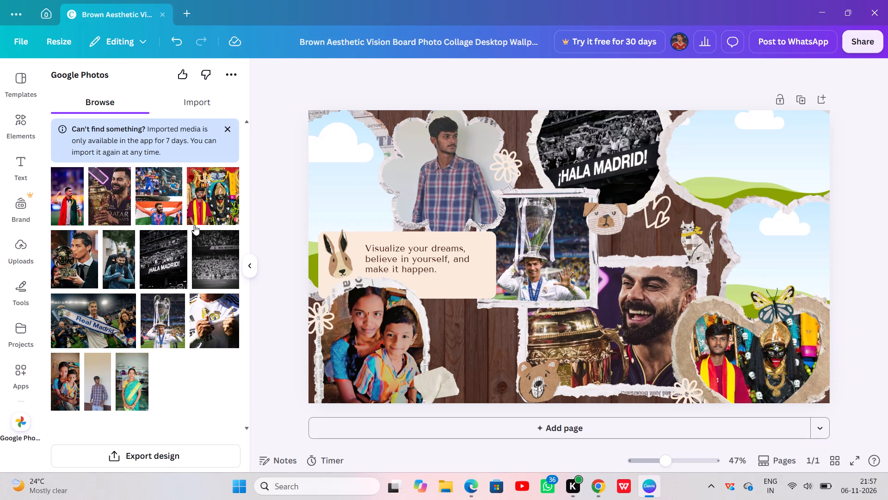
pyautogui.moveTo(194, 225); pyautogui.dragTo(125, 255)
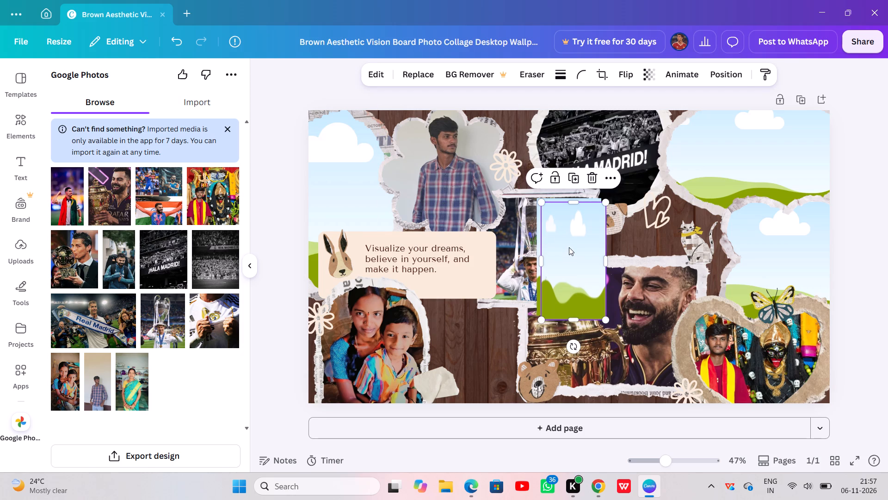
pyautogui.moveTo(573, 252); pyautogui.dragTo(421, 177)
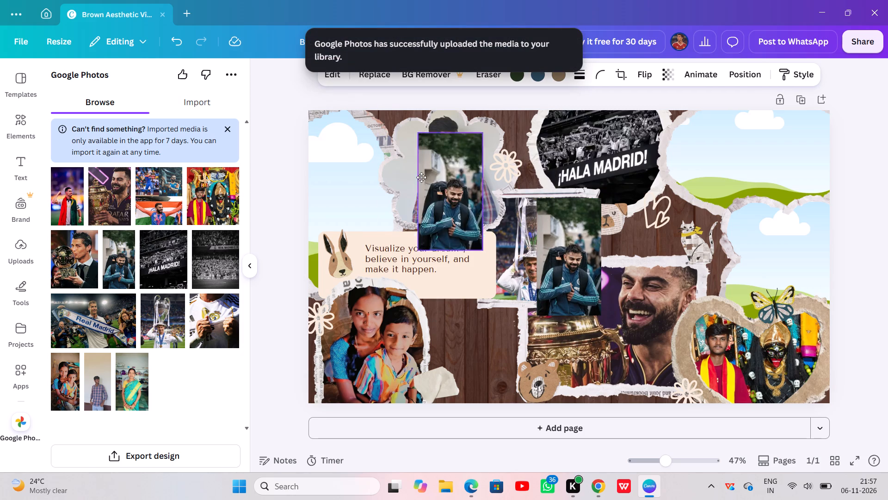
pyautogui.moveTo(421, 177); pyautogui.dragTo(358, 184)
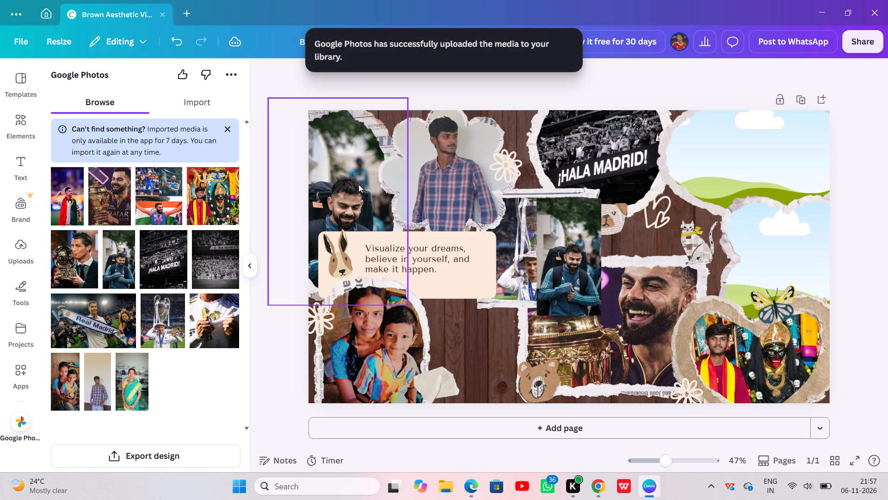
# Crop the area above the head off the loose backpack cricketer photo, and replace the top-left frame's picture with the cropped version.
pyautogui.click(566, 265)
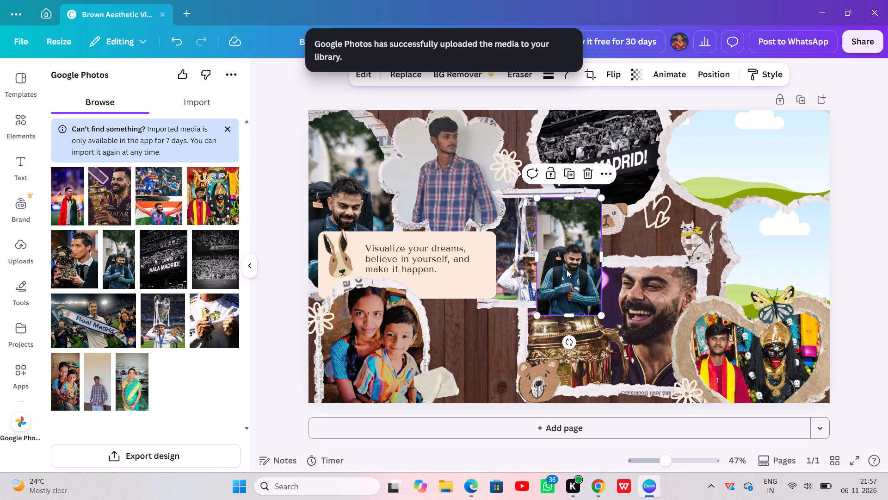
pyautogui.click(591, 75)
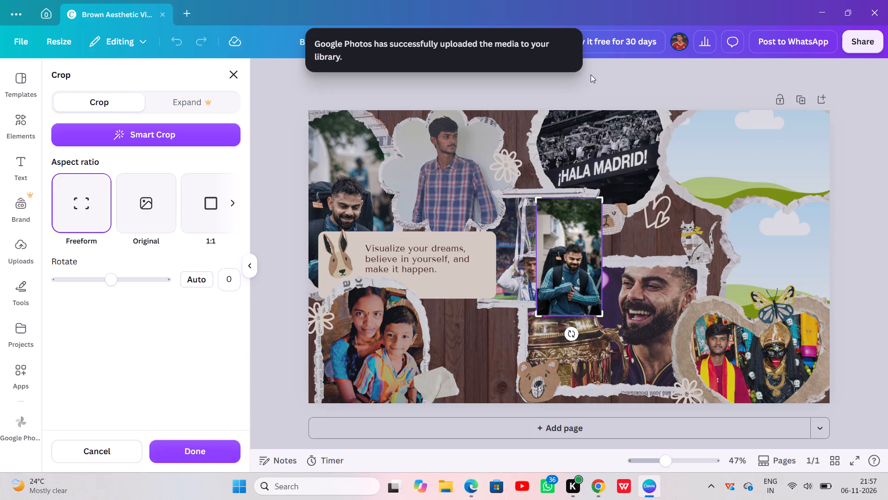
pyautogui.moveTo(538, 199); pyautogui.dragTo(541, 224)
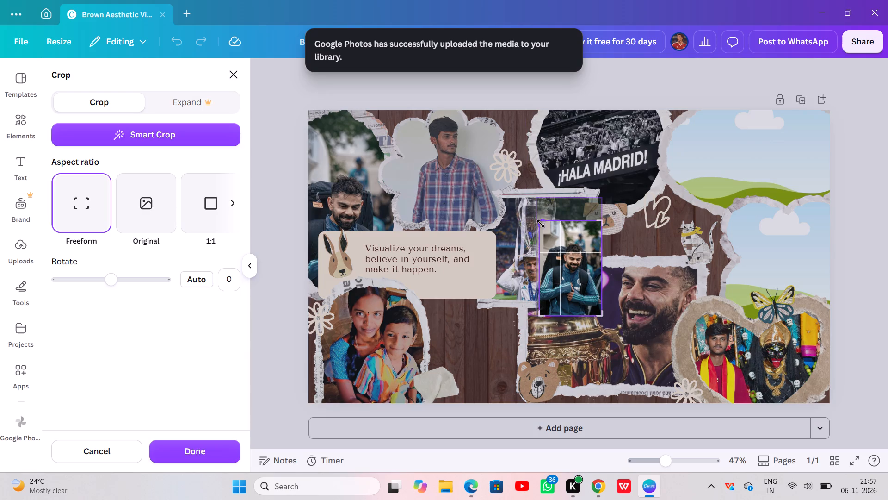
pyautogui.moveTo(541, 224); pyautogui.dragTo(534, 239)
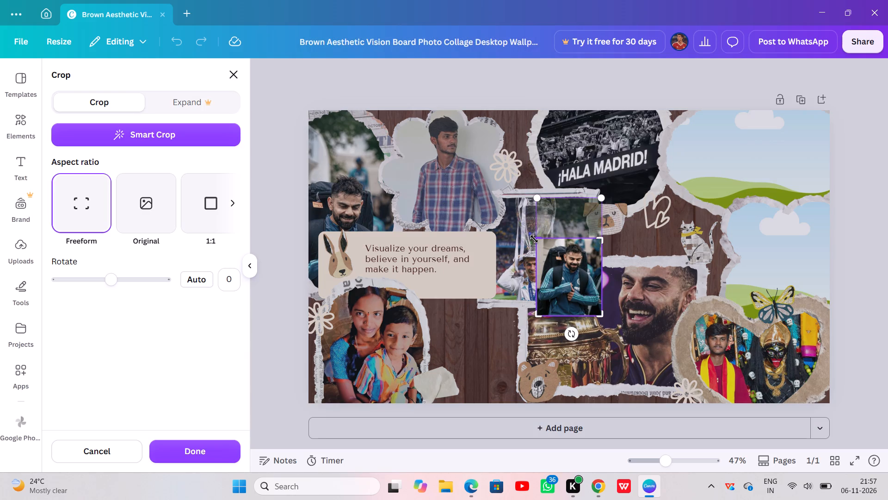
pyautogui.click(188, 442)
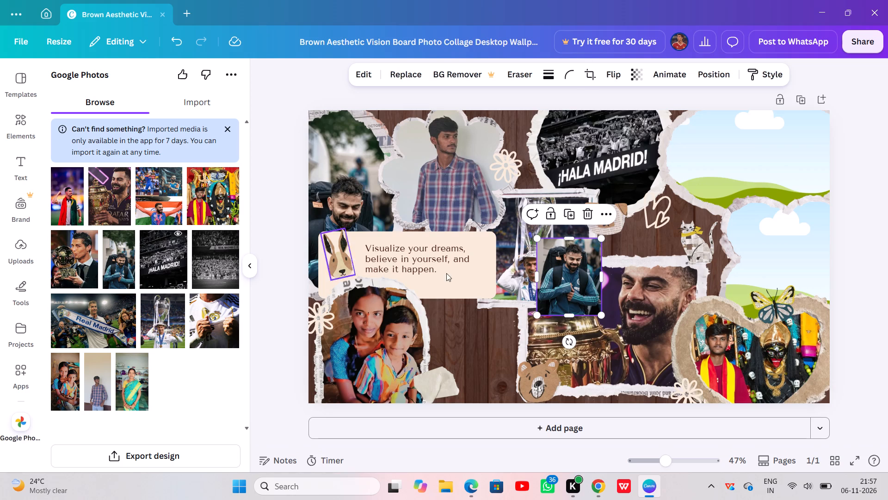
pyautogui.click(543, 281)
pyautogui.moveTo(543, 281); pyautogui.dragTo(385, 203)
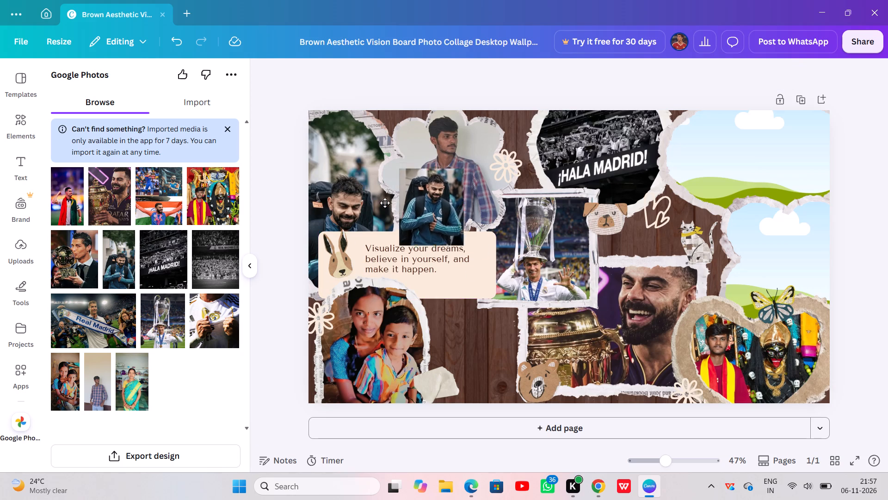
pyautogui.moveTo(385, 203); pyautogui.dragTo(345, 199)
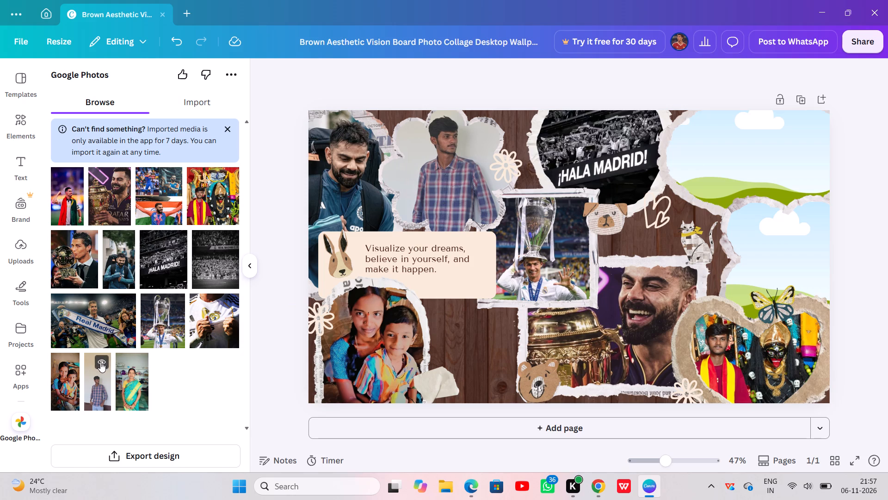
# Add the photo of the woman in the teal sari, cropped at top and bottom, and fill the empty frame above the heart with it.
pyautogui.doubleClick(131, 392)
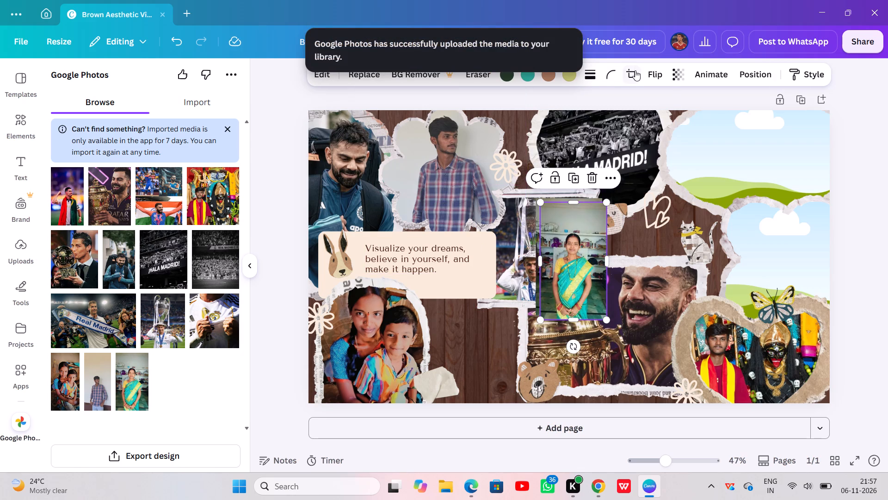
pyautogui.click(634, 74)
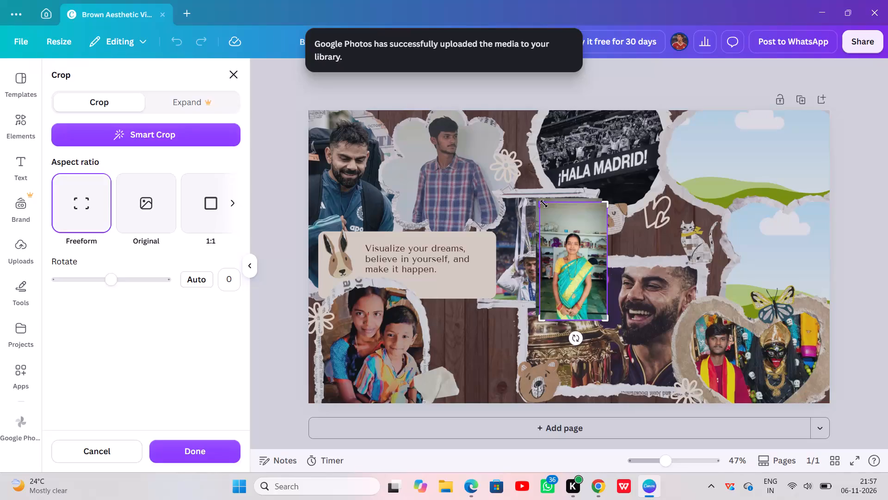
pyautogui.moveTo(541, 204); pyautogui.dragTo(535, 228)
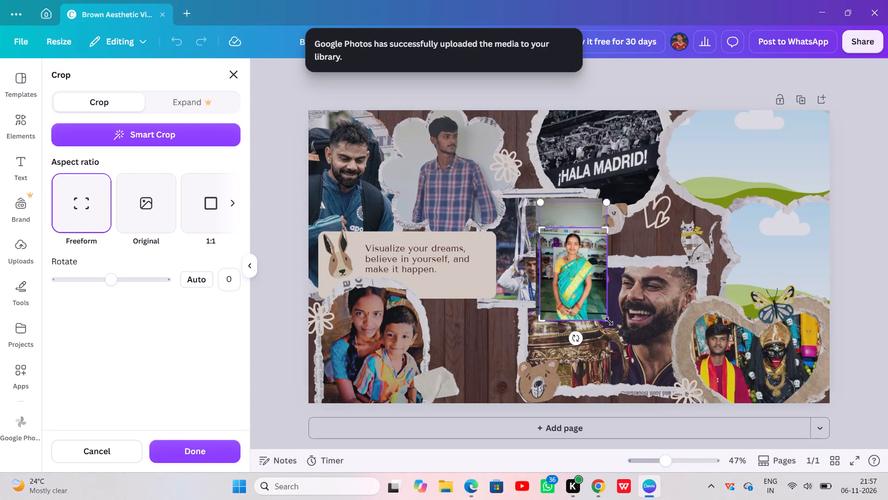
pyautogui.moveTo(602, 321); pyautogui.dragTo(598, 303)
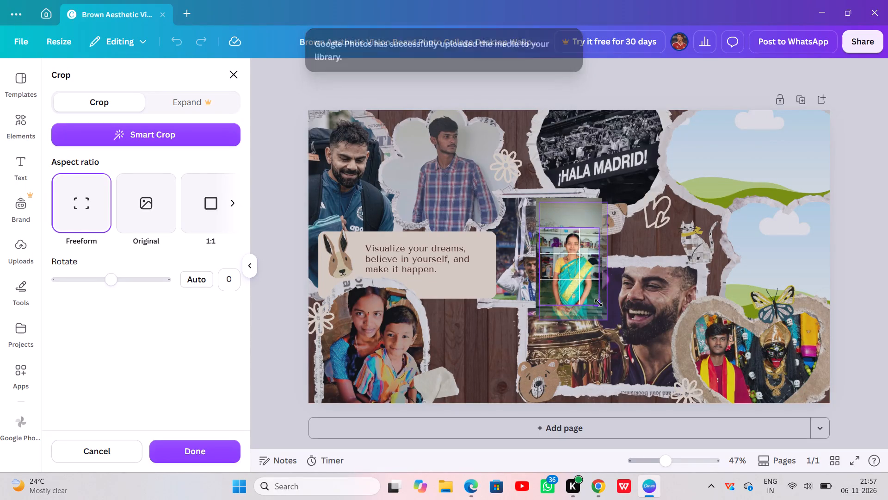
pyautogui.moveTo(598, 303); pyautogui.dragTo(610, 286)
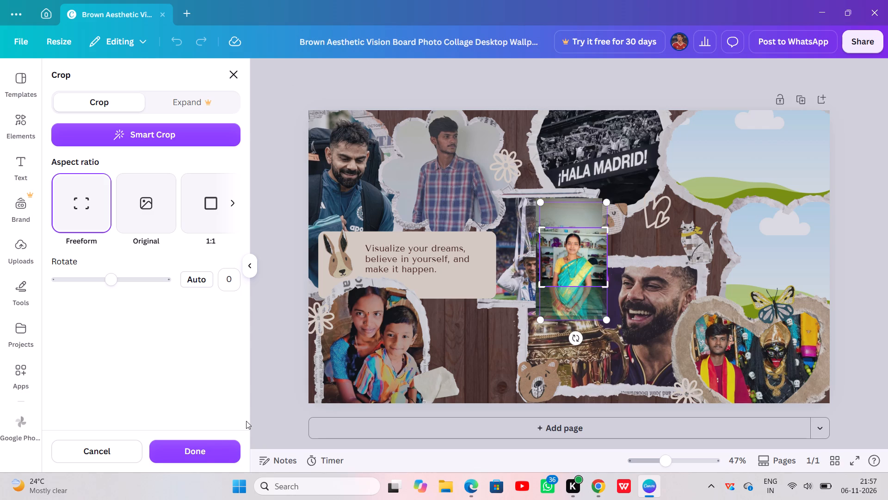
pyautogui.click(208, 447)
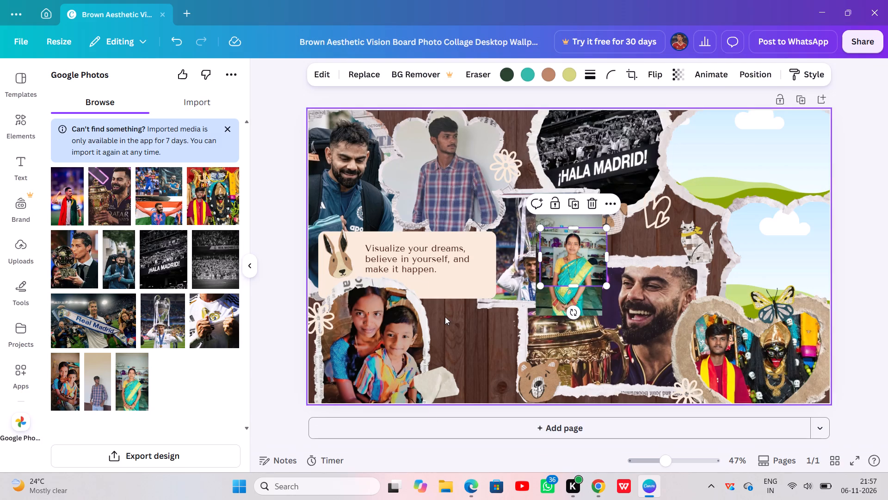
pyautogui.moveTo(576, 258); pyautogui.dragTo(814, 259)
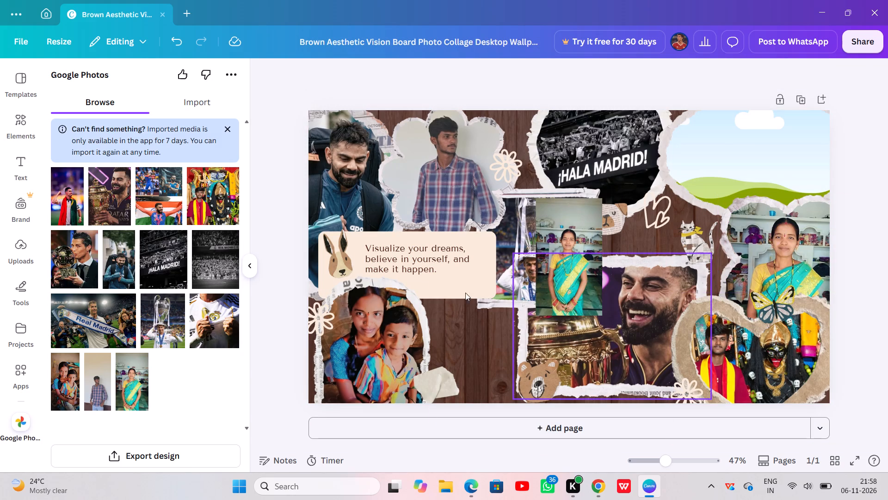
# Delete the loose cropped-source photo of the woman in the teal sari from the middle of the collage.
pyautogui.click(569, 255)
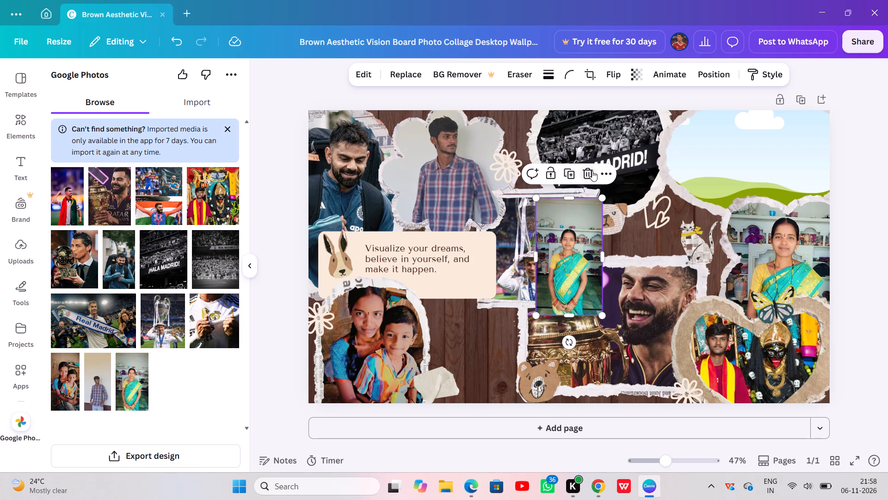
pyautogui.click(587, 169)
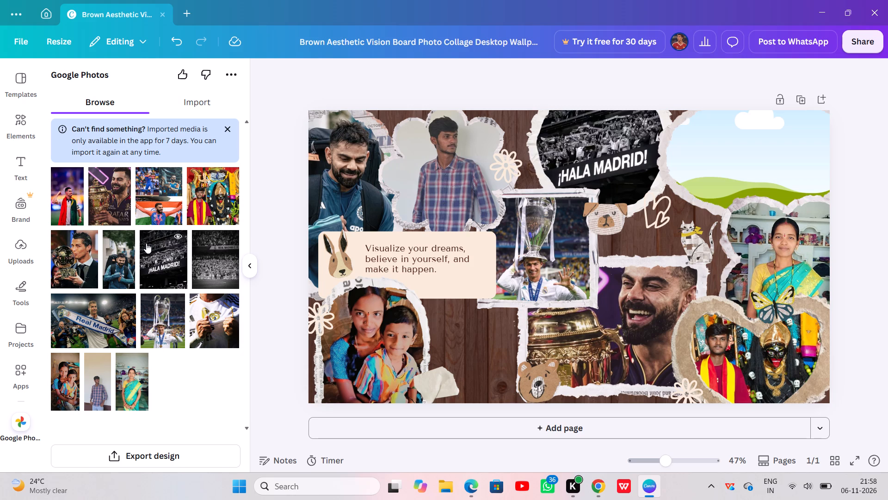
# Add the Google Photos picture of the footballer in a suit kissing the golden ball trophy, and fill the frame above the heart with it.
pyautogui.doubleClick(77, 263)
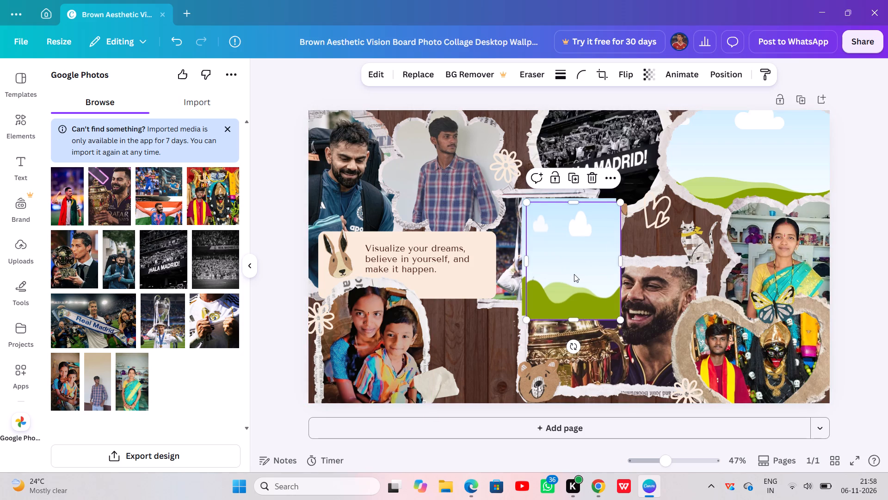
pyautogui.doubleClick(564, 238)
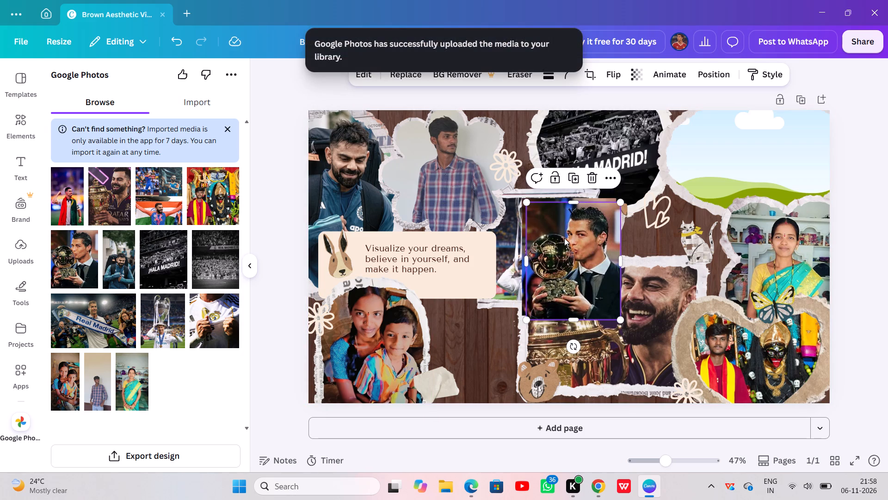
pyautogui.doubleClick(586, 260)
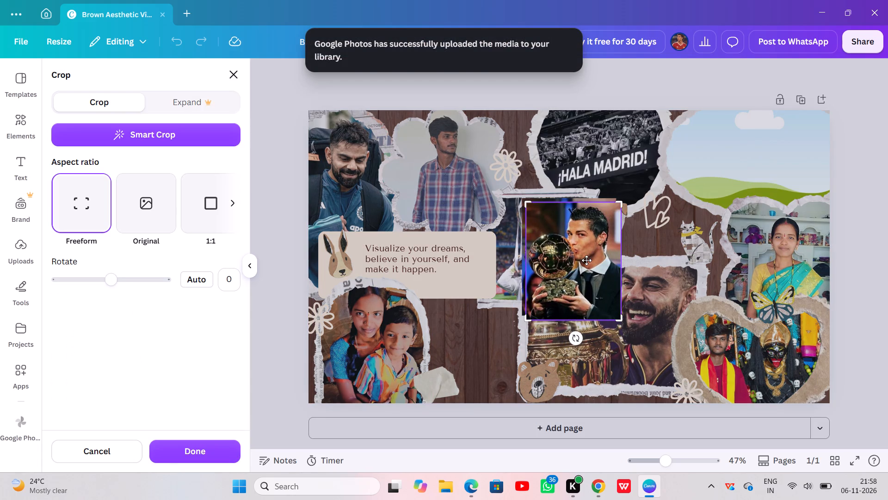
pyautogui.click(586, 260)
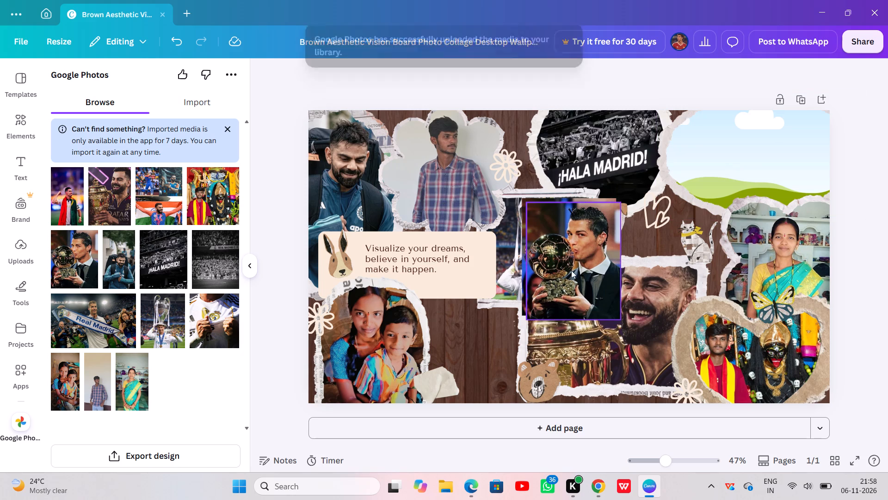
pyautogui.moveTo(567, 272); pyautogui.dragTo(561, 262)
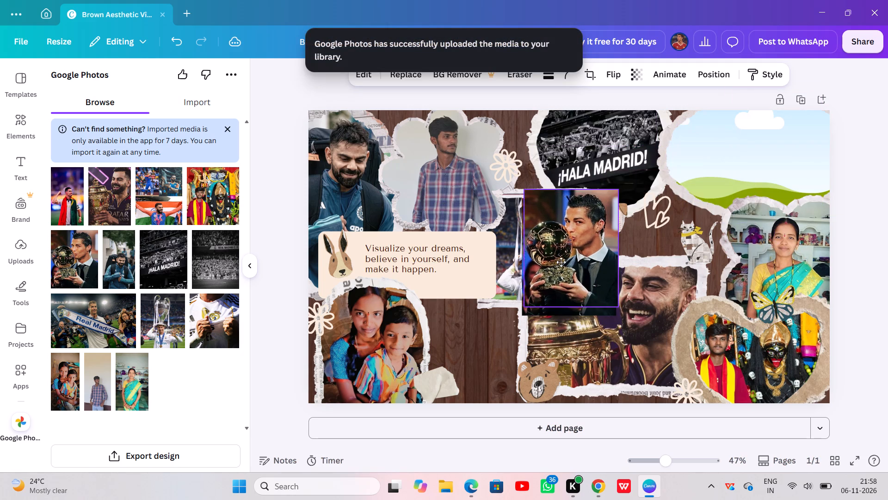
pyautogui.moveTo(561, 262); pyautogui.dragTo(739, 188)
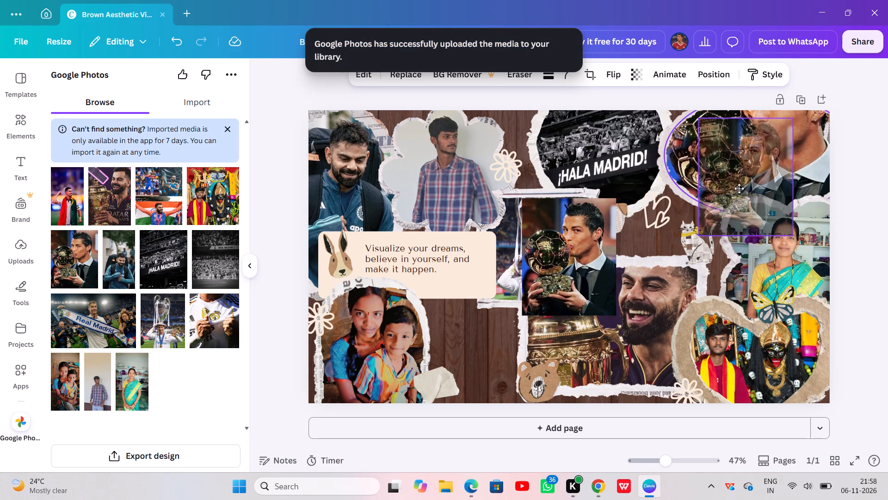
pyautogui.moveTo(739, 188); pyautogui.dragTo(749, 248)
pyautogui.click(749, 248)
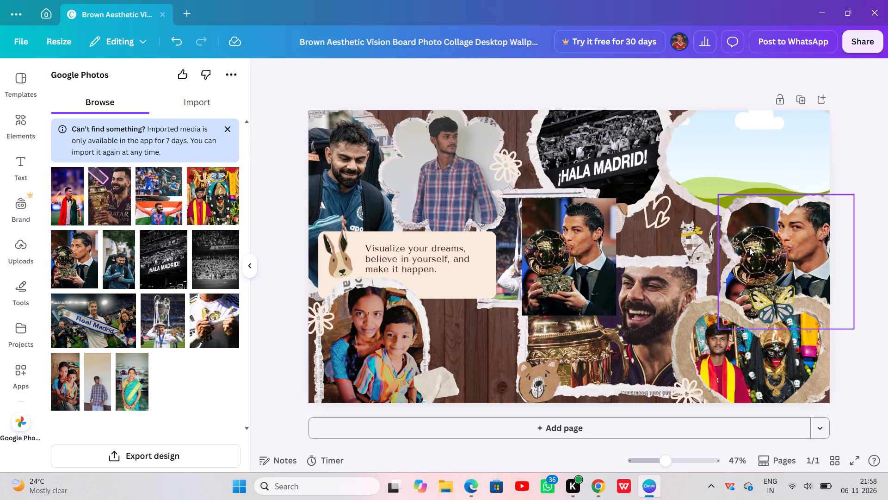
# Shift the torn-edge frame above the heart slightly inward and upward on the page, and lock it.
pyautogui.moveTo(773, 276); pyautogui.dragTo(765, 200)
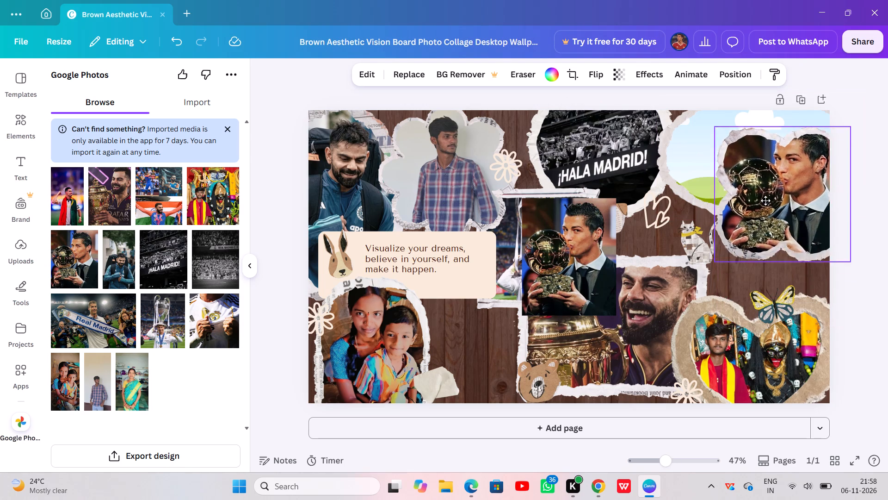
pyautogui.moveTo(765, 200); pyautogui.dragTo(759, 266)
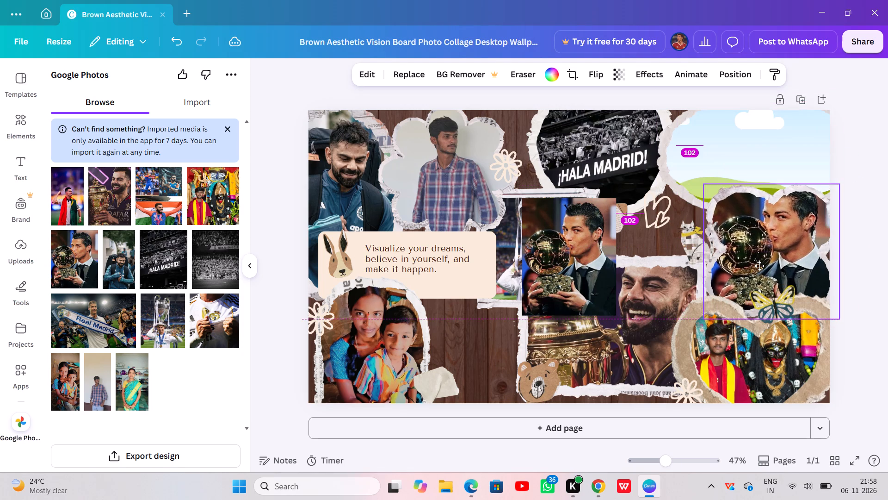
pyautogui.moveTo(759, 266); pyautogui.dragTo(762, 268)
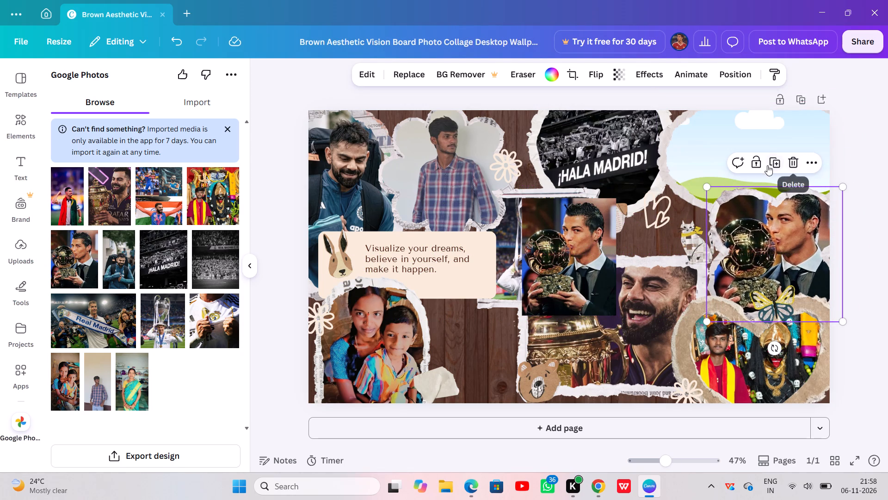
pyautogui.click(751, 159)
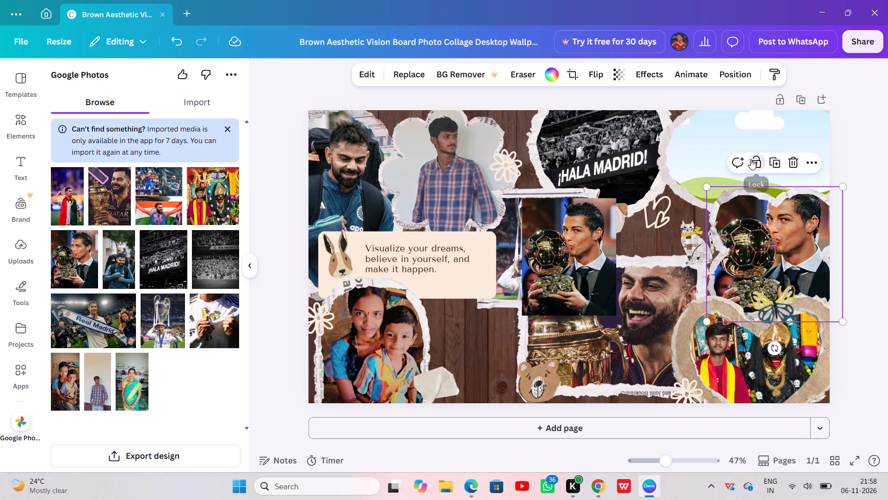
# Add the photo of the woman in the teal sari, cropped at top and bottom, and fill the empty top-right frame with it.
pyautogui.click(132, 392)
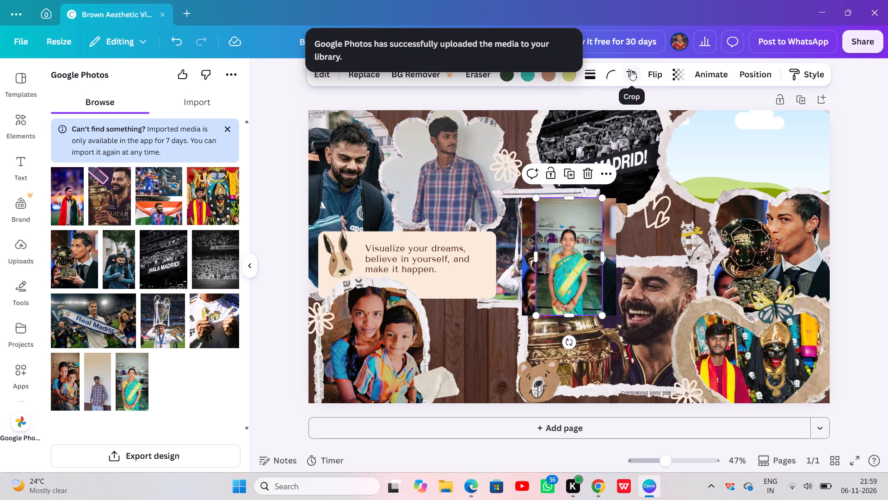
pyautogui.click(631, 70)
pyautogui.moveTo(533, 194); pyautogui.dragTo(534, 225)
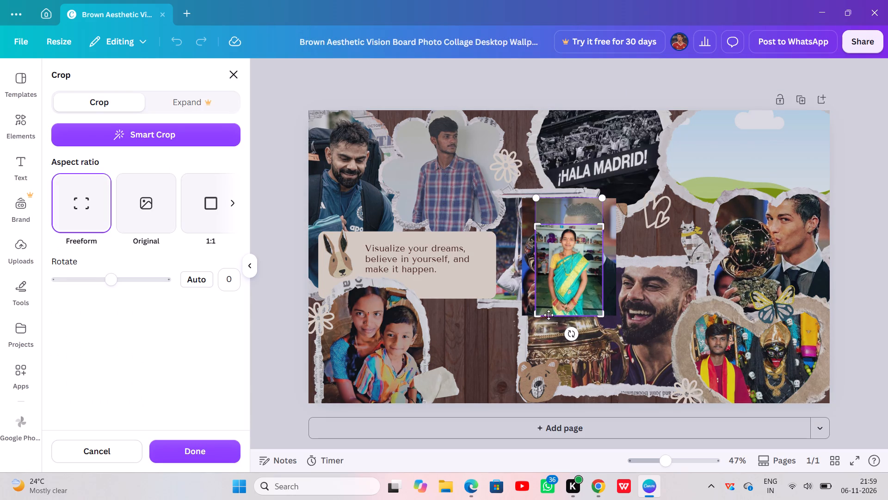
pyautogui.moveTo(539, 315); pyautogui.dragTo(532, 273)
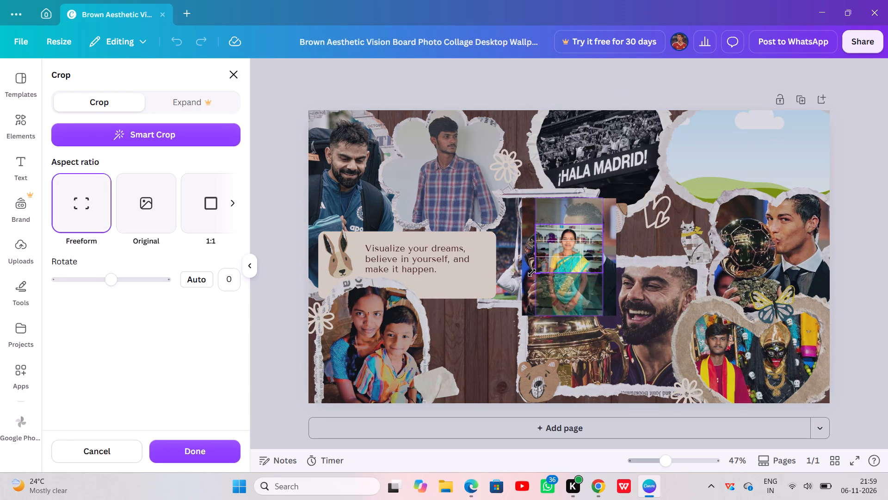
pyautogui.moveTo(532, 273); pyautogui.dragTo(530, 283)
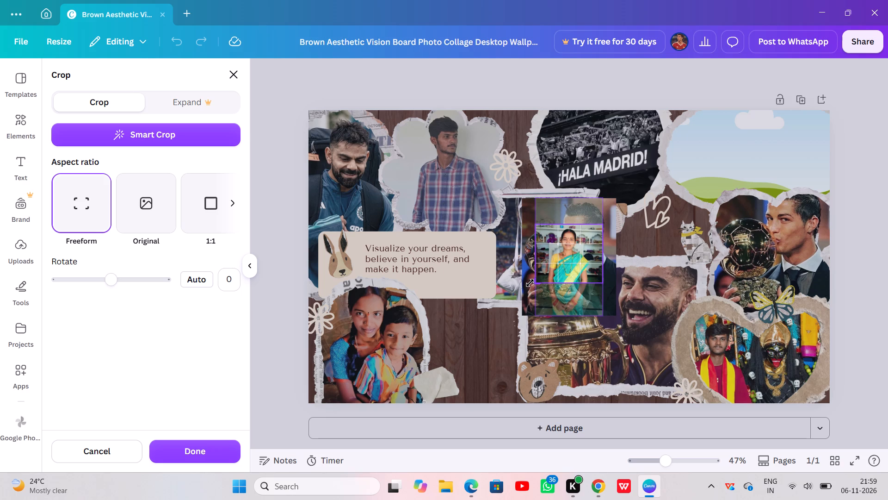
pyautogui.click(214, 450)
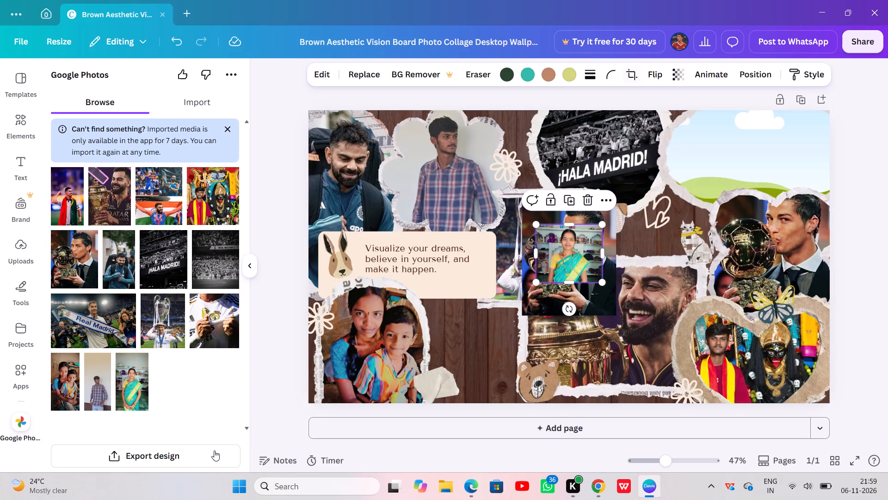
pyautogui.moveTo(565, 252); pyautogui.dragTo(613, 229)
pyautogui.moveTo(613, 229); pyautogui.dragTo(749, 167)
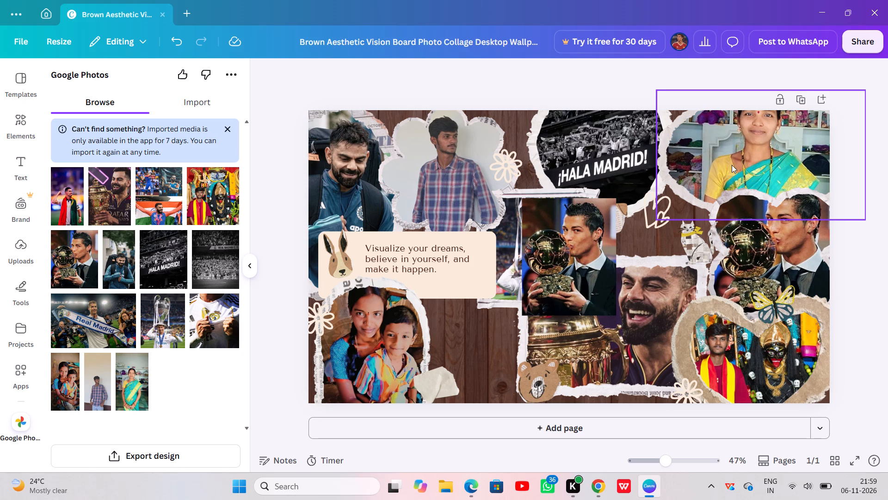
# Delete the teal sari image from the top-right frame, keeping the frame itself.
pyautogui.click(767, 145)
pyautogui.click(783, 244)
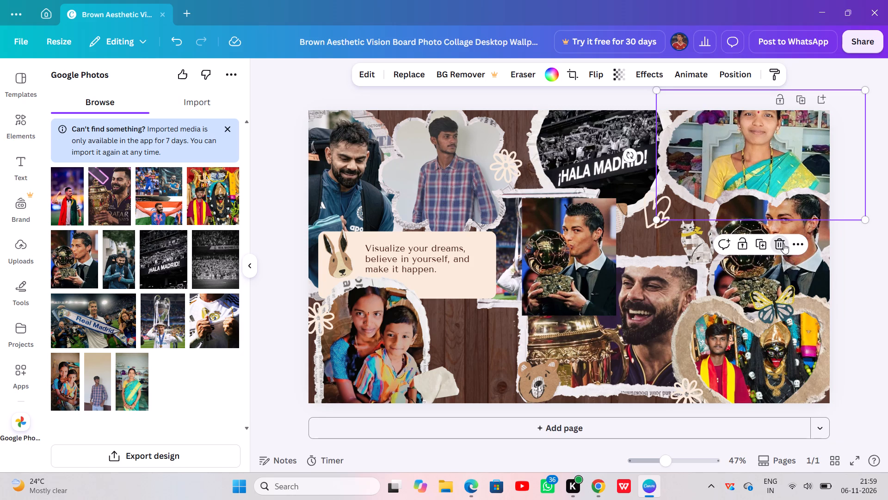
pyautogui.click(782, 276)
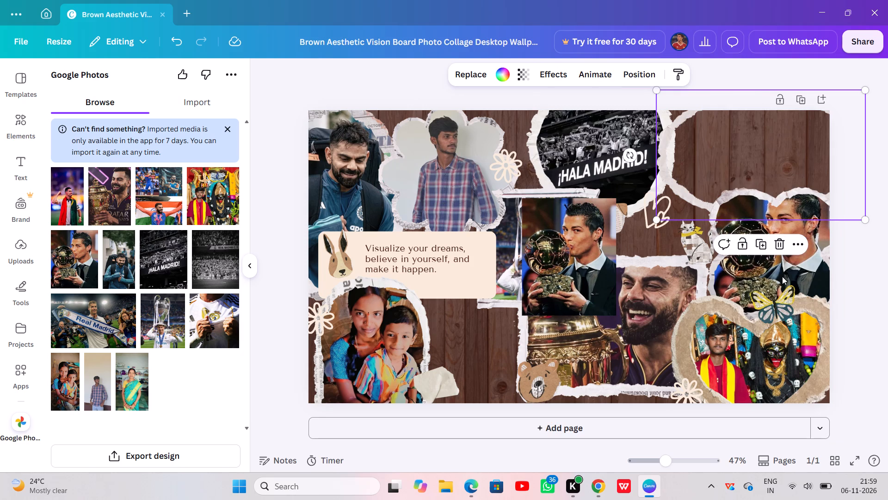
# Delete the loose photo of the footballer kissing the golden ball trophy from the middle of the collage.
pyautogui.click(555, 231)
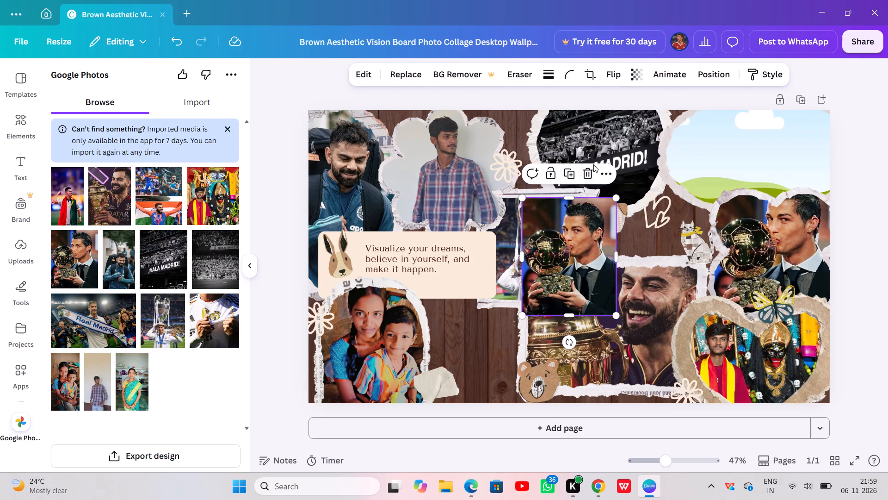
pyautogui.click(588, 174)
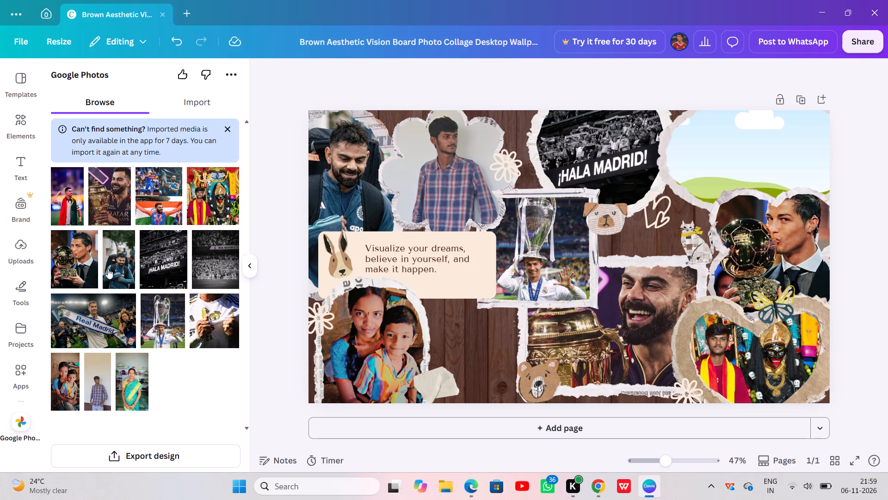
# Unlock the frame above the heart and delete only its image of the footballer with the golden ball trophy.
pyautogui.click(770, 253)
pyautogui.click(784, 163)
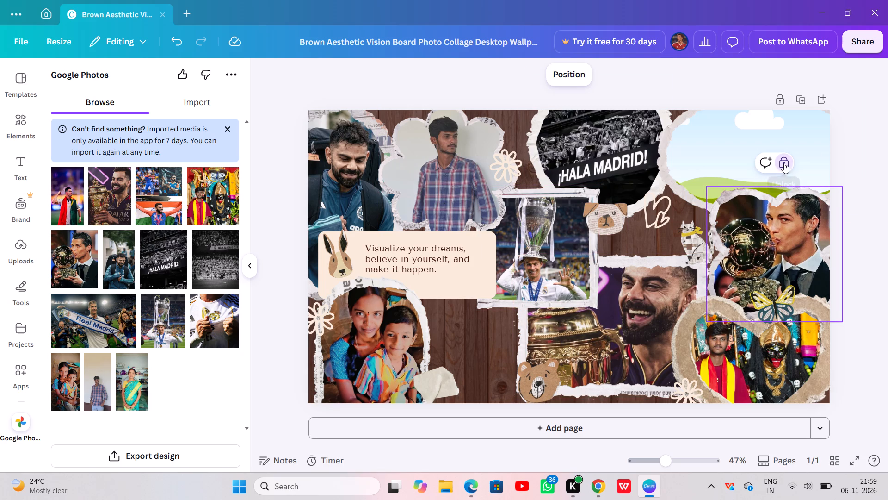
pyautogui.click(789, 160)
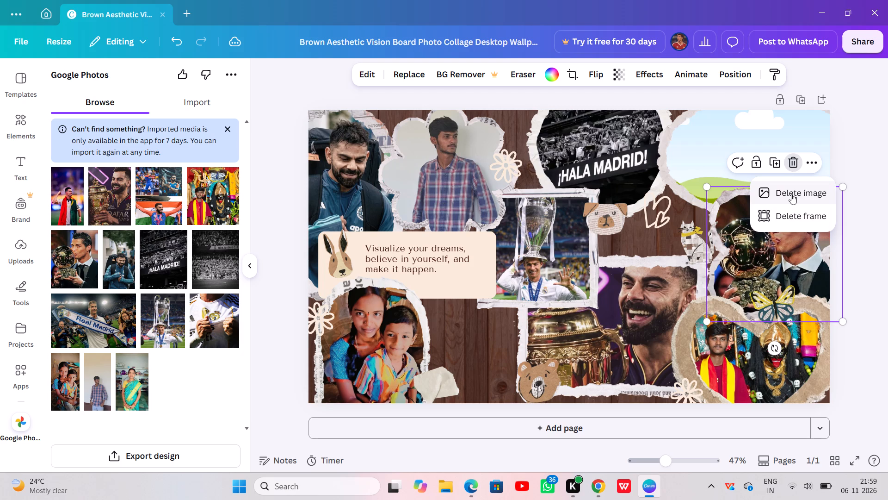
pyautogui.click(784, 189)
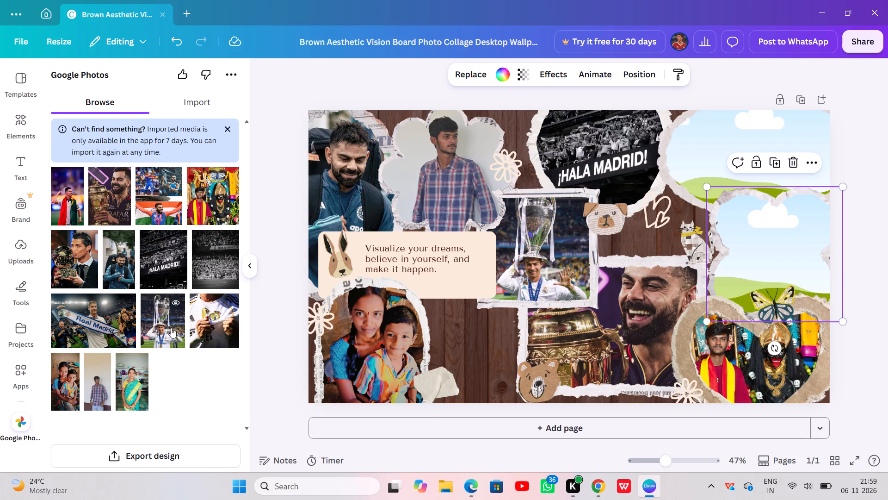
# Add the Google Photos picture of the woman in the teal sari, crop its top and bottom, and fill the empty frame above the heart with it.
pyautogui.click(127, 399)
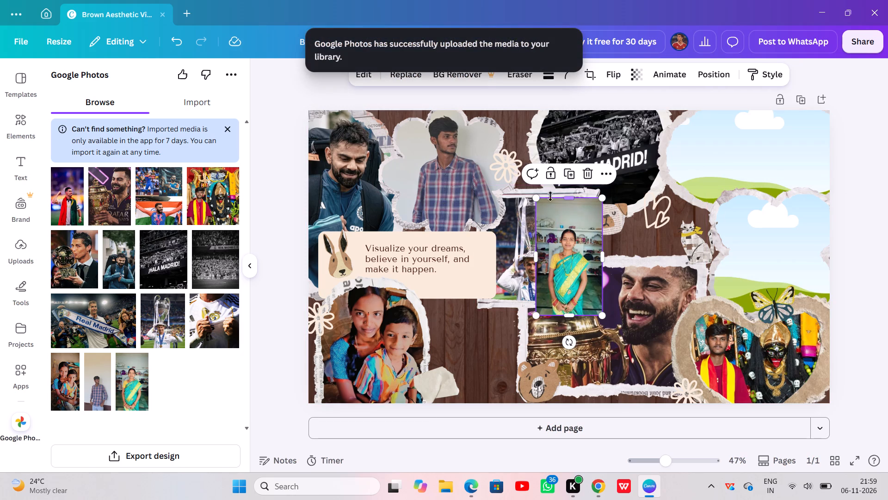
pyautogui.click(590, 75)
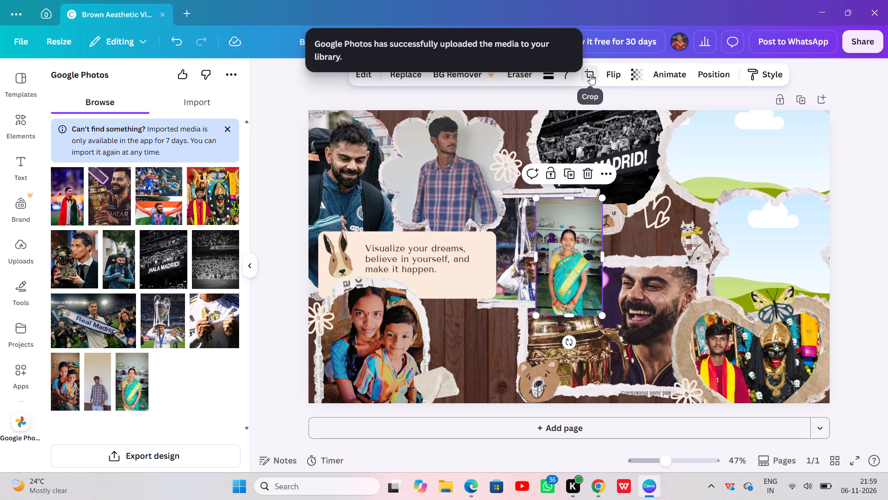
pyautogui.moveTo(533, 197); pyautogui.dragTo(538, 231)
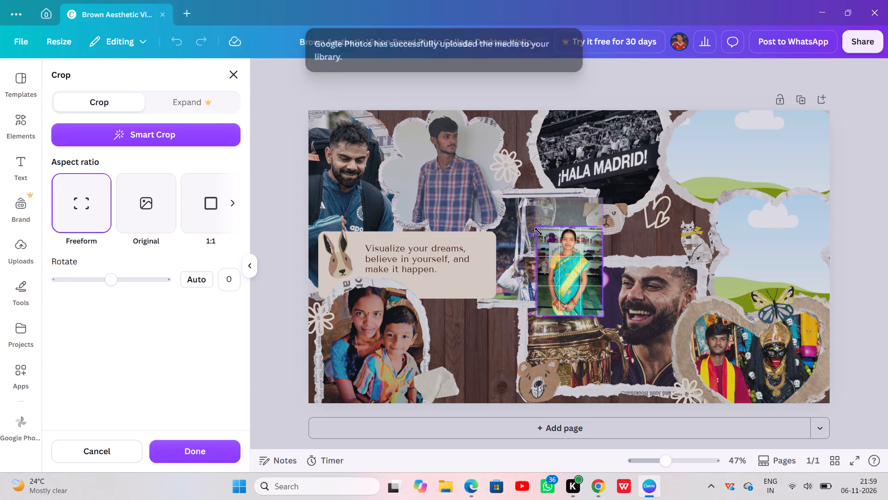
pyautogui.moveTo(538, 231); pyautogui.dragTo(521, 221)
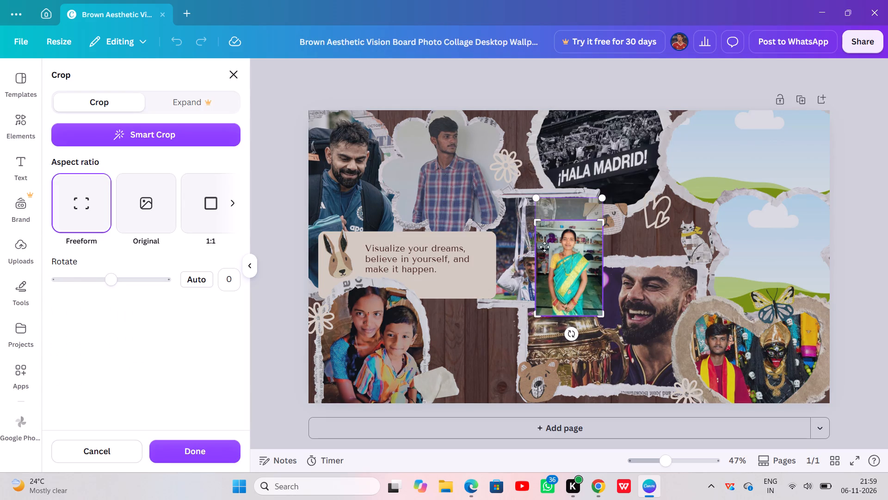
pyautogui.moveTo(538, 316); pyautogui.dragTo(530, 282)
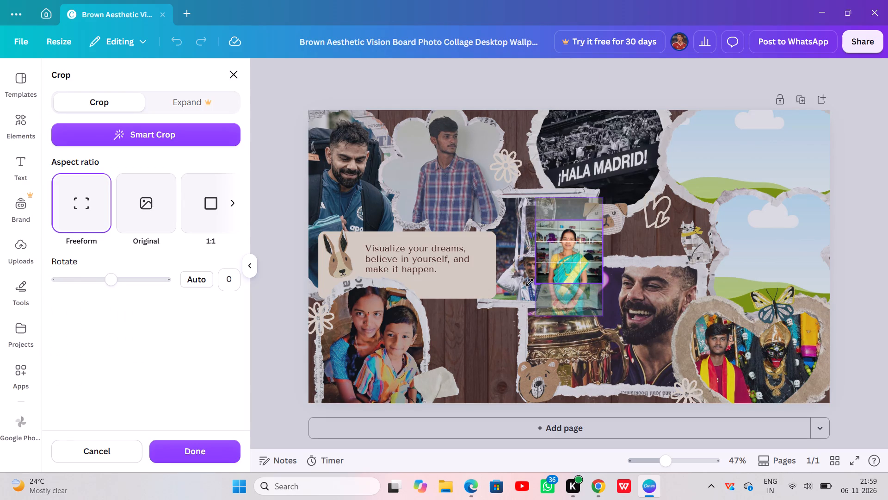
pyautogui.moveTo(530, 282); pyautogui.dragTo(529, 282)
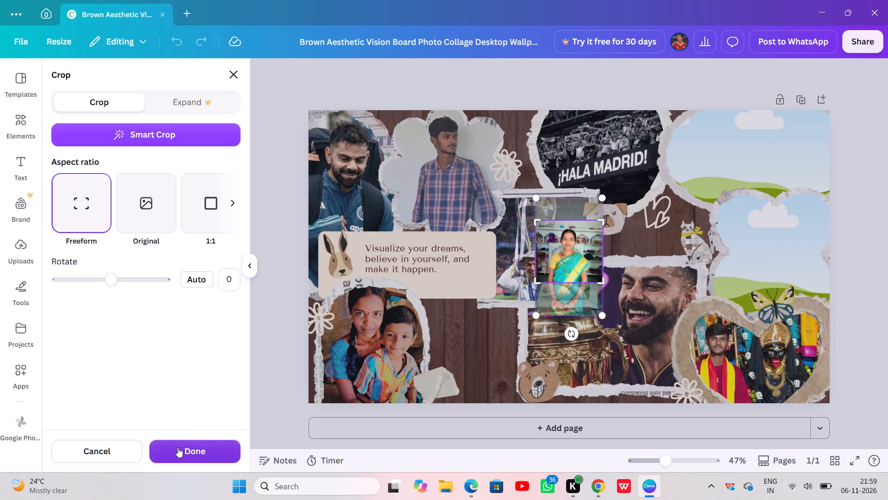
pyautogui.click(179, 447)
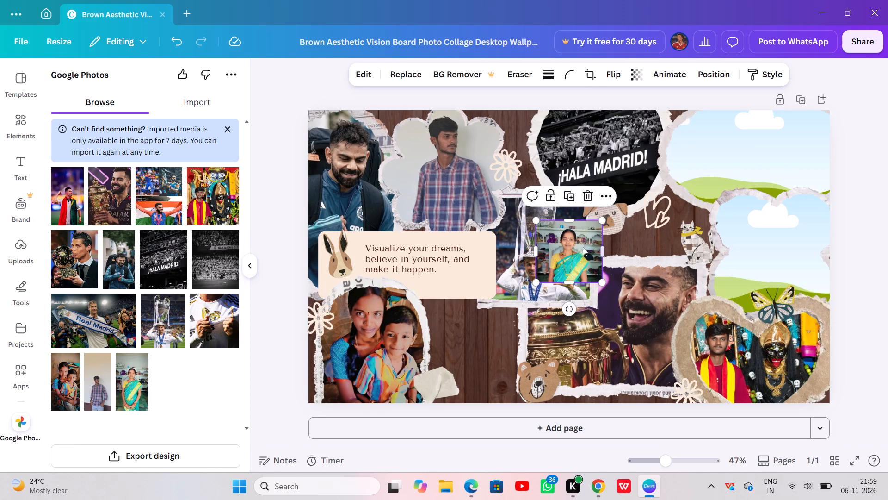
pyautogui.moveTo(575, 248); pyautogui.dragTo(772, 236)
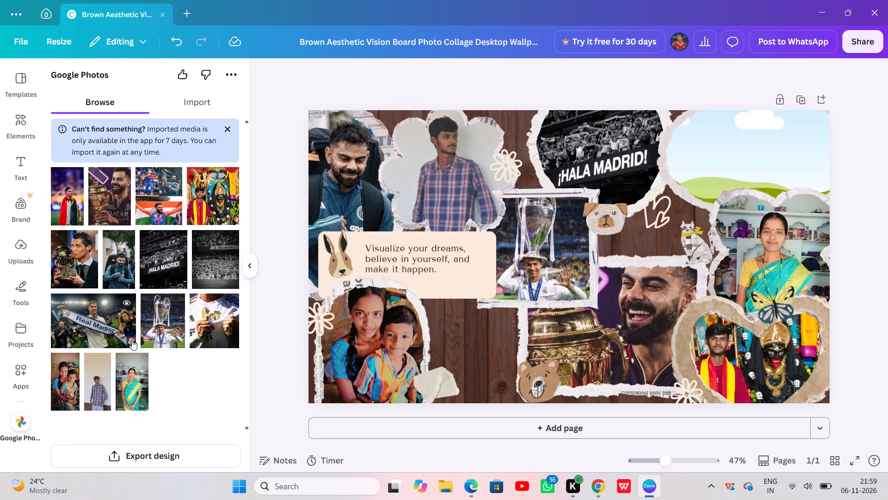
# Add the Google Photos picture of the footballer holding the Real Madrid scarf and fill the empty top-right frame with it.
pyautogui.doubleClick(102, 321)
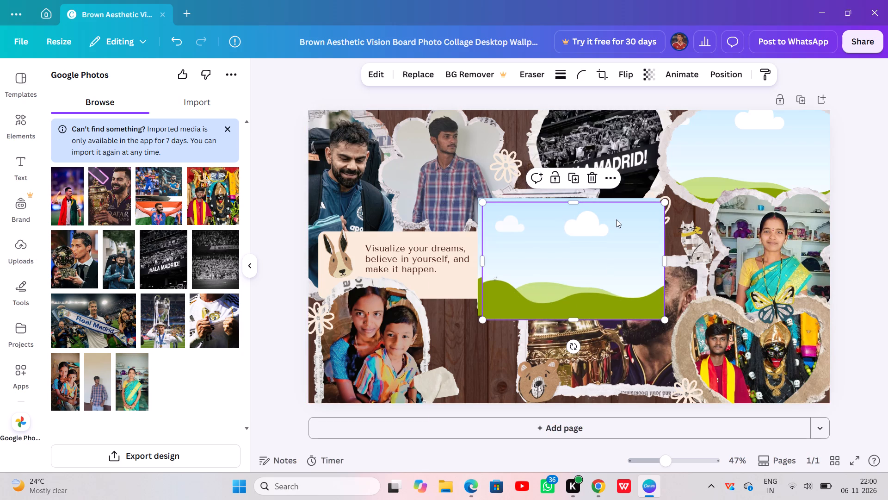
pyautogui.moveTo(568, 258); pyautogui.dragTo(773, 160)
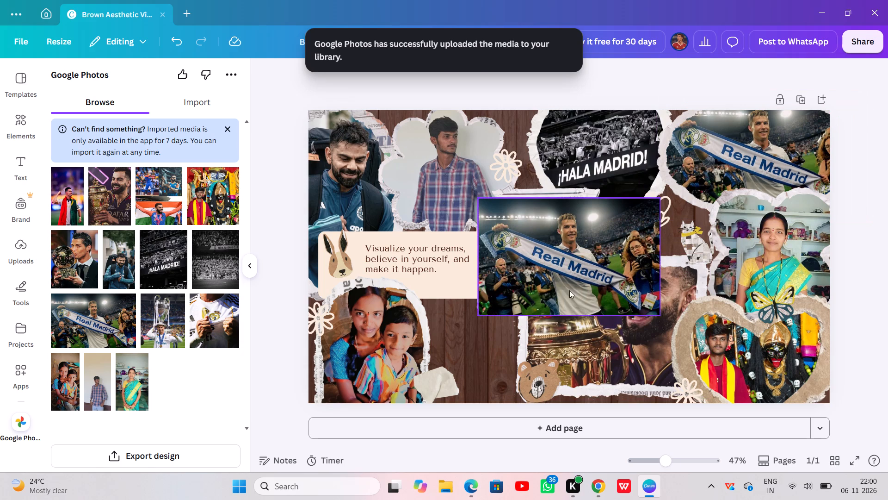
# Delete the loose duplicate of the Real Madrid scarf photo from the middle of the collage.
pyautogui.click(563, 290)
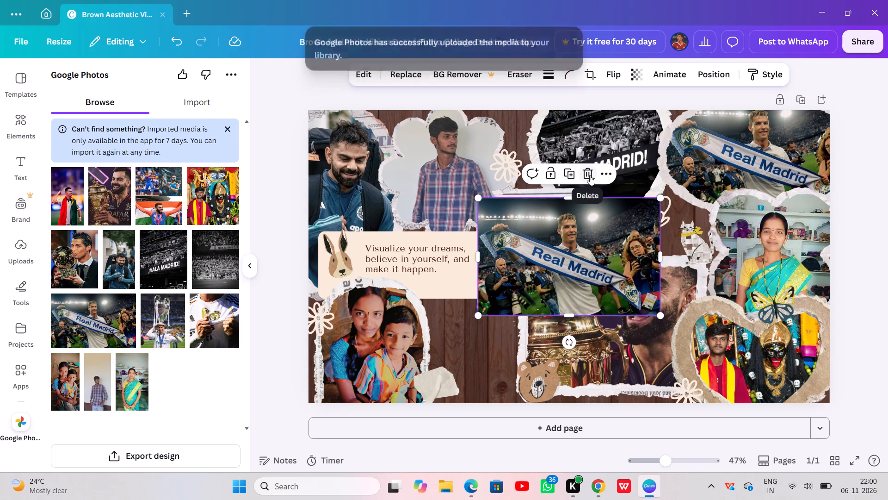
pyautogui.click(590, 175)
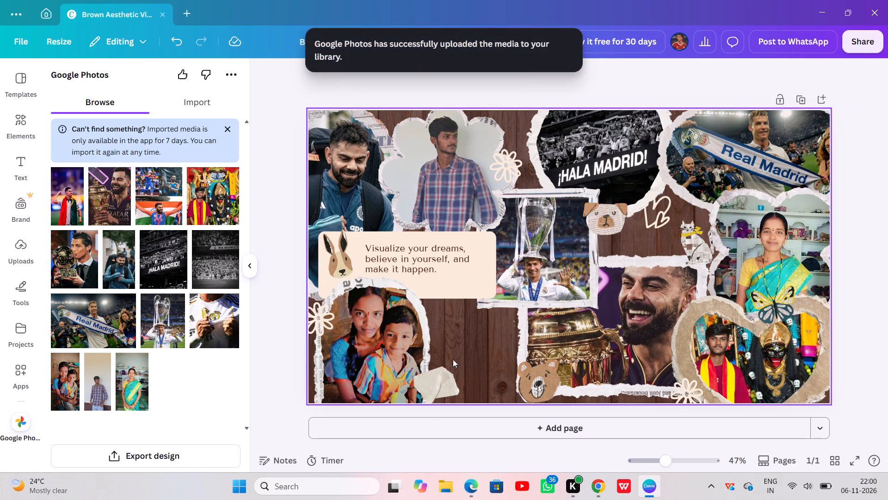
# Unlock the large lower frame of the cricketer with the gold trophy and the central frame of the footballer with the silver cup.
pyautogui.click(604, 350)
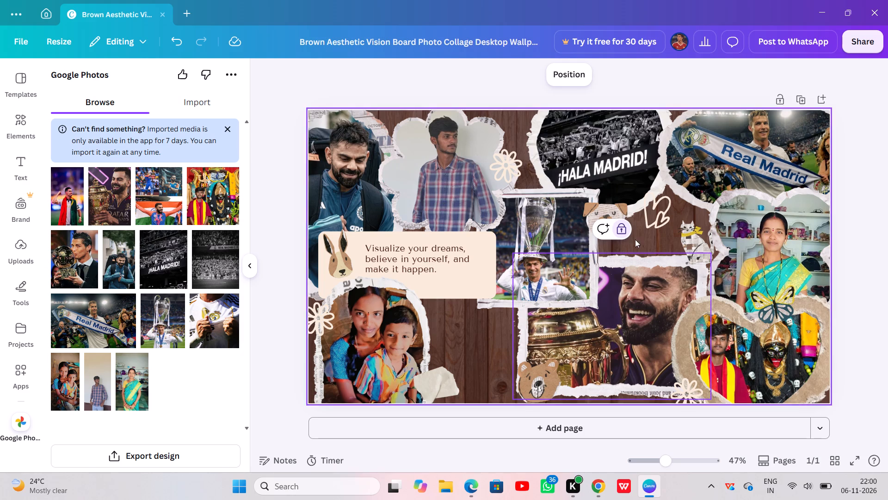
pyautogui.click(624, 229)
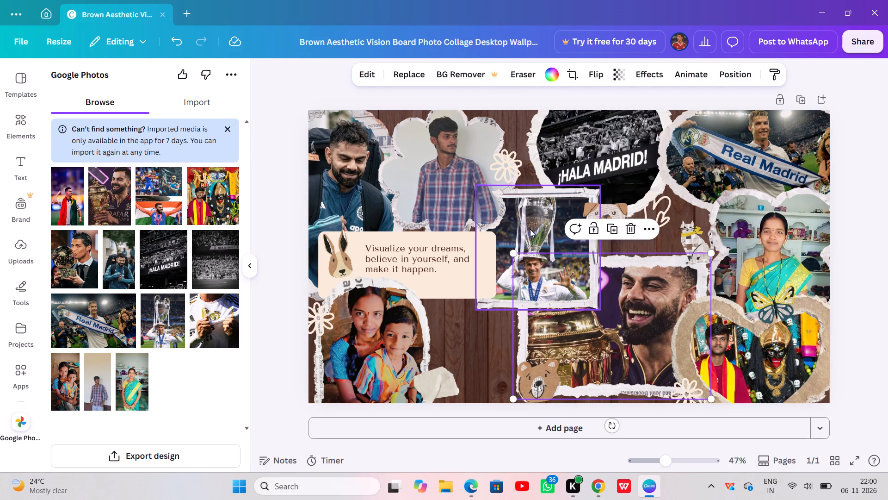
pyautogui.click(530, 229)
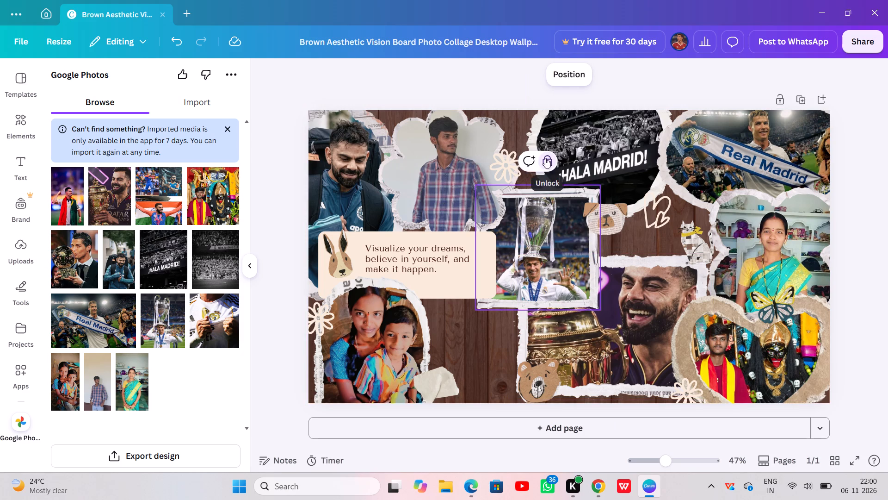
pyautogui.click(545, 156)
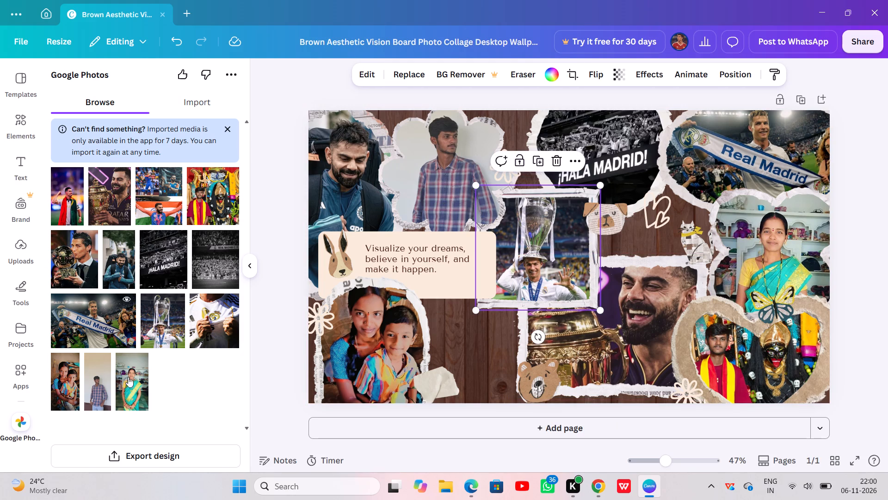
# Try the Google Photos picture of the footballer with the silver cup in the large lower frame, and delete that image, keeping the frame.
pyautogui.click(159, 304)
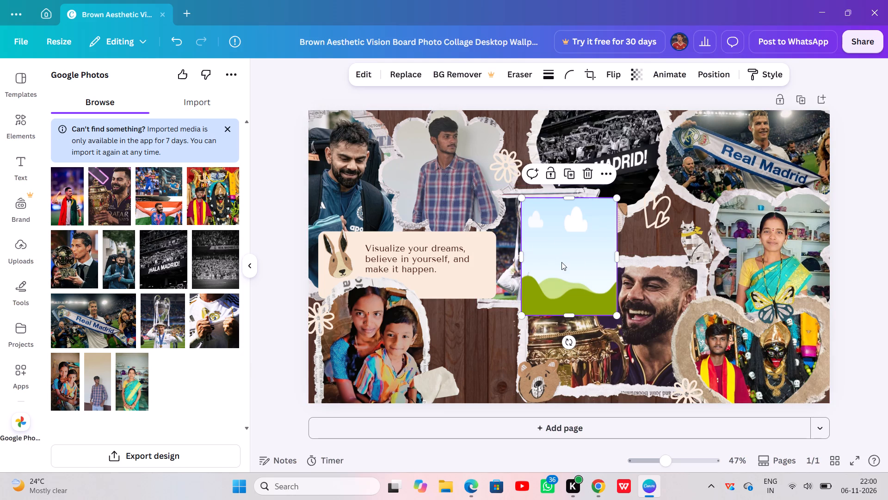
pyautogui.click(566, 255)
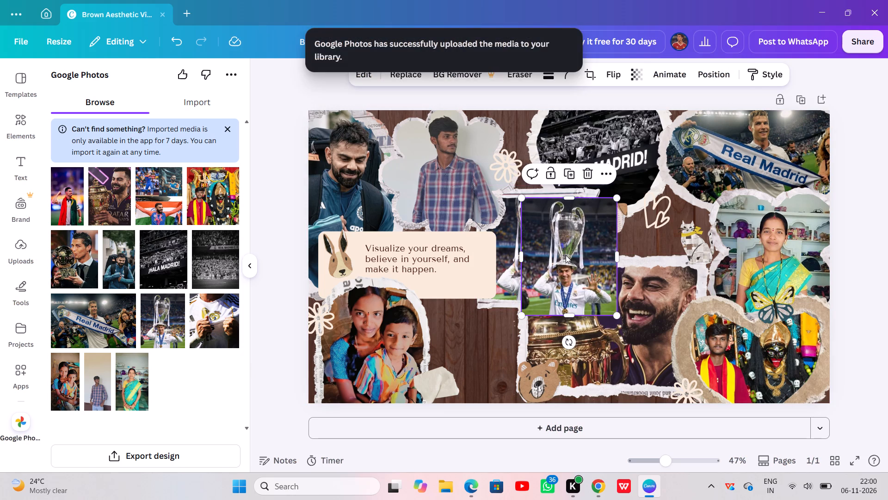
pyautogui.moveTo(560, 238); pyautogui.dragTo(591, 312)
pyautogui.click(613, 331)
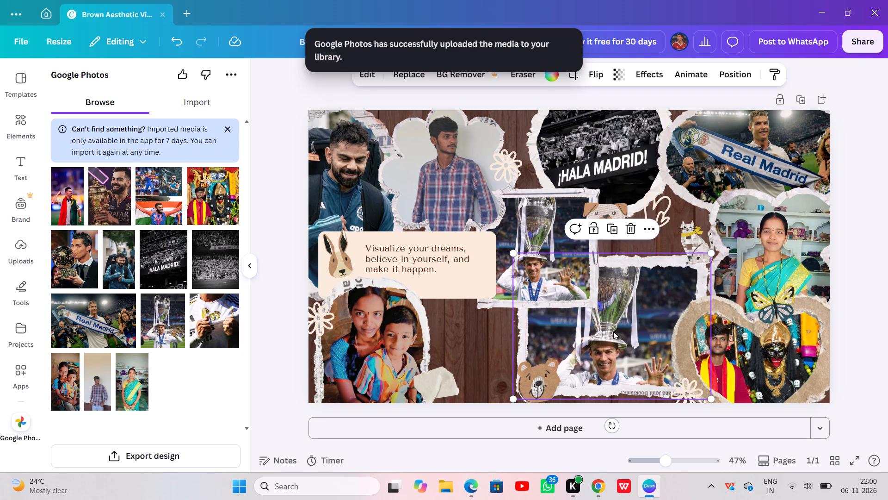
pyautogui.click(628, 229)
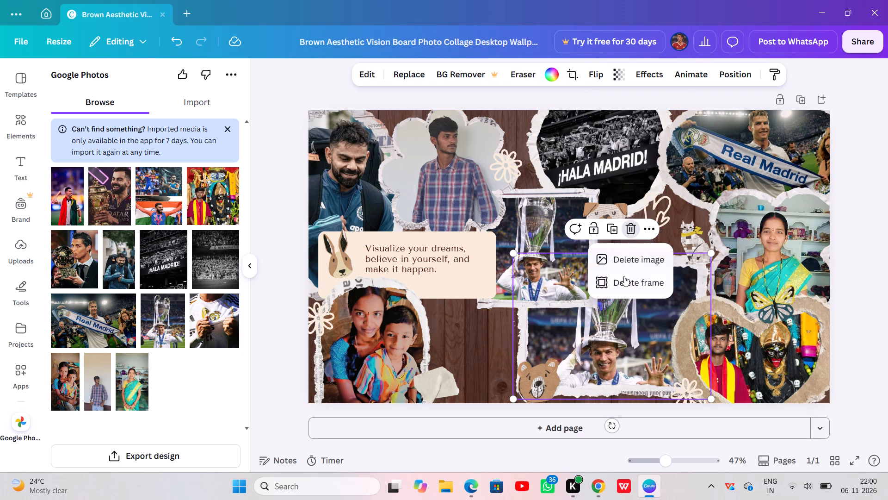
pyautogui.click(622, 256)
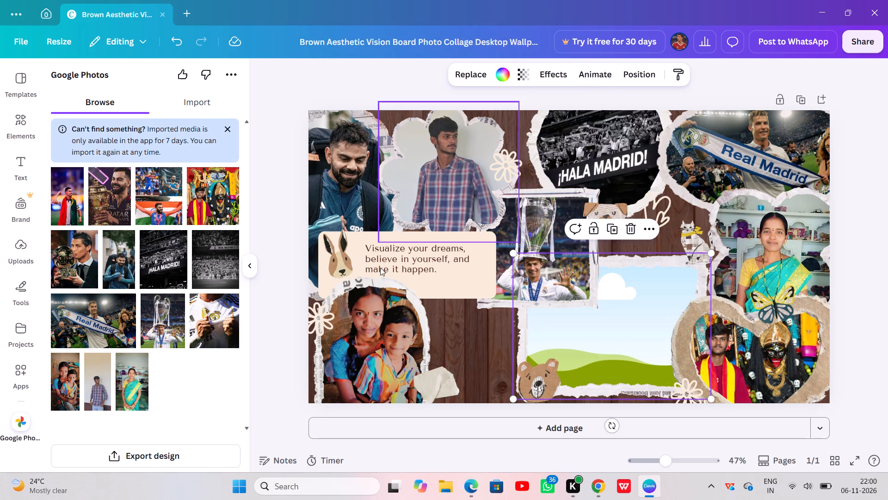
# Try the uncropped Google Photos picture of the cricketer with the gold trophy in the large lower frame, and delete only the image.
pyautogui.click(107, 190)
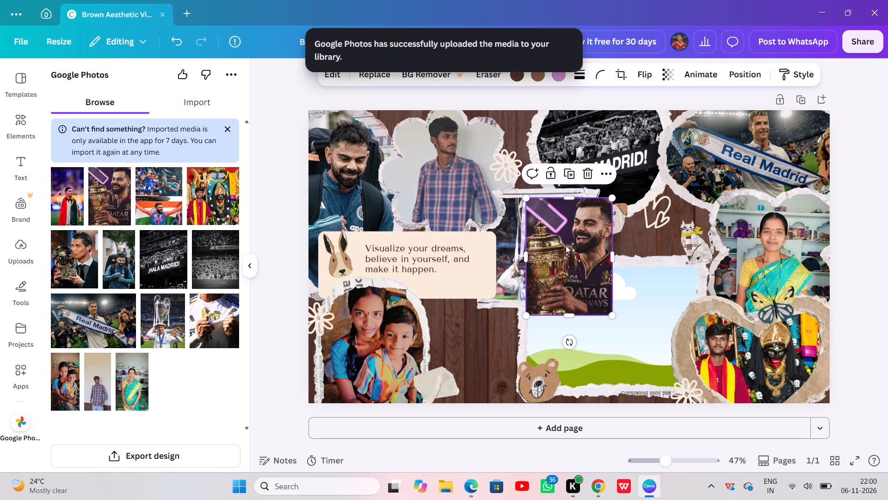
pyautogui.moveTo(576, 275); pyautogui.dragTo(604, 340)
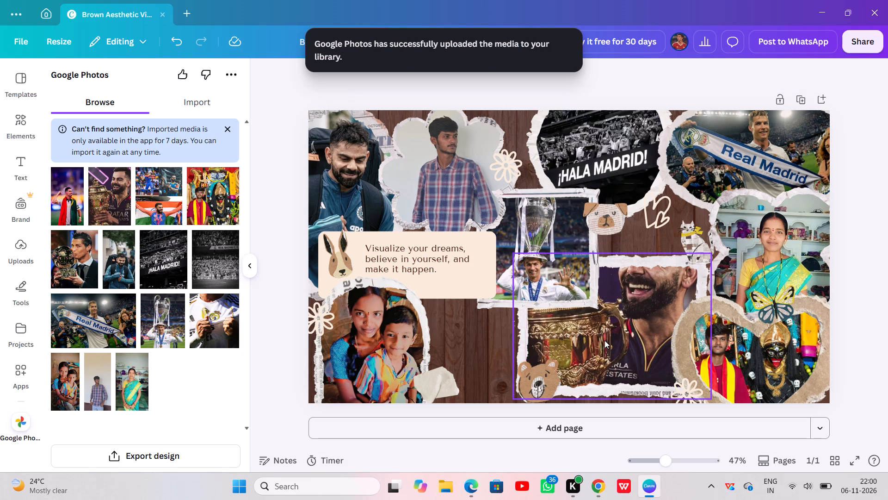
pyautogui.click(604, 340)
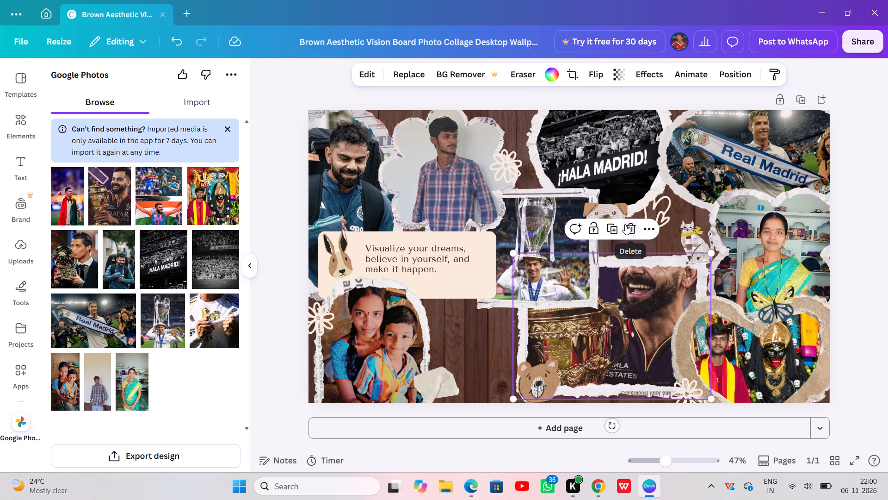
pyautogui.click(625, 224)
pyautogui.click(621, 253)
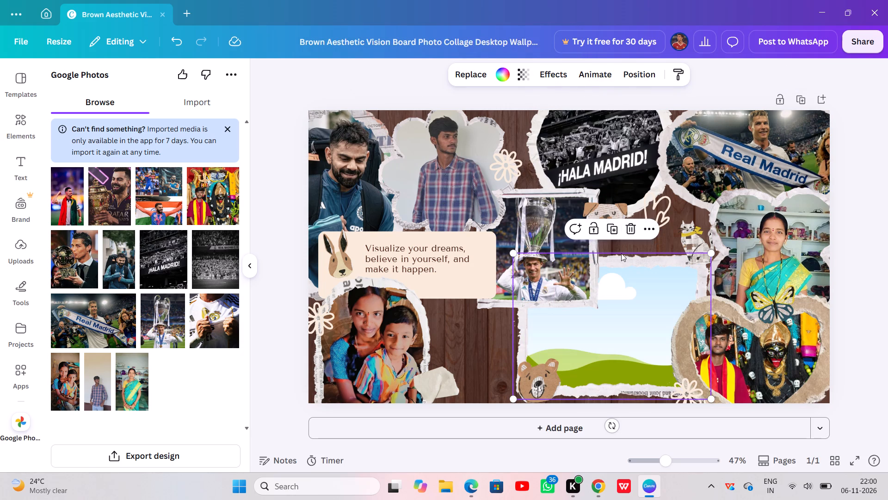
# Add the picture of the cricketer with the gold trophy, crop off its bottom strip, and fill the empty large lower frame with it.
pyautogui.click(100, 203)
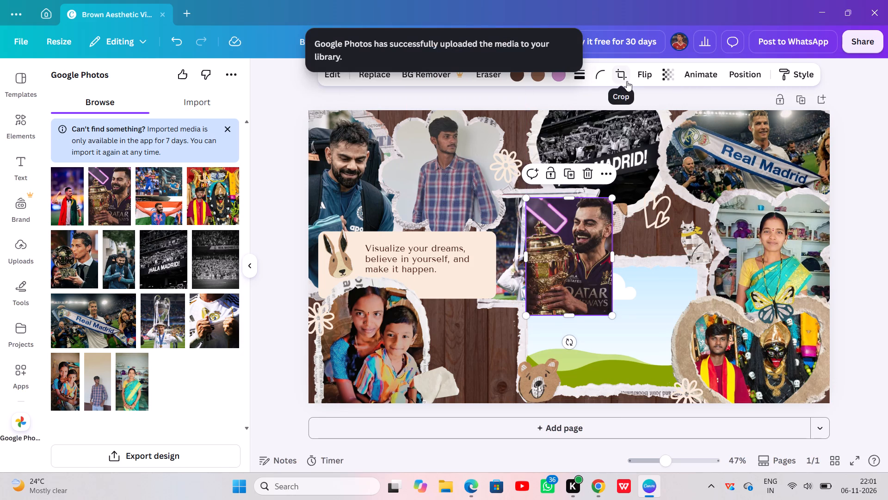
pyautogui.click(622, 70)
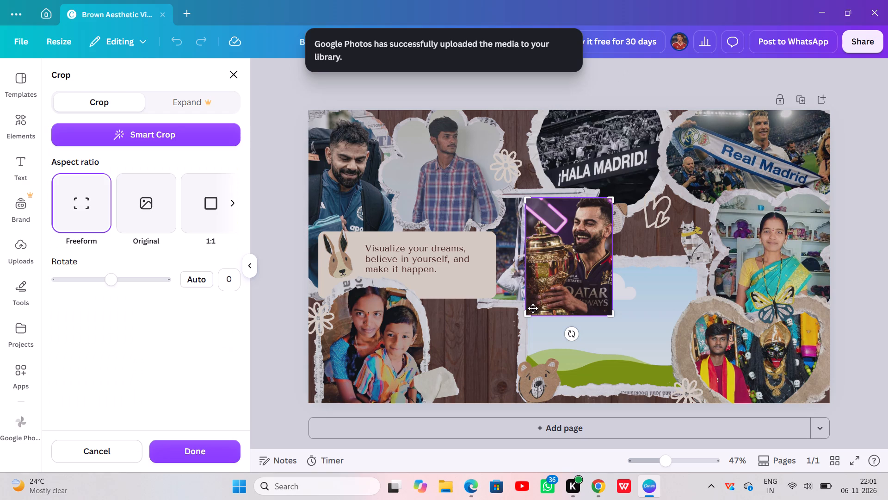
pyautogui.moveTo(529, 314); pyautogui.dragTo(514, 307)
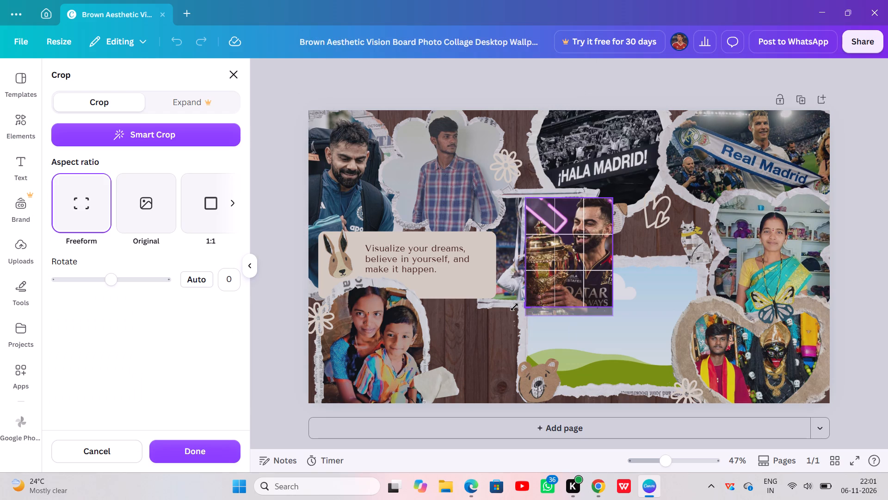
pyautogui.moveTo(514, 307); pyautogui.dragTo(504, 301)
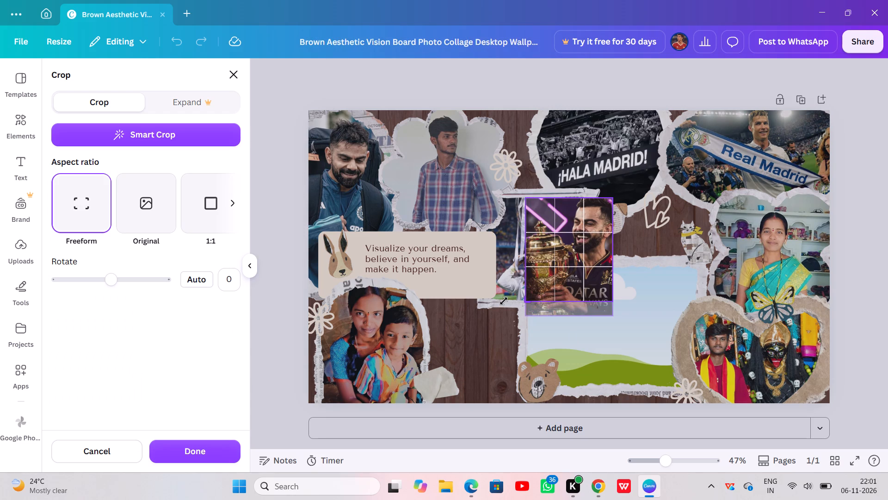
pyautogui.moveTo(504, 301); pyautogui.dragTo(503, 296)
pyautogui.click(214, 444)
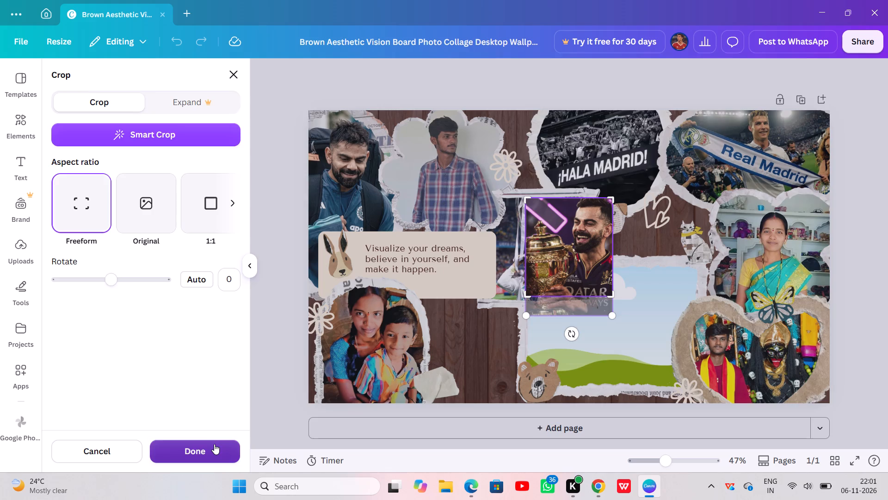
pyautogui.moveTo(588, 244); pyautogui.dragTo(639, 328)
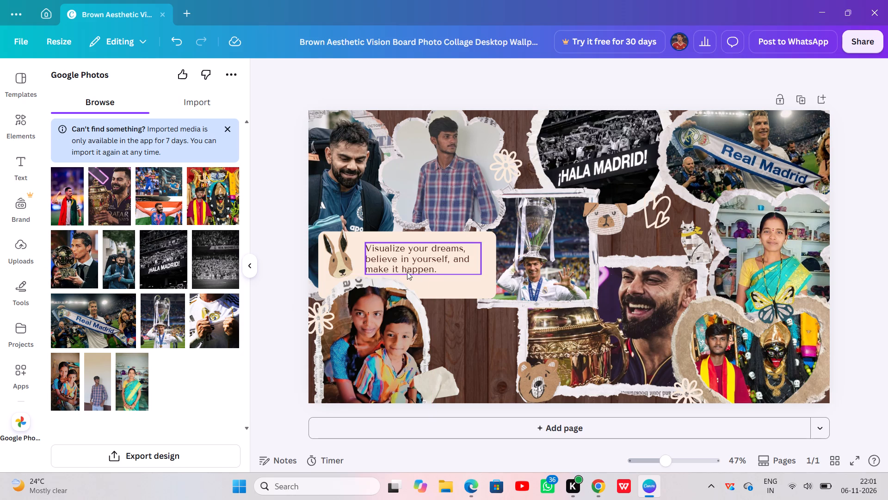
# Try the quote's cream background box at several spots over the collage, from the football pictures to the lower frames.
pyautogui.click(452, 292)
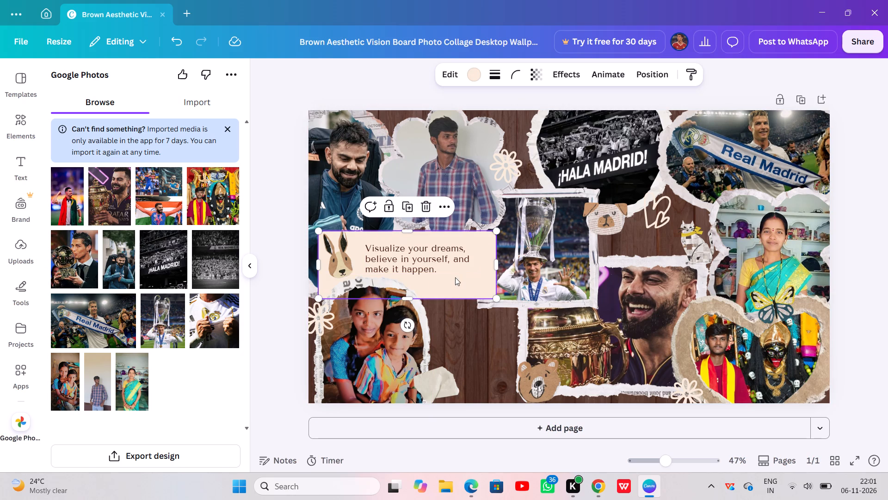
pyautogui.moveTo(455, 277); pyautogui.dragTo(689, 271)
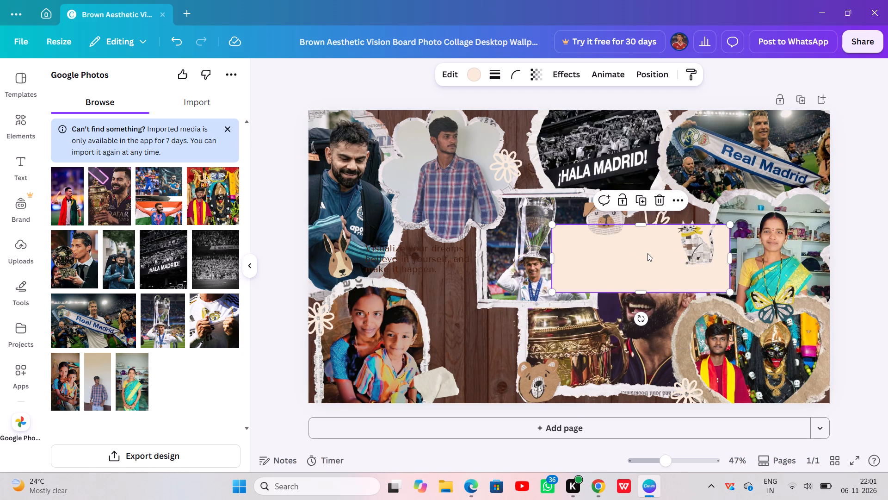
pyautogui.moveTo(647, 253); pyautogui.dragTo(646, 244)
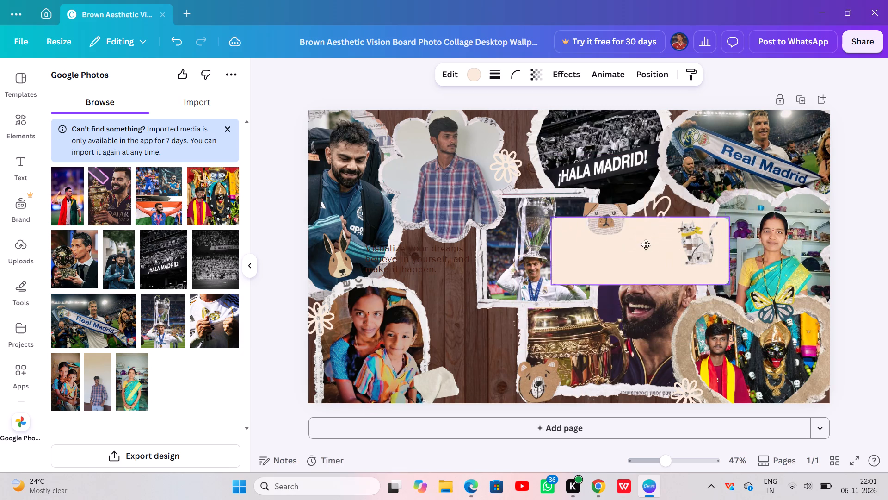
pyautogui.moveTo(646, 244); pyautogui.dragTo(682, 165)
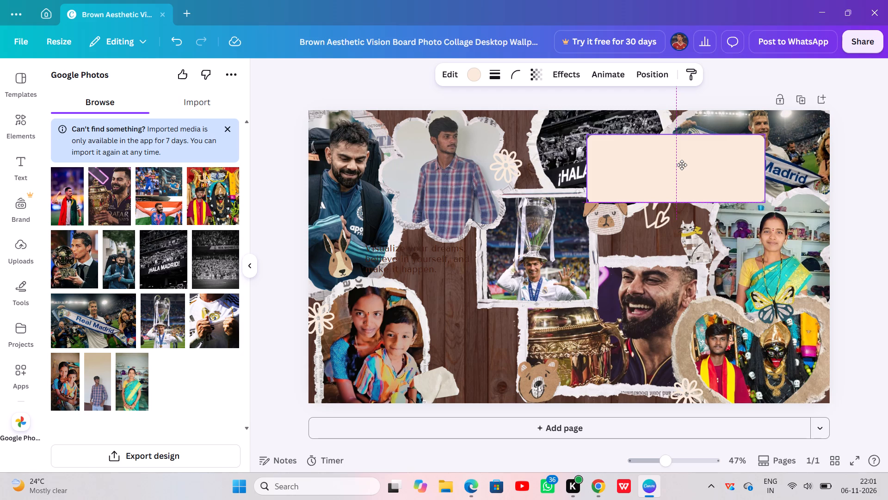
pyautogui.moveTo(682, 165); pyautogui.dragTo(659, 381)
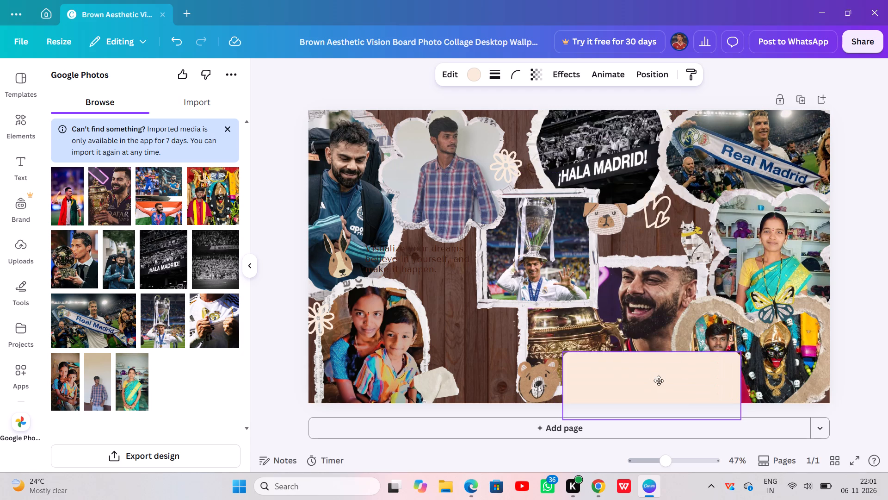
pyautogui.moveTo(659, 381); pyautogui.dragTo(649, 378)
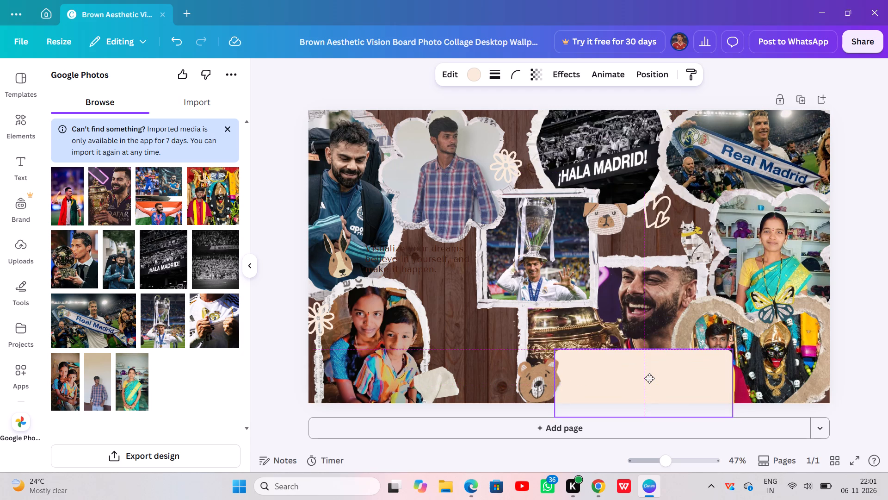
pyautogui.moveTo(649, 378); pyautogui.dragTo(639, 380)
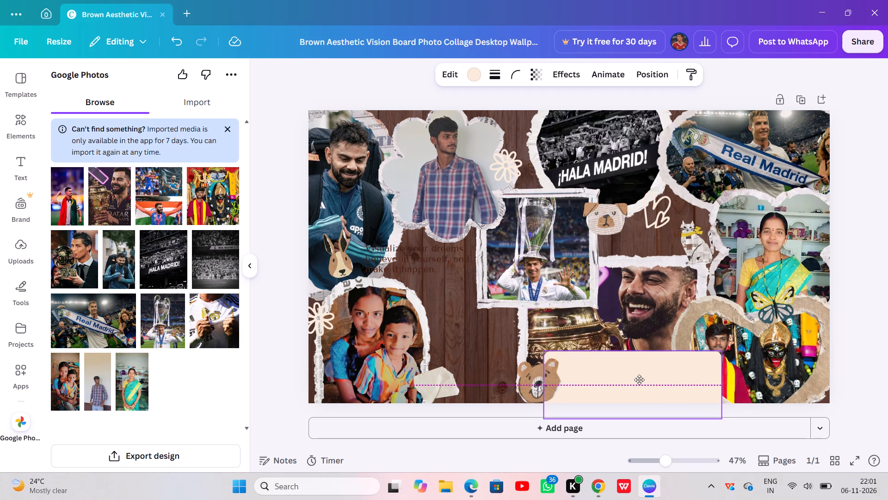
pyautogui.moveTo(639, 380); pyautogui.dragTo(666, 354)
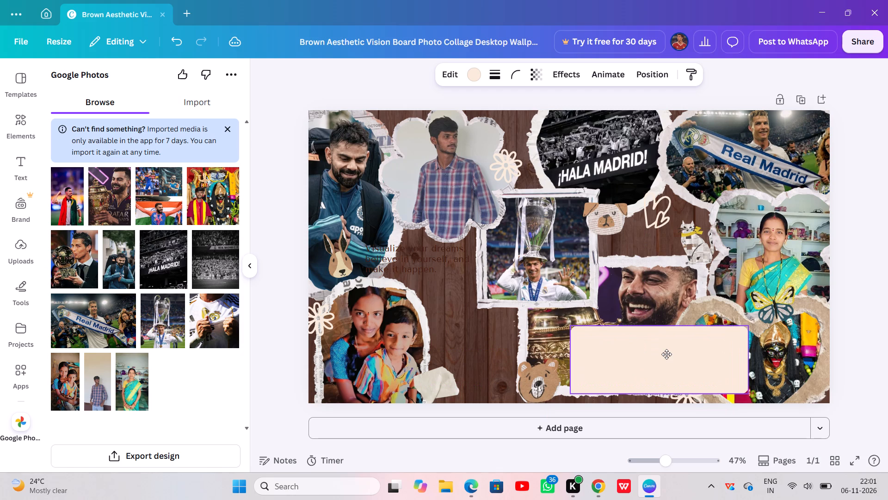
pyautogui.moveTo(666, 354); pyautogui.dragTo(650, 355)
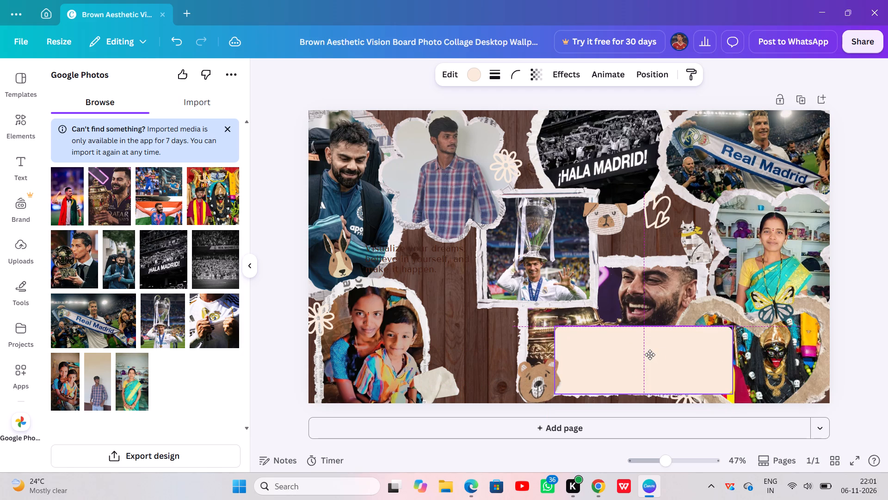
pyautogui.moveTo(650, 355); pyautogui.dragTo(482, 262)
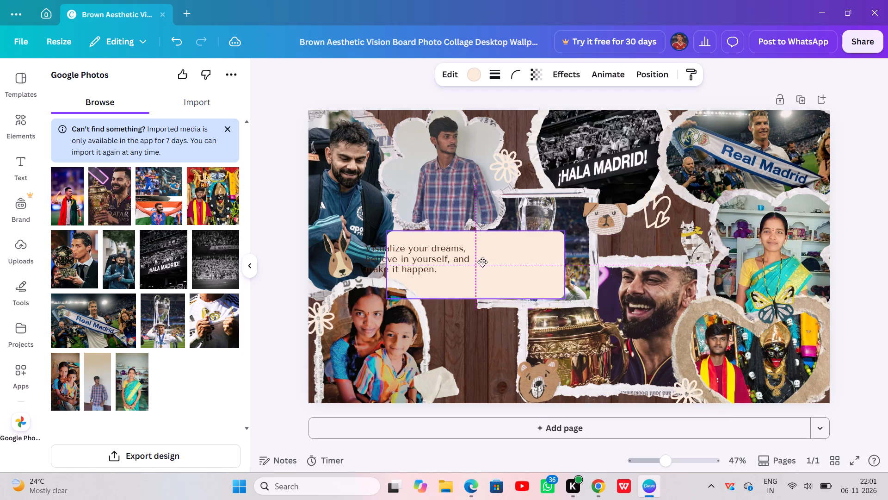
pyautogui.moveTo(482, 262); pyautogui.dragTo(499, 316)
# Delete the cream quote box and the text "Visualize your dreams, believe in yourself, and make it happen.".
pyautogui.click(499, 316)
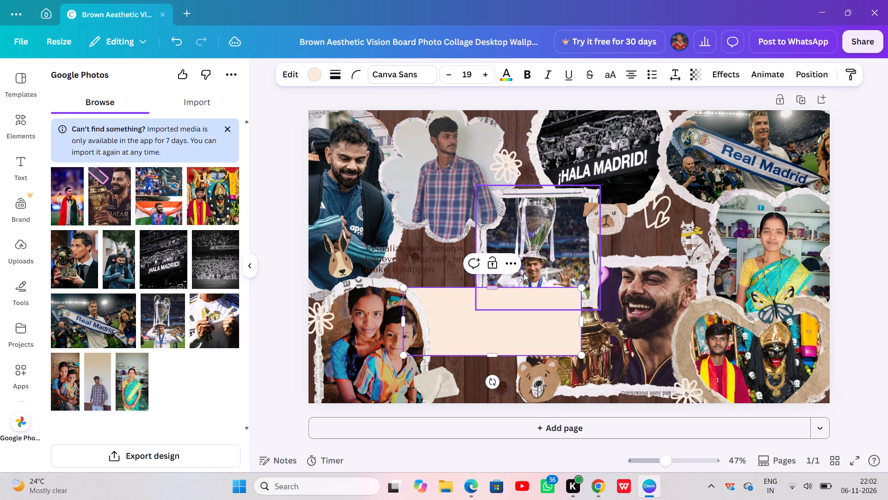
pyautogui.click(502, 317)
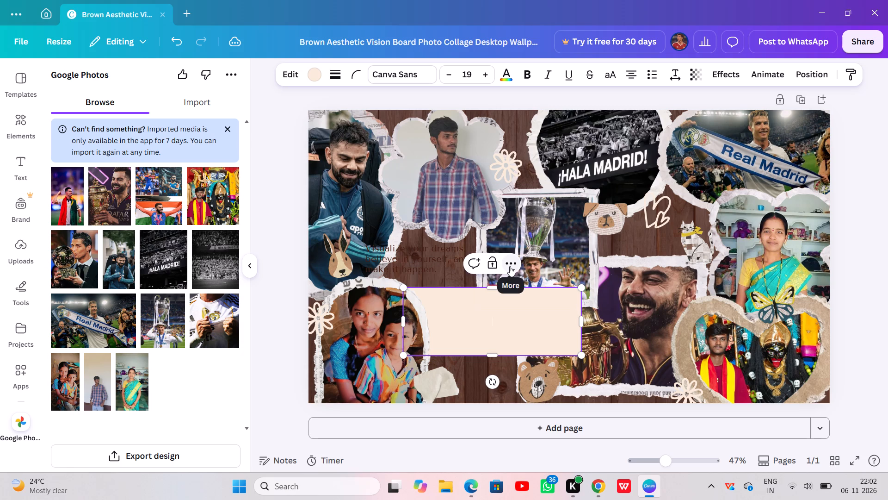
pyautogui.click(510, 266)
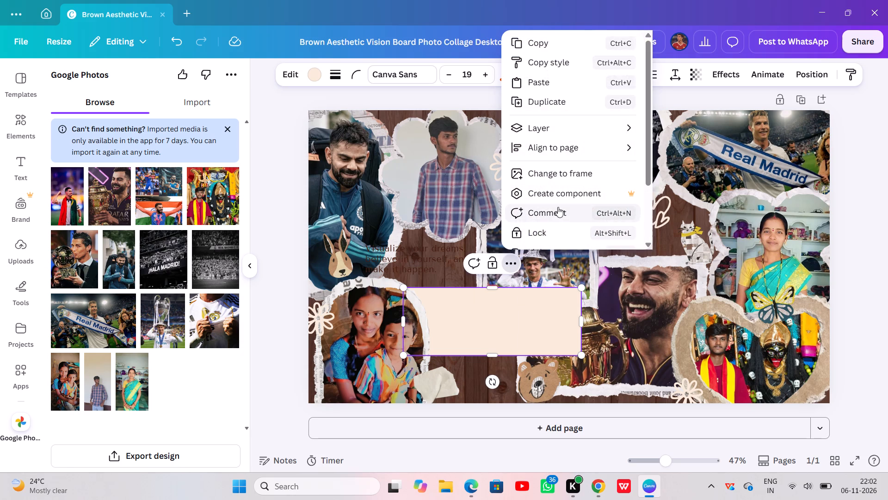
pyautogui.click(471, 316)
pyautogui.click(471, 316)
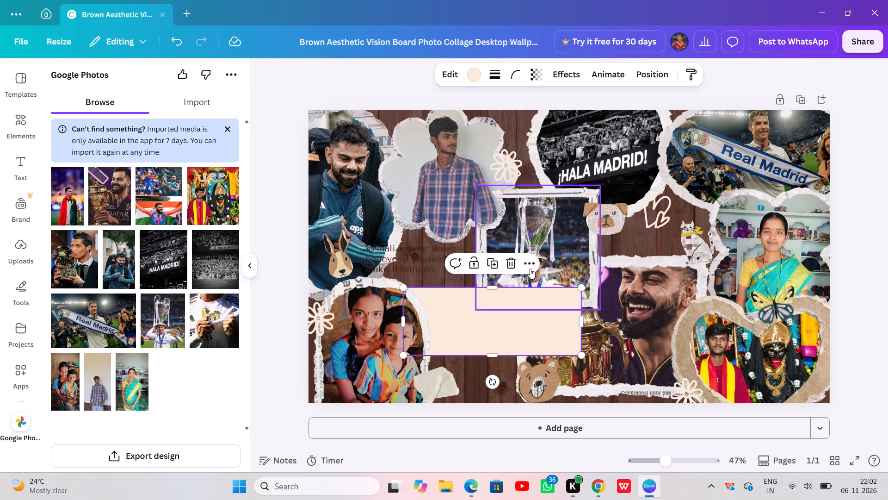
pyautogui.click(507, 263)
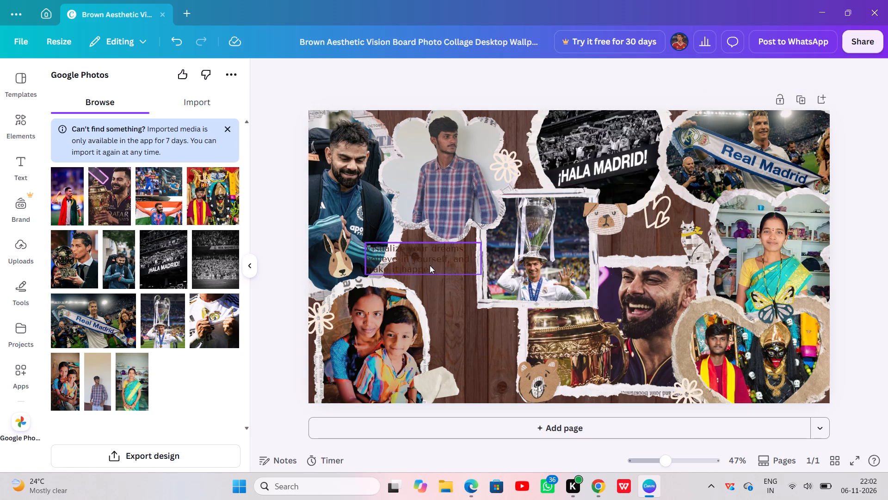
pyautogui.click(423, 258)
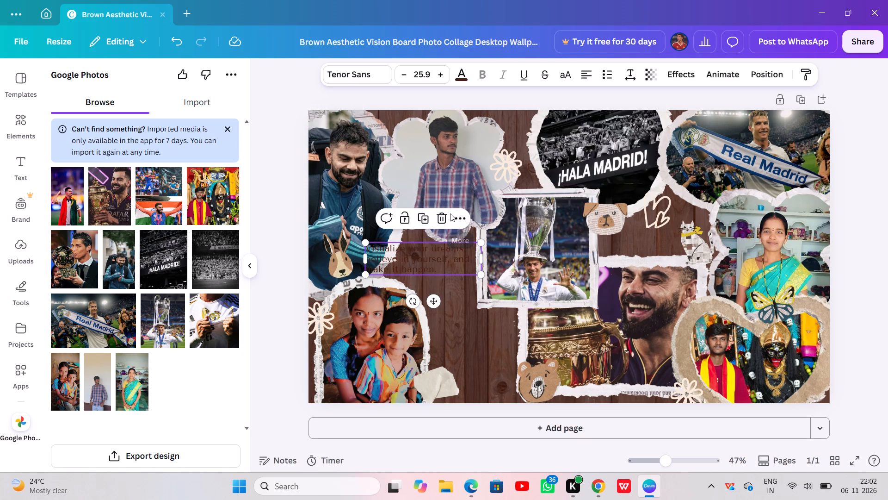
pyautogui.click(442, 218)
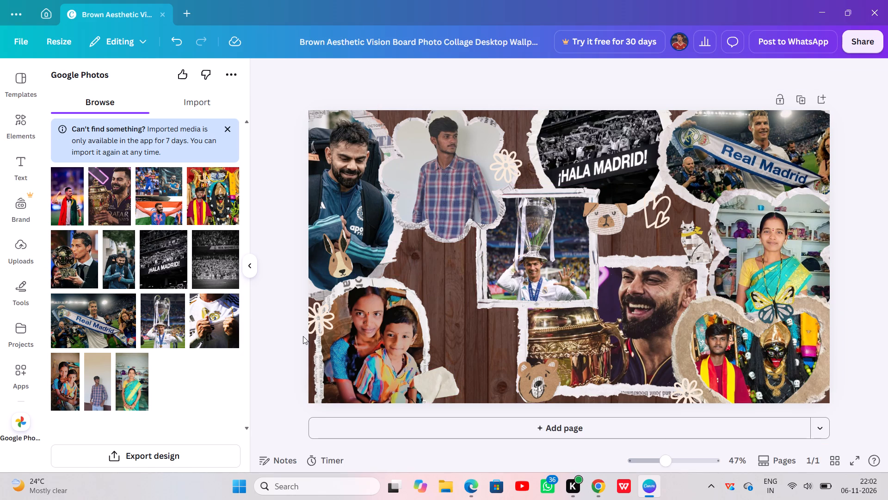
# Duplicate the heart-shaped frame and move the copy into the gap below the plaid-shirt picture, beside the mother-and-son frame.
pyautogui.click(766, 338)
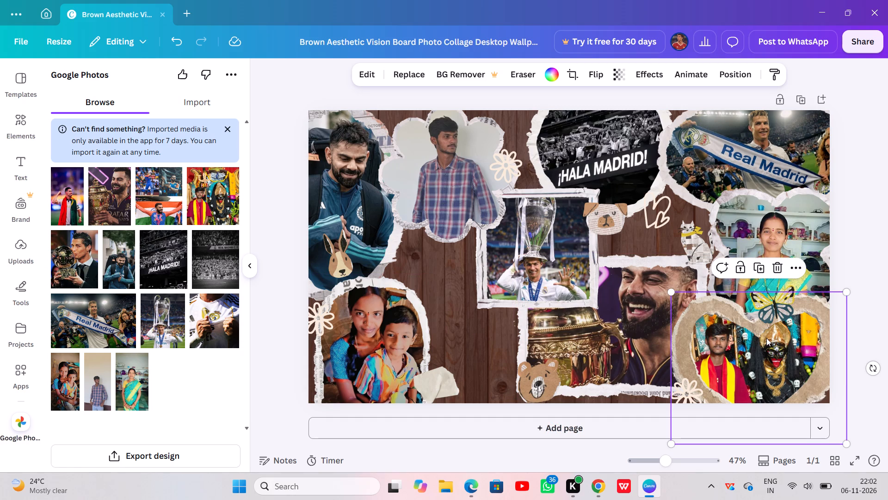
pyautogui.click(754, 266)
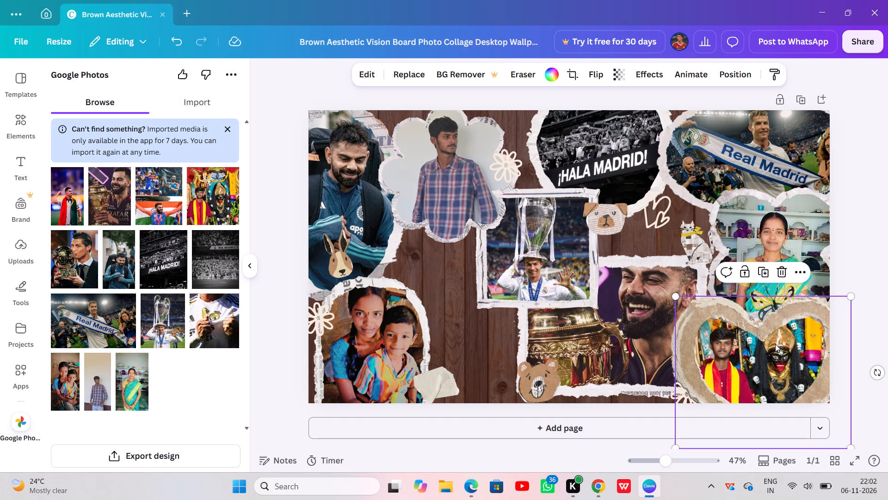
pyautogui.moveTo(771, 354); pyautogui.dragTo(457, 263)
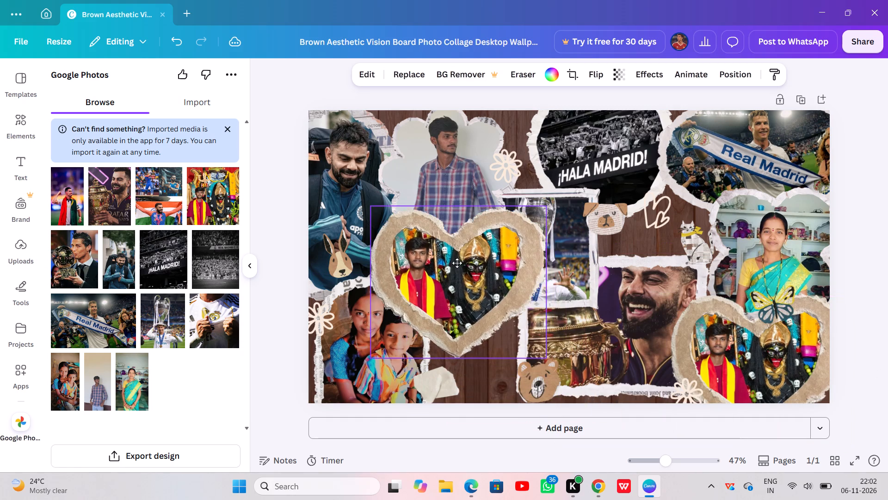
pyautogui.moveTo(457, 263); pyautogui.dragTo(672, 224)
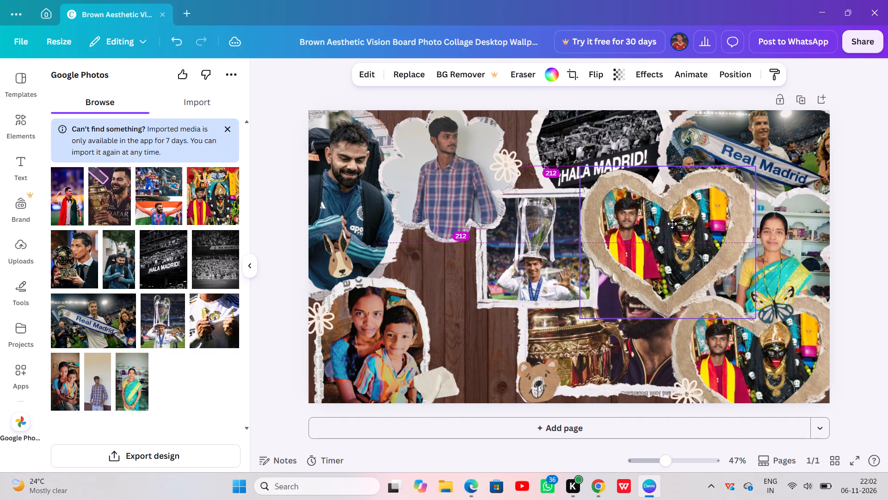
pyautogui.moveTo(672, 224); pyautogui.dragTo(463, 281)
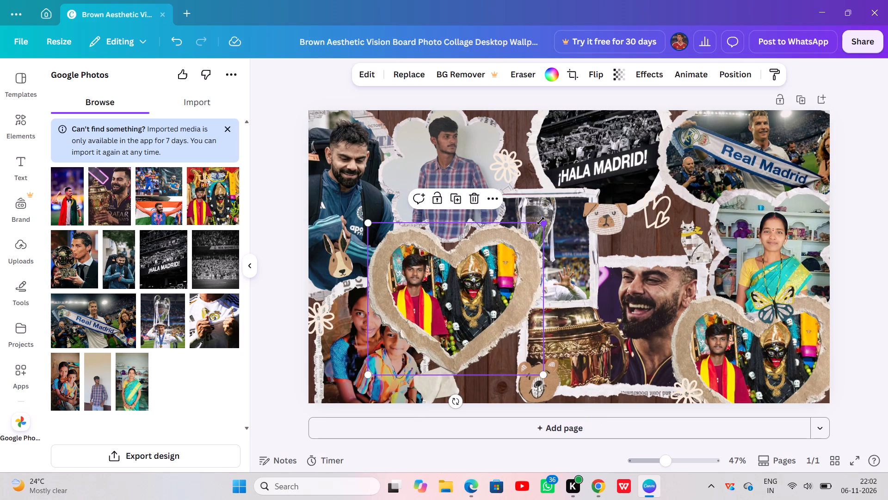
# Shrink the heart-shaped copy, try tilting it up to -30°, and leave it rotated about 4°.
pyautogui.moveTo(541, 221); pyautogui.dragTo(502, 286)
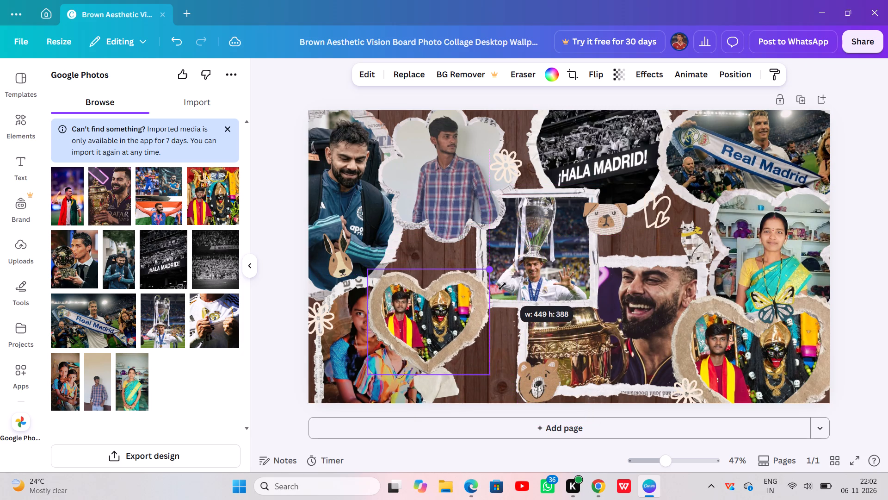
pyautogui.moveTo(502, 286); pyautogui.dragTo(526, 270)
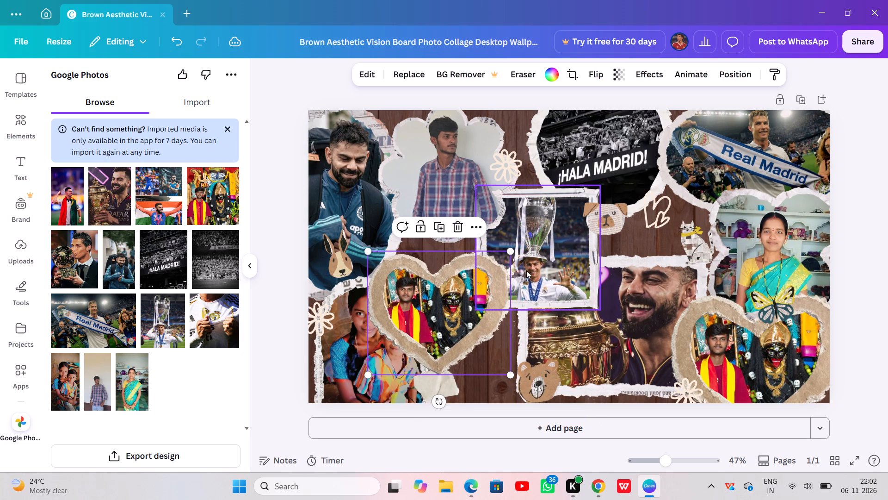
pyautogui.moveTo(438, 401); pyautogui.dragTo(472, 387)
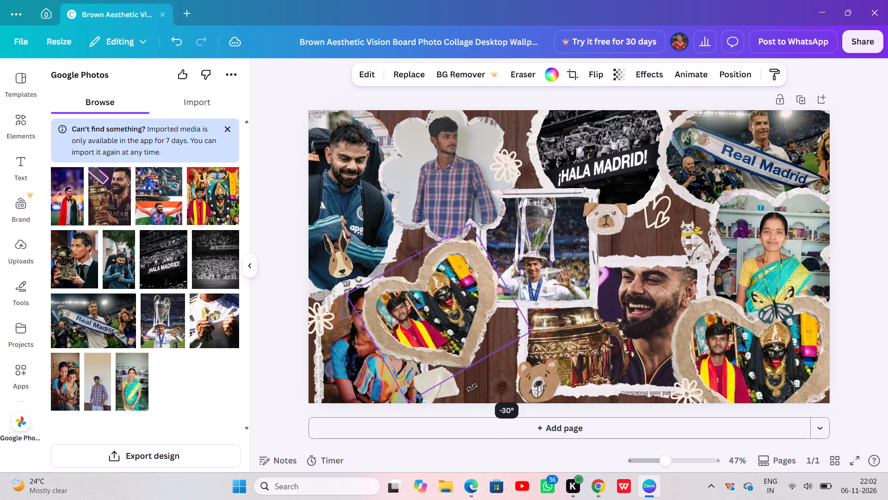
pyautogui.moveTo(472, 387); pyautogui.dragTo(462, 392)
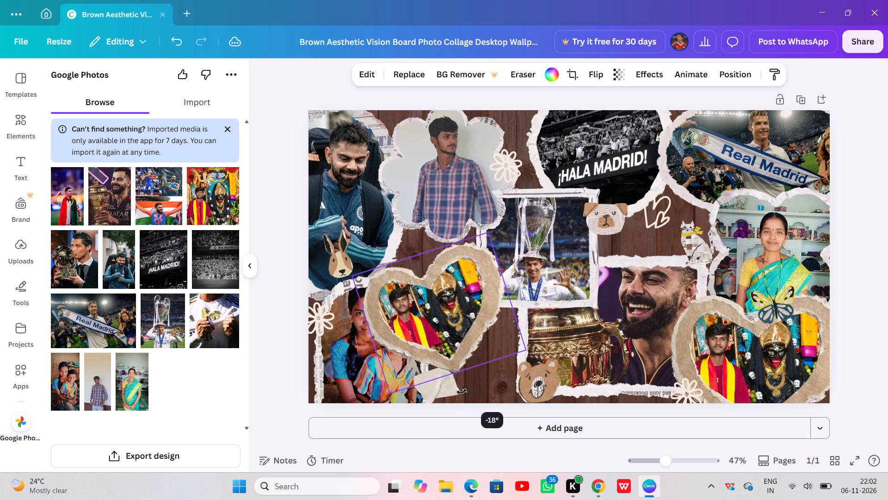
pyautogui.moveTo(462, 392); pyautogui.dragTo(481, 389)
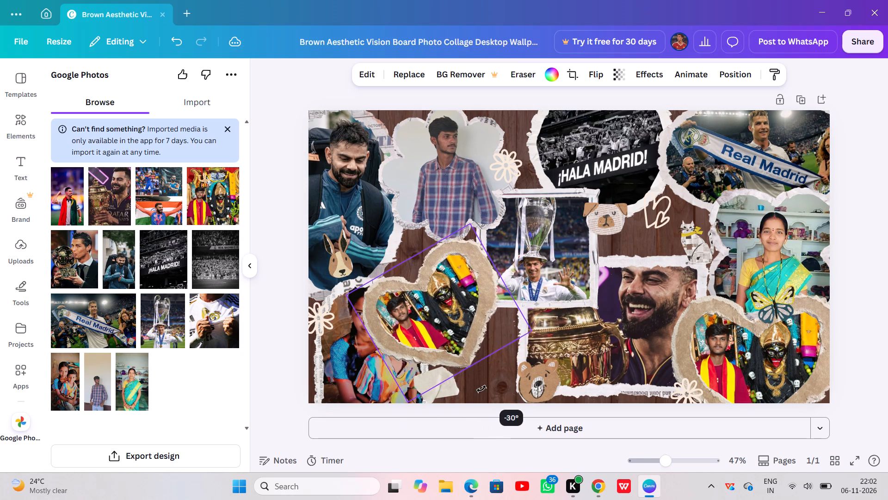
pyautogui.moveTo(481, 389); pyautogui.dragTo(433, 406)
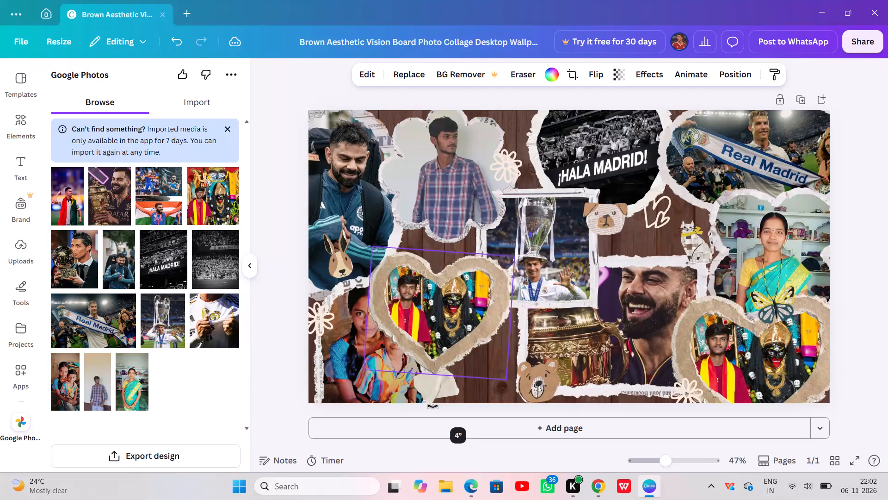
pyautogui.moveTo(433, 406); pyautogui.dragTo(432, 408)
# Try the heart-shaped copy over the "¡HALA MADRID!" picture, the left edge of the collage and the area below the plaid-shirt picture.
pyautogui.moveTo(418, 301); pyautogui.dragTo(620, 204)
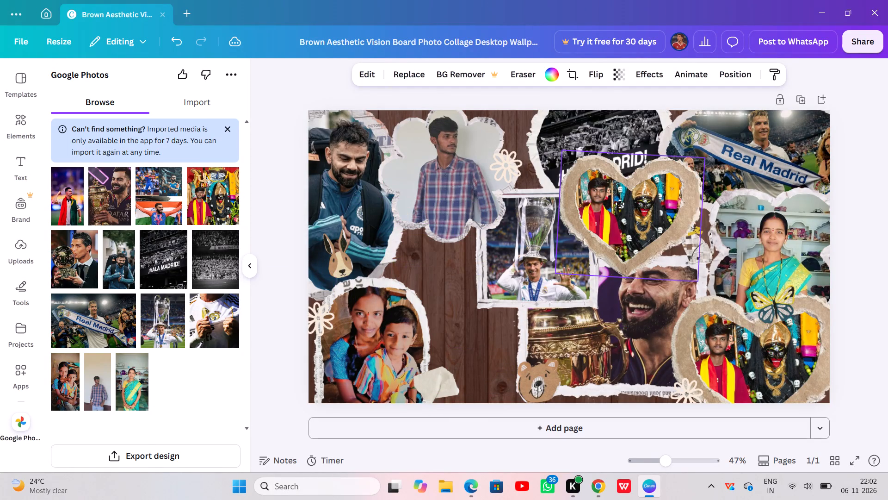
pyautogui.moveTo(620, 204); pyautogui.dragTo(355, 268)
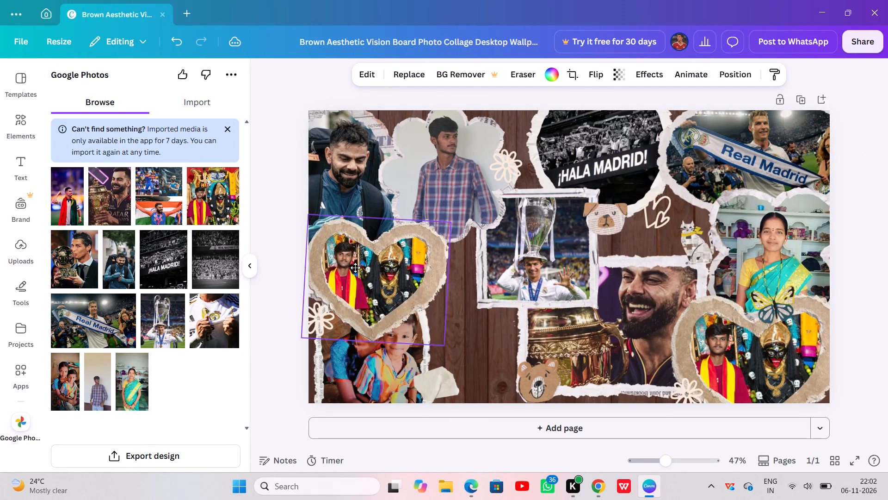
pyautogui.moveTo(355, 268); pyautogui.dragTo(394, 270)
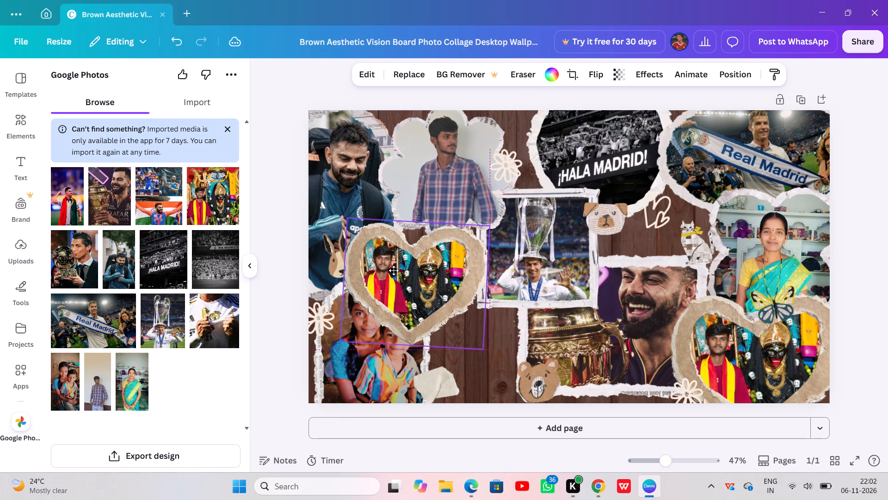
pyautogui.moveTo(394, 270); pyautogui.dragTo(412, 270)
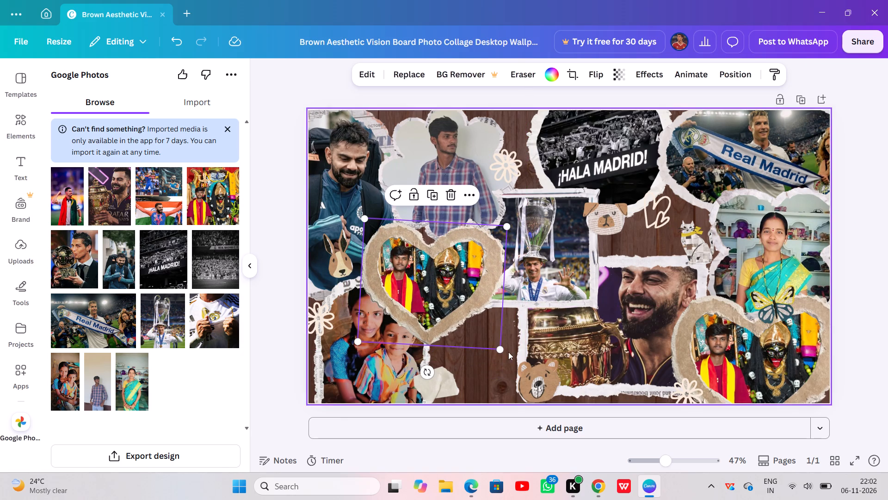
# Shrink the heart-shaped copy to about 431 × 373 and fit it between the plaid-shirt picture and the mother-and-son frame.
pyautogui.moveTo(499, 349); pyautogui.dragTo(469, 317)
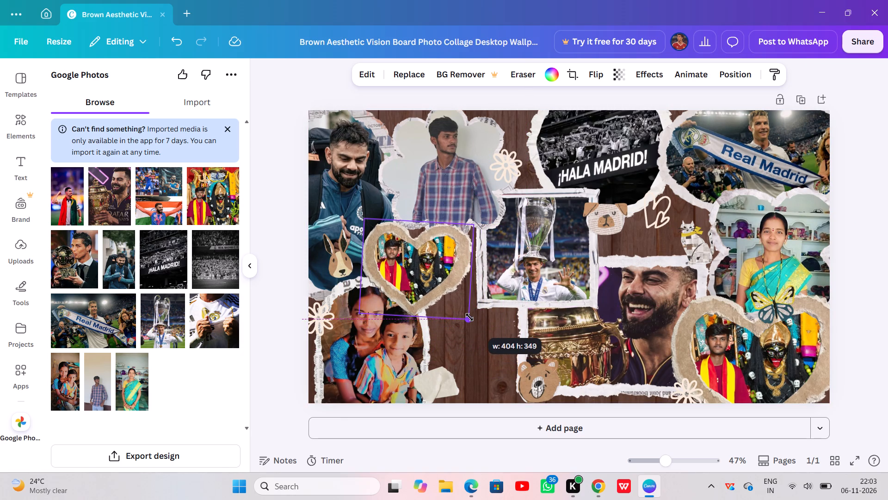
pyautogui.moveTo(469, 317); pyautogui.dragTo(479, 321)
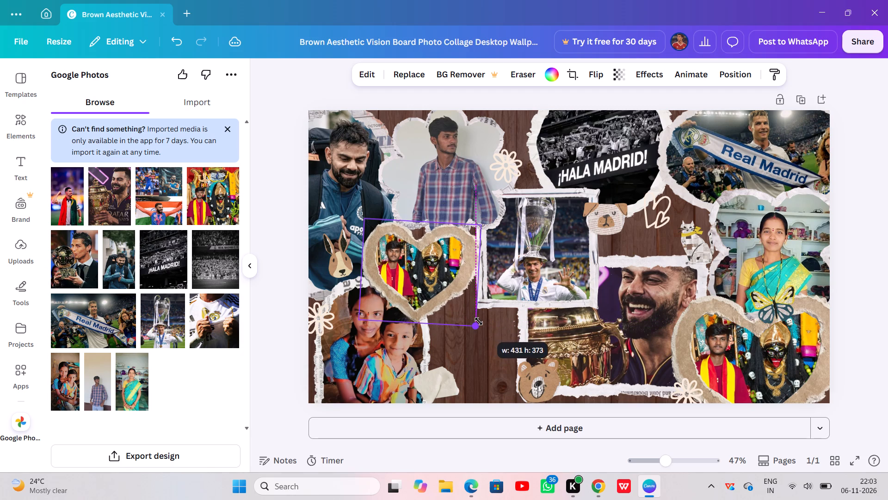
pyautogui.moveTo(479, 321); pyautogui.dragTo(479, 322)
pyautogui.moveTo(430, 271); pyautogui.dragTo(441, 271)
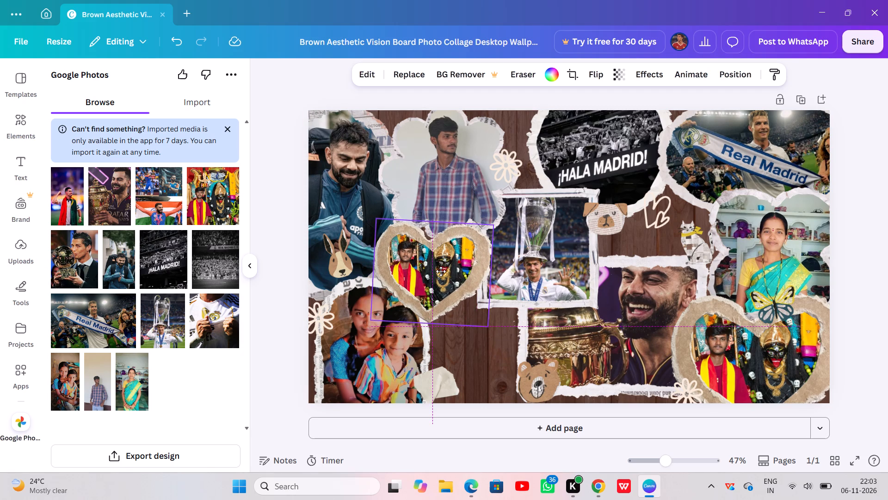
pyautogui.moveTo(441, 271); pyautogui.dragTo(448, 271)
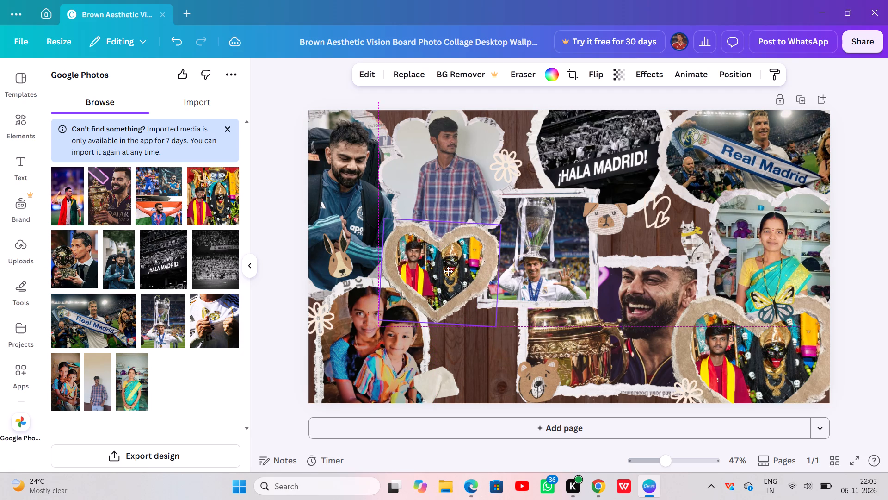
pyautogui.moveTo(448, 271); pyautogui.dragTo(443, 257)
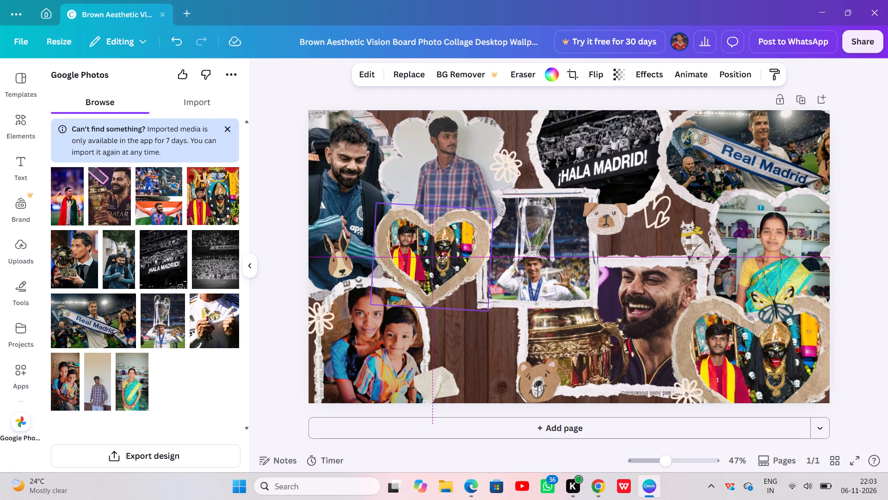
pyautogui.moveTo(443, 257); pyautogui.dragTo(445, 256)
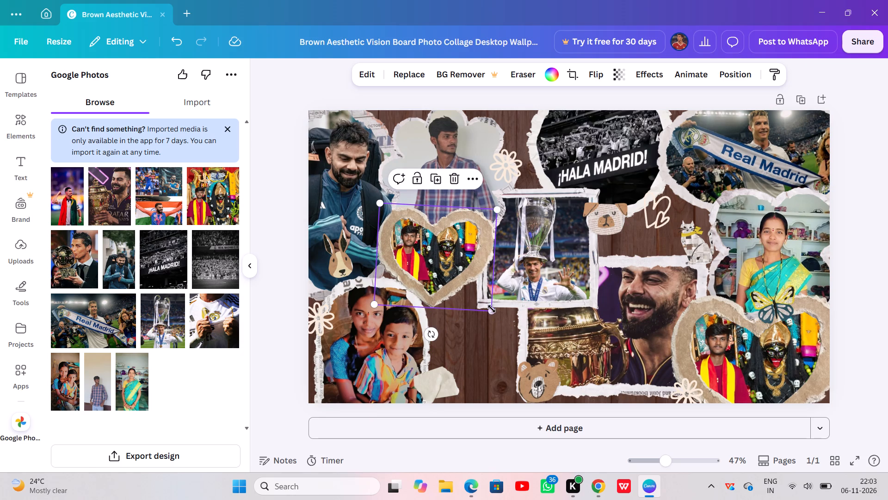
# Enlarge the heart-shaped copy slightly, try it elsewhere on the collage, and place it between the plaid-shirt and mother-and-son pictures.
pyautogui.moveTo(380, 200); pyautogui.dragTo(380, 198)
pyautogui.moveTo(380, 198); pyautogui.dragTo(380, 178)
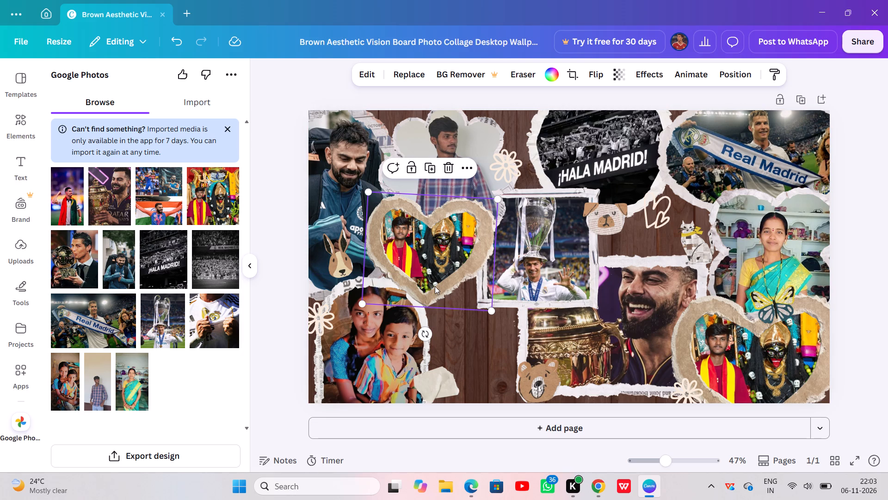
pyautogui.moveTo(435, 286); pyautogui.dragTo(652, 227)
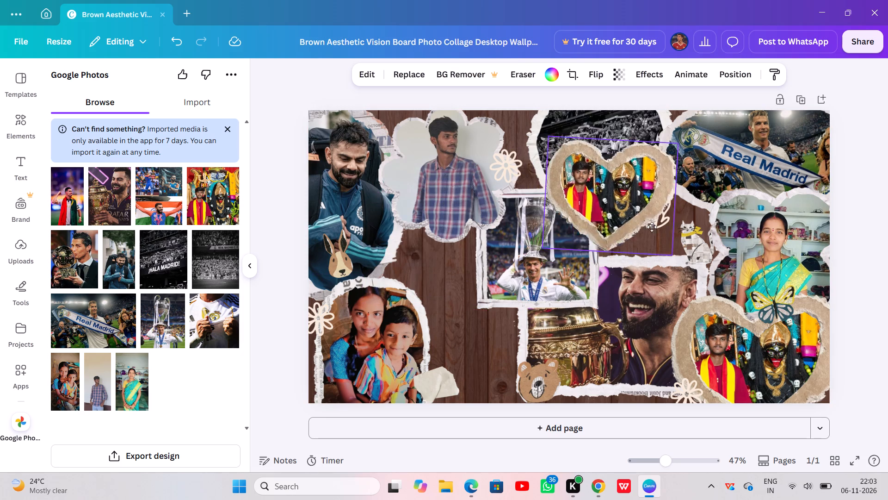
pyautogui.moveTo(652, 227); pyautogui.dragTo(355, 317)
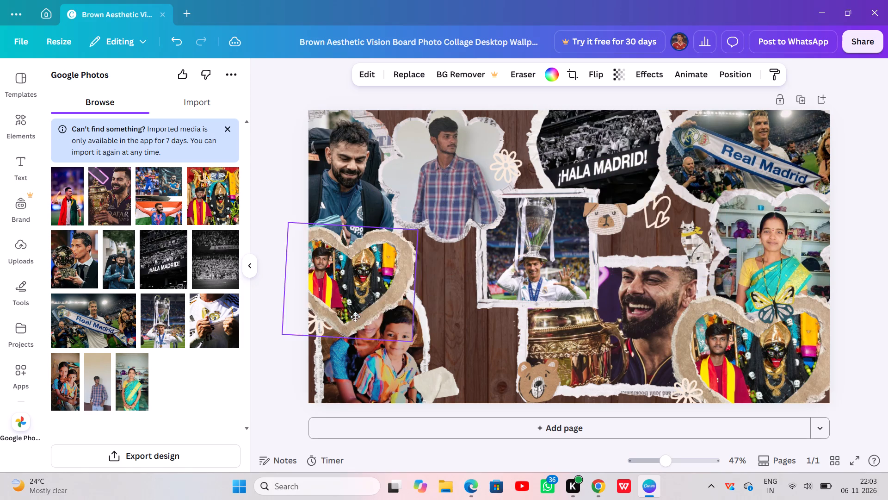
pyautogui.moveTo(355, 317); pyautogui.dragTo(445, 288)
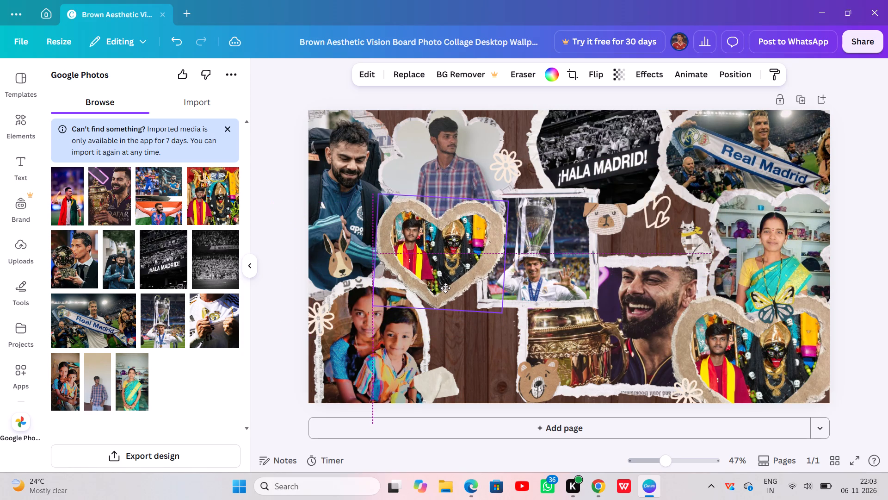
pyautogui.moveTo(445, 288); pyautogui.dragTo(424, 294)
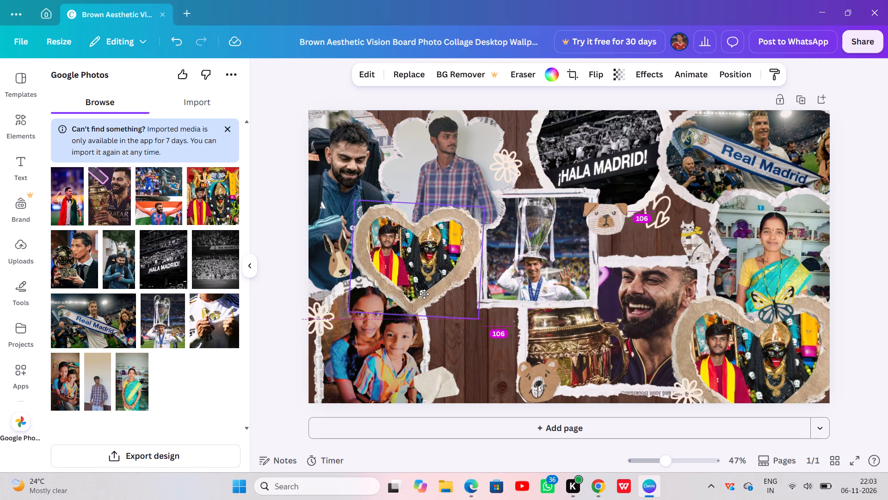
pyautogui.moveTo(424, 294); pyautogui.dragTo(428, 293)
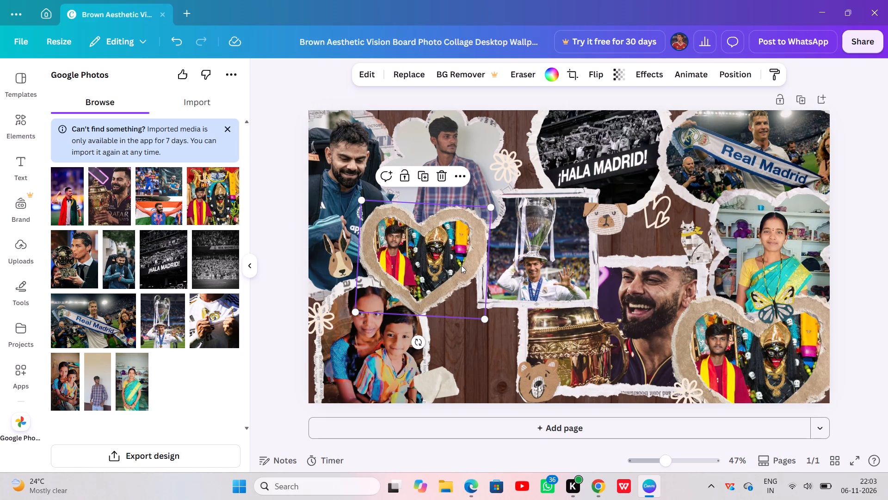
# Delete the image inside the heart-shaped copy, keeping its empty frame.
pyautogui.click(436, 254)
pyautogui.click(415, 256)
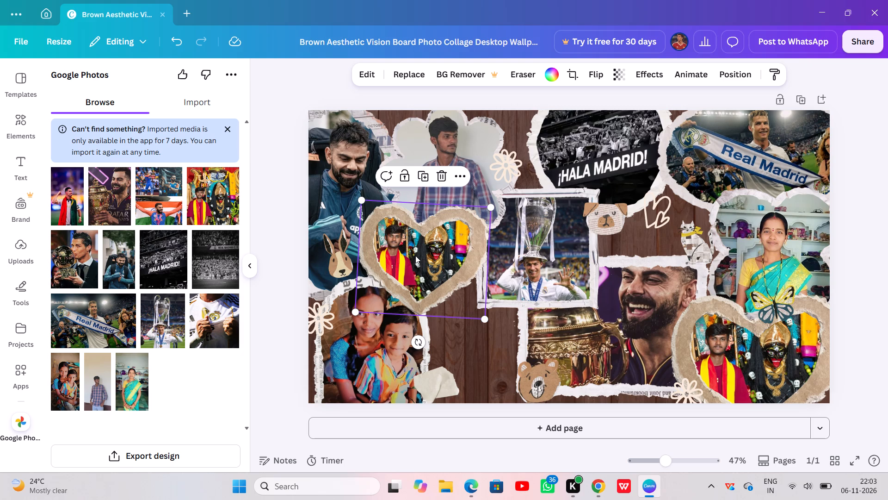
pyautogui.click(437, 173)
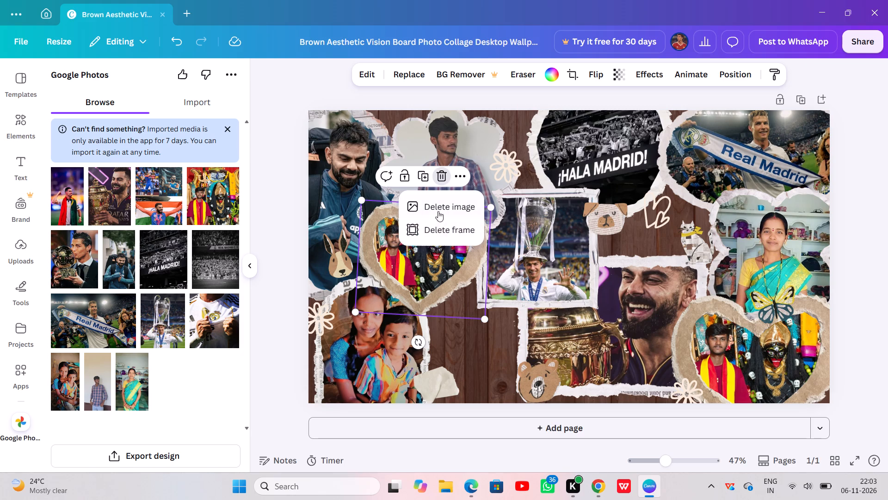
pyautogui.click(436, 204)
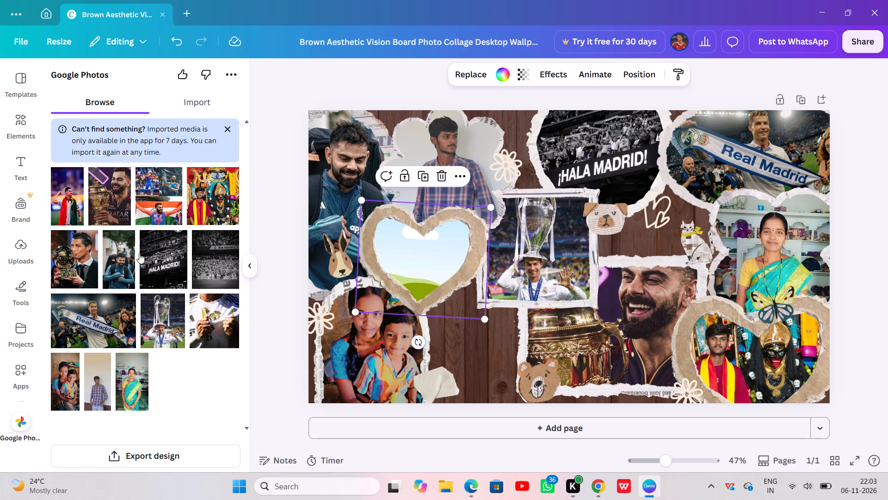
pyautogui.click(196, 98)
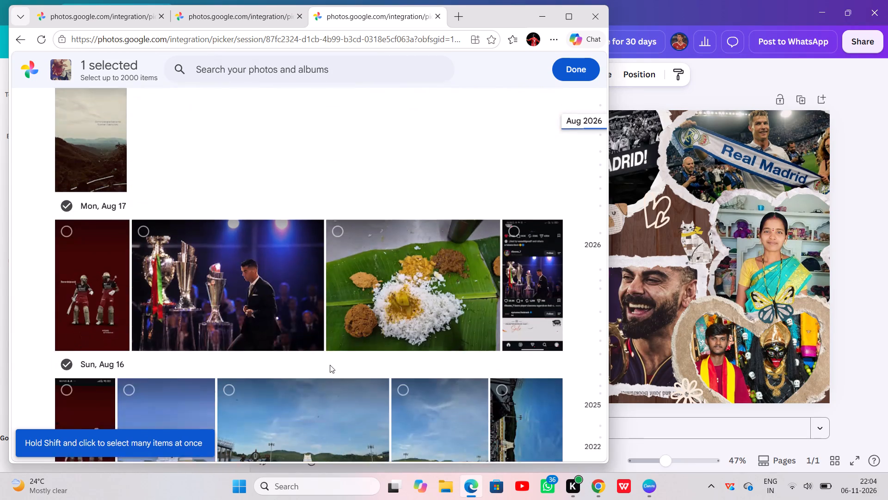
pyautogui.scroll(-3, 330, 365)
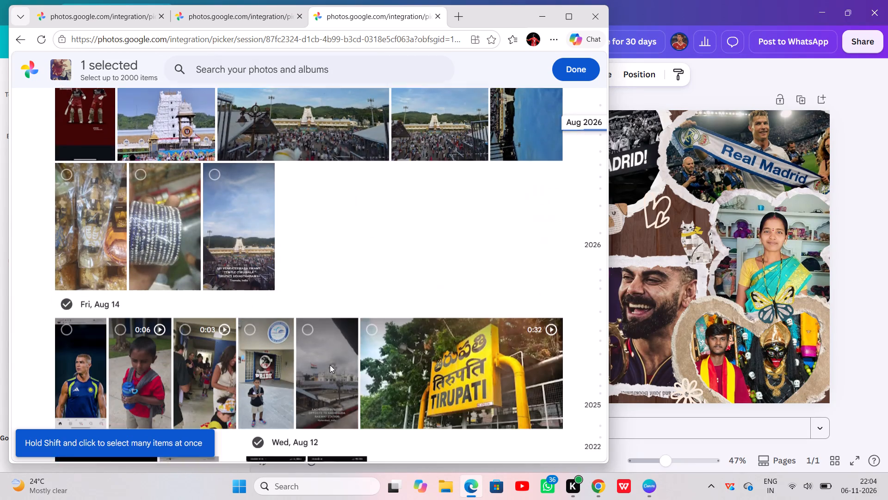
pyautogui.scroll(-6, 330, 365)
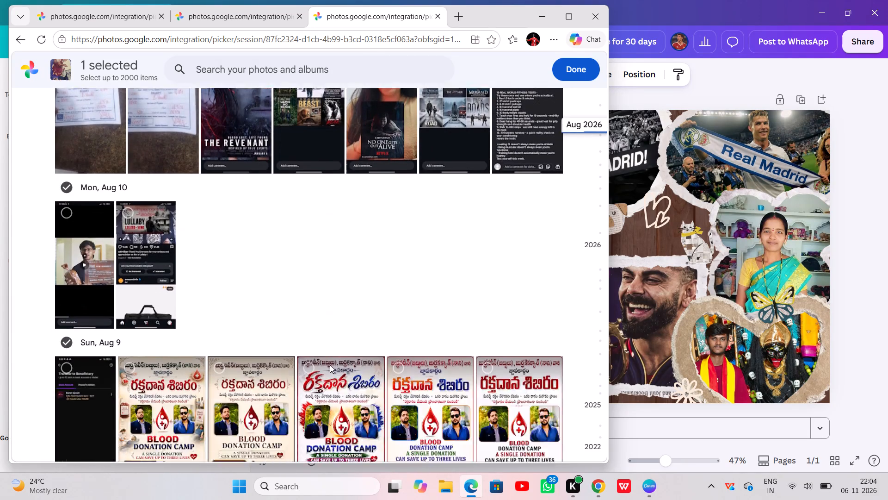
pyautogui.scroll(-5, 330, 365)
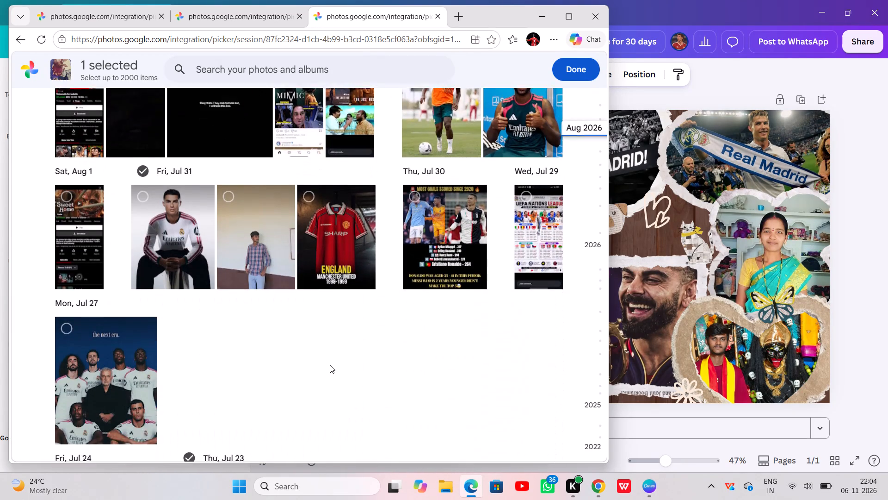
pyautogui.scroll(-4, 330, 365)
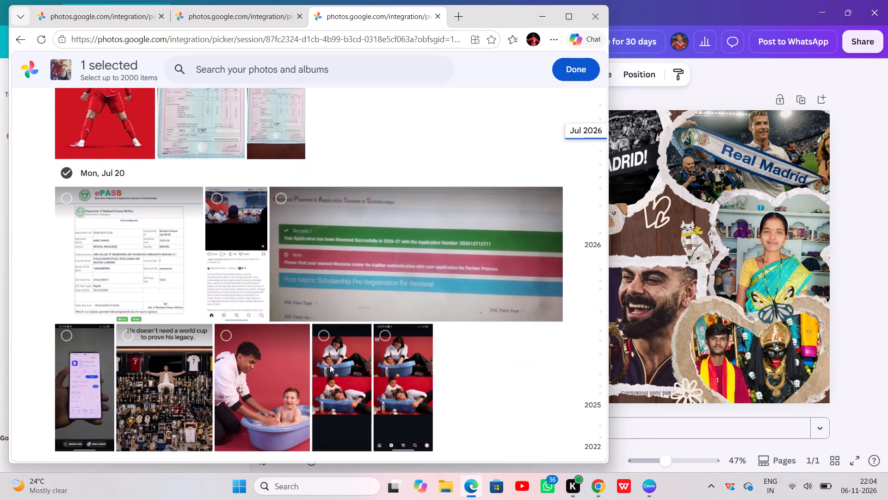
pyautogui.scroll(3, 330, 365)
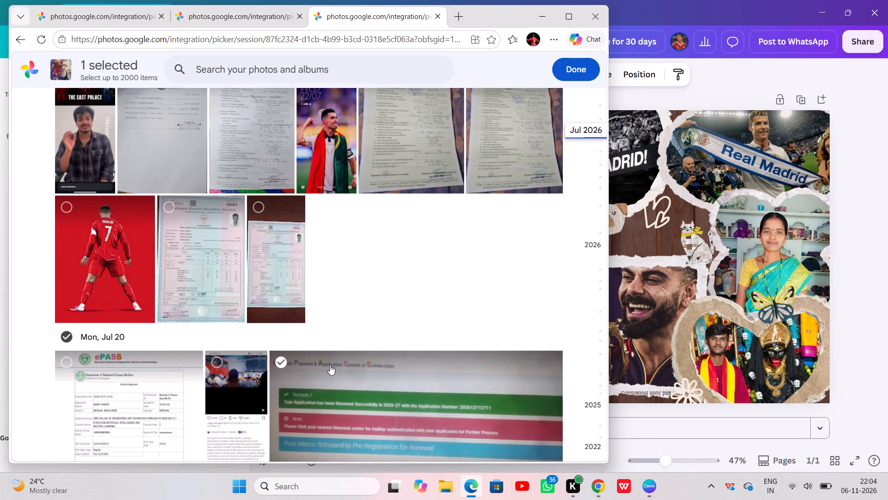
pyautogui.click(123, 274)
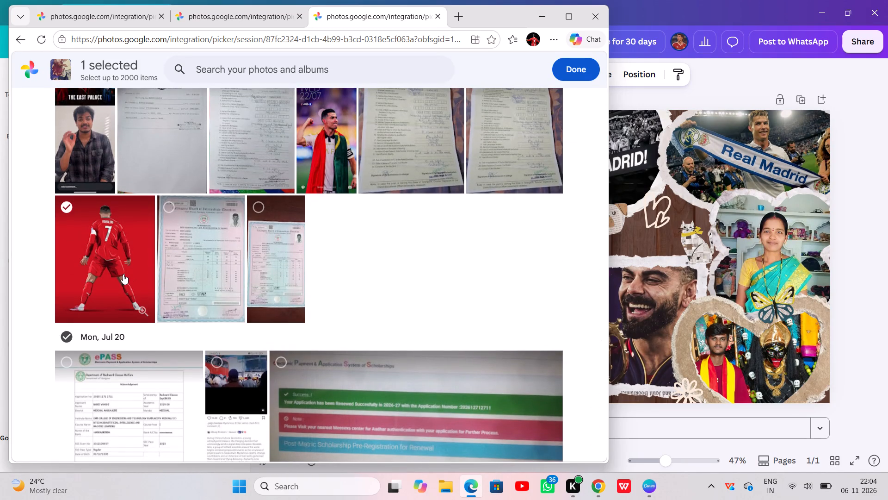
# Add the "The Greatest of All Time" picture of a seated footballer from Tue, Jul 14 to the selection.
pyautogui.scroll(-3, 315, 346)
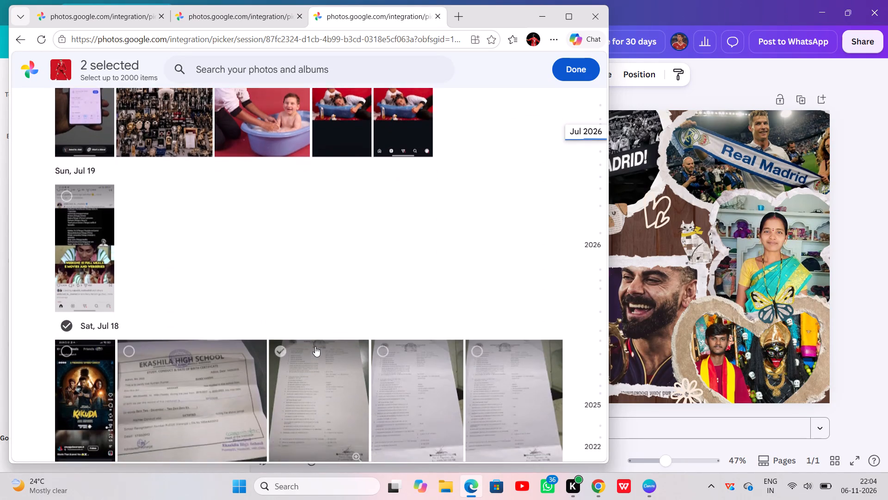
pyautogui.scroll(-6, 315, 346)
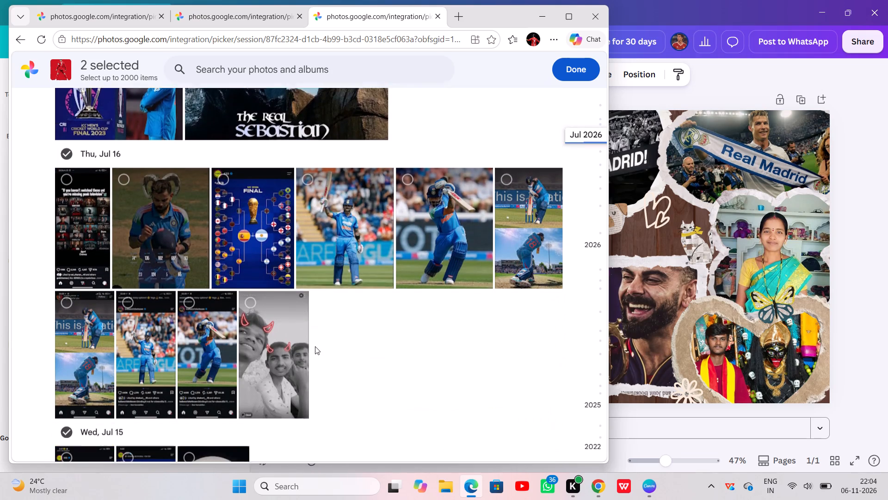
pyautogui.scroll(-2, 315, 346)
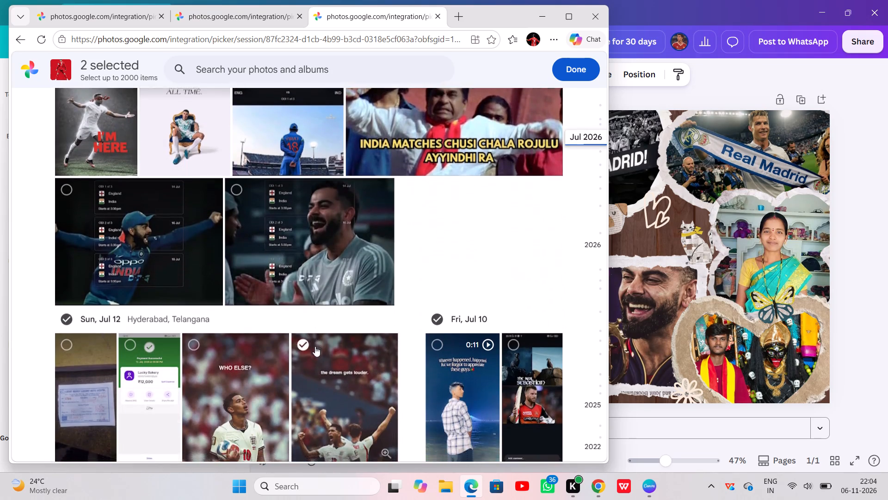
pyautogui.scroll(-2, 315, 346)
pyautogui.scroll(3, 315, 346)
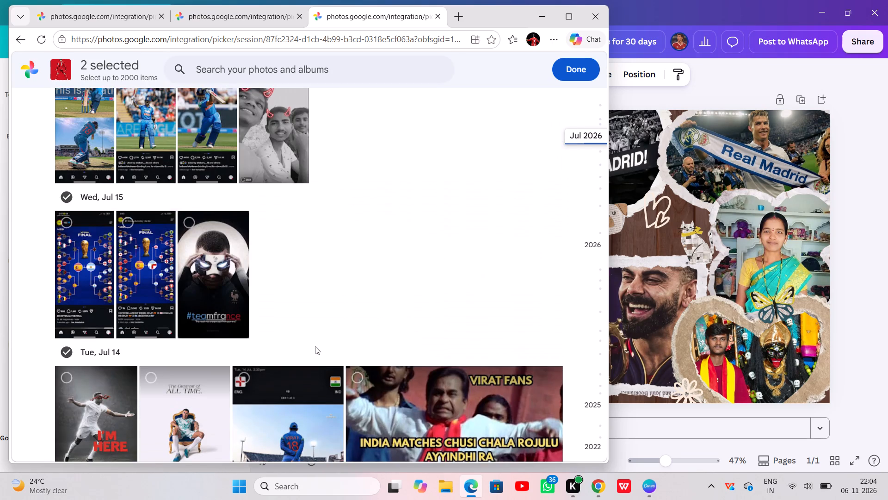
pyautogui.scroll(-1, 315, 346)
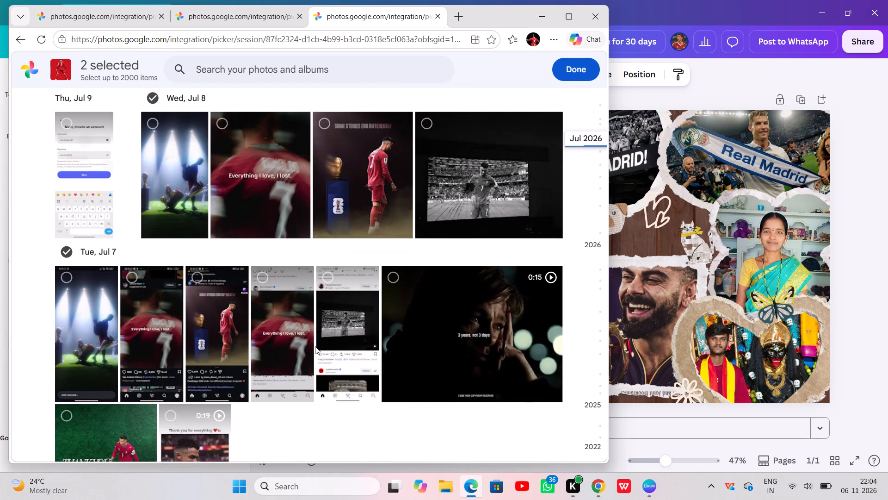
pyautogui.scroll(3, 315, 346)
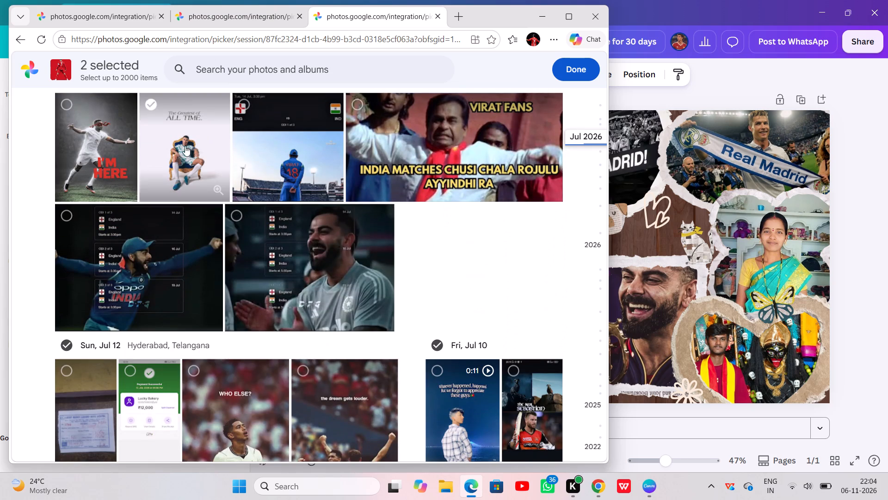
pyautogui.click(182, 144)
# Look through the older Google Photos pictures from mid-July 2026 back through late May 2026 for more images to import.
pyautogui.scroll(-3, 253, 262)
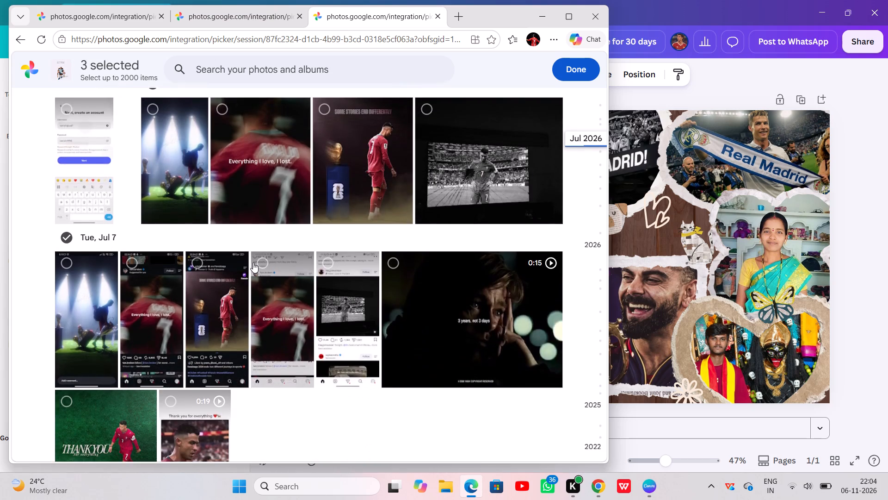
pyautogui.scroll(-5, 253, 262)
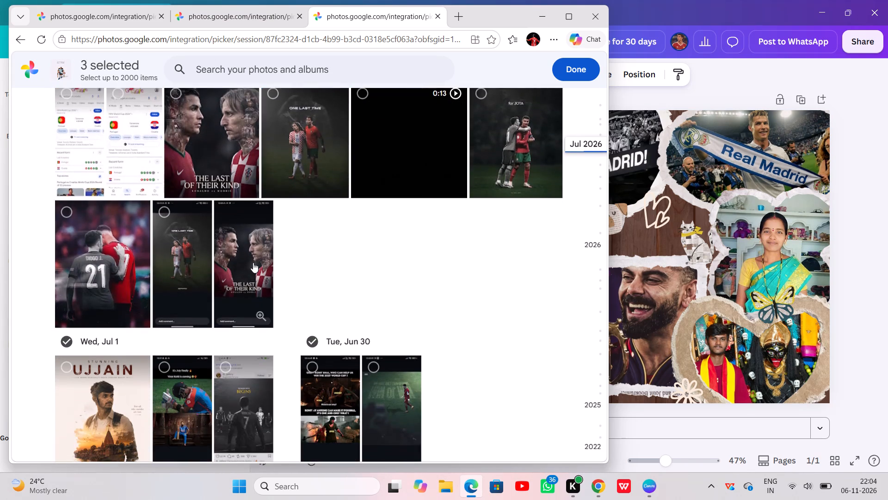
pyautogui.scroll(-2, 253, 262)
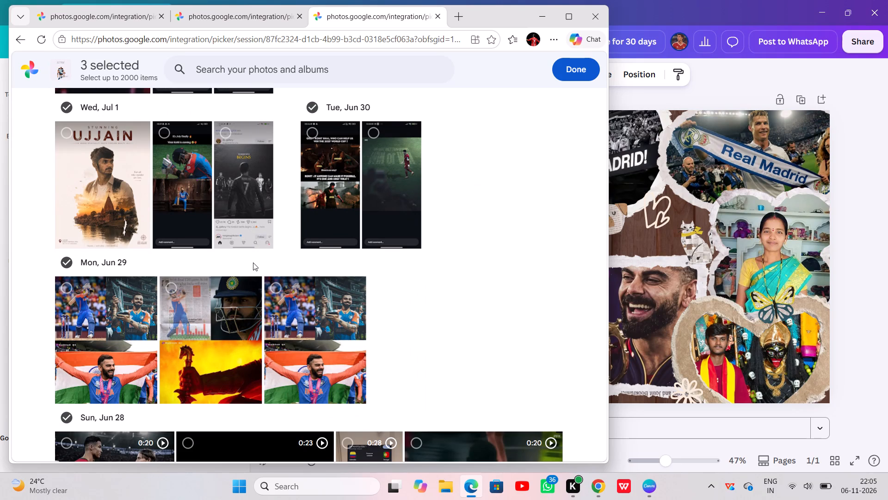
pyautogui.scroll(-5, 253, 262)
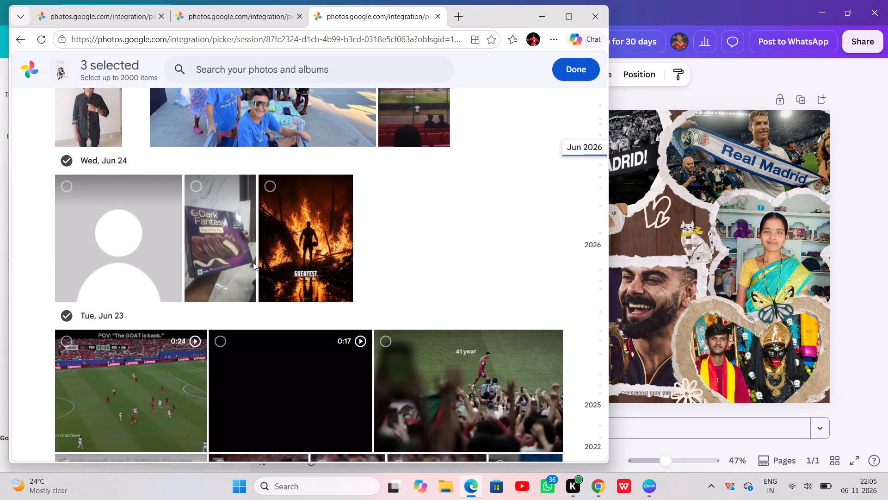
pyautogui.scroll(2, 253, 262)
pyautogui.scroll(-2, 253, 262)
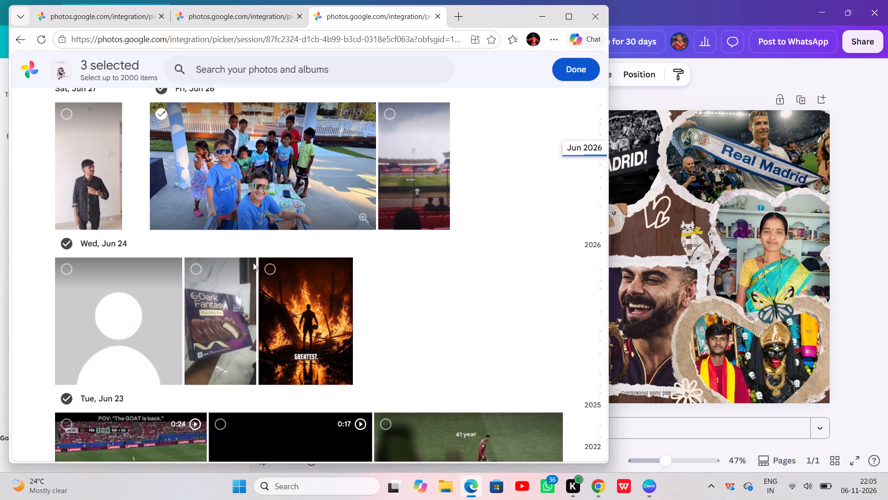
pyautogui.scroll(-2, 253, 262)
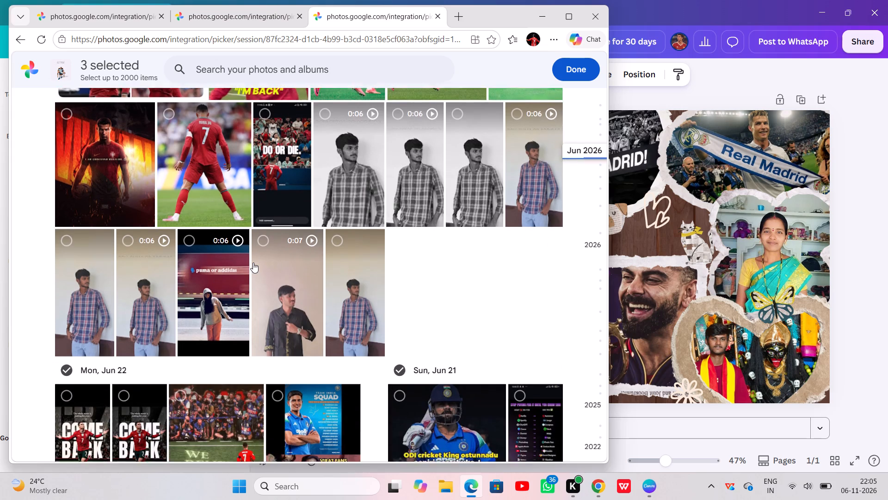
pyautogui.scroll(-2, 253, 262)
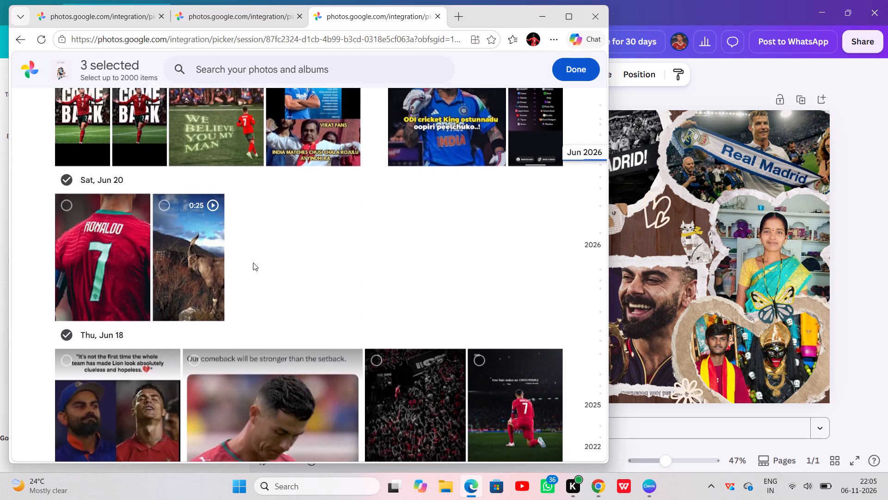
pyautogui.scroll(-5, 253, 262)
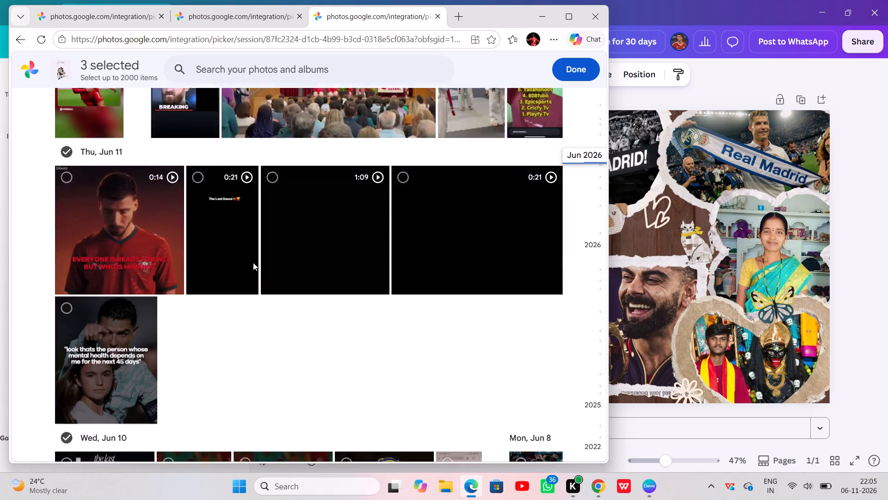
pyautogui.scroll(-1, 253, 262)
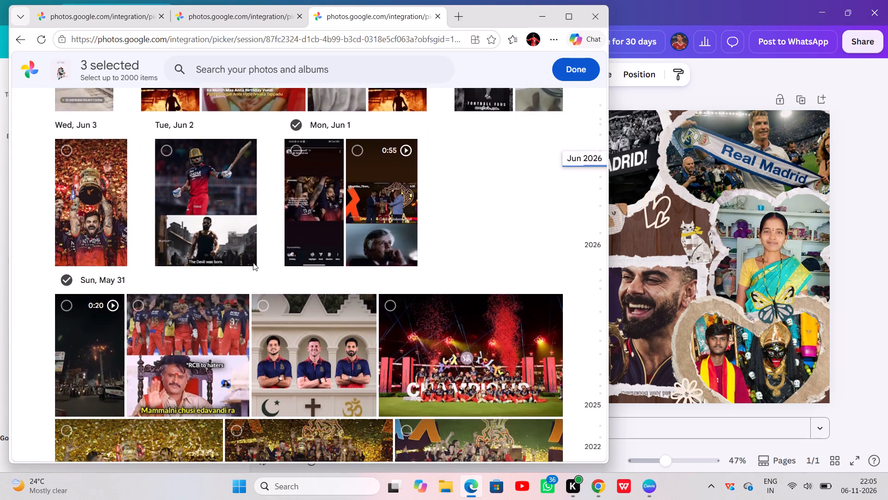
pyautogui.scroll(-2, 253, 262)
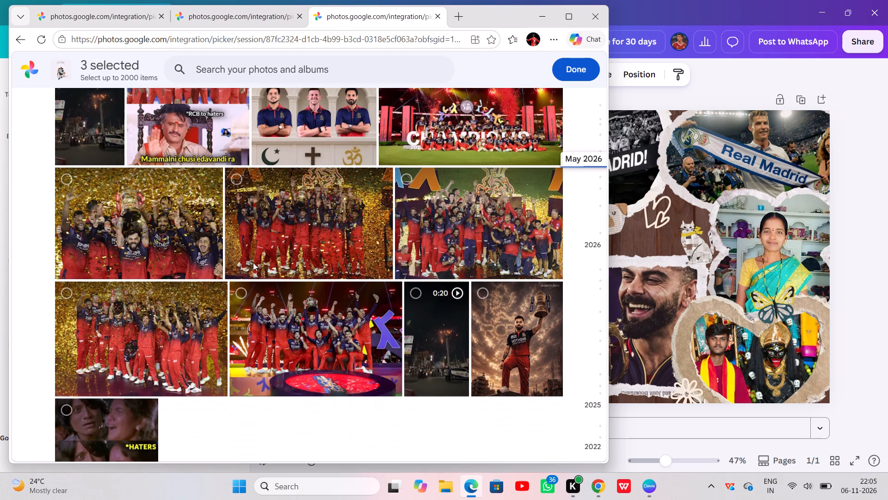
pyautogui.scroll(-3, 253, 262)
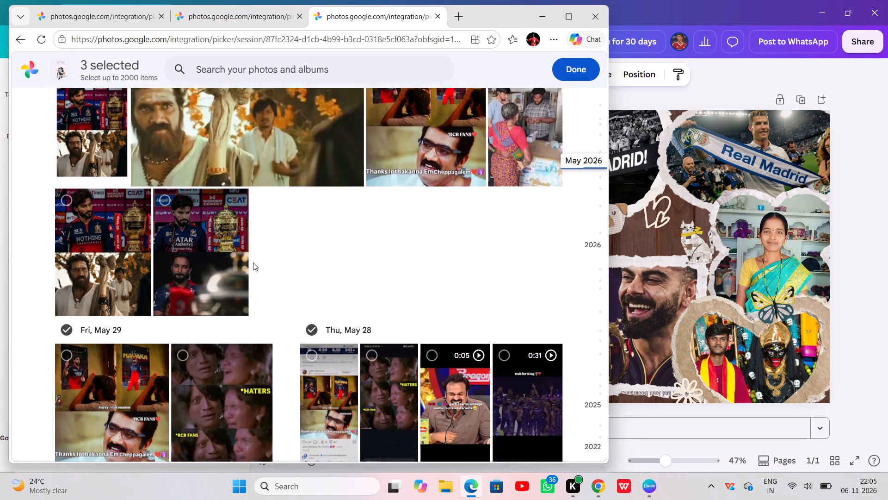
pyautogui.scroll(-4, 253, 262)
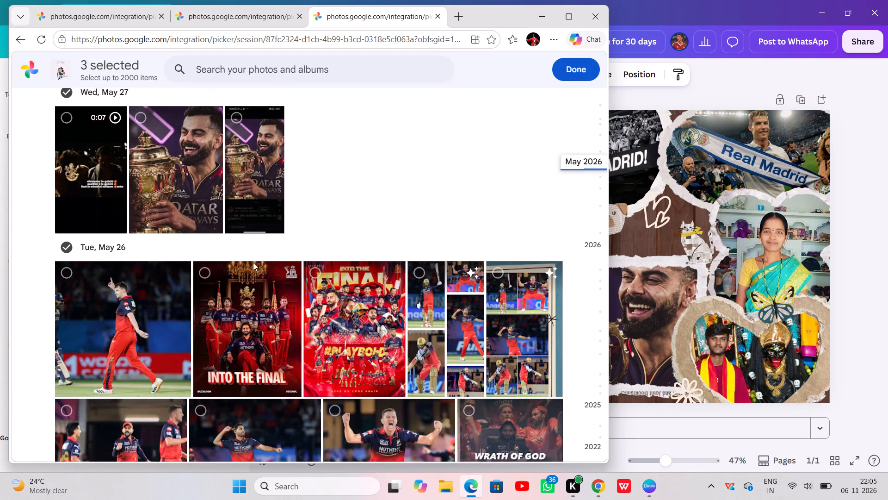
pyautogui.scroll(-1, 253, 262)
pyautogui.scroll(3, 253, 262)
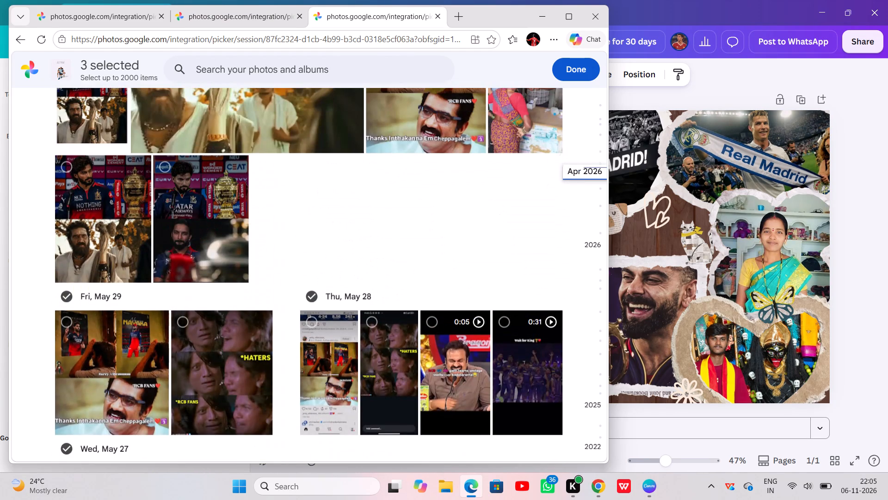
# Return to the newest photos and examine the November 2026 groups, from Today back through the past week.
pyautogui.moveTo(600, 168); pyautogui.dragTo(603, 101)
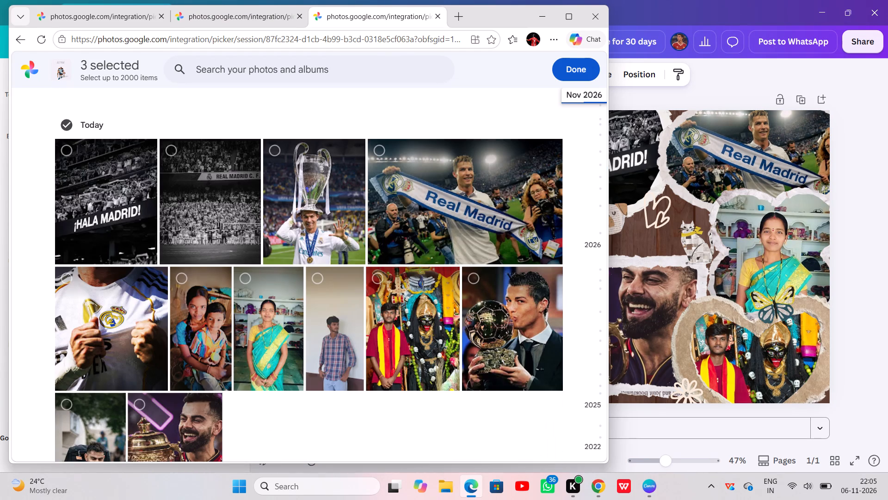
pyautogui.moveTo(603, 101); pyautogui.dragTo(606, 122)
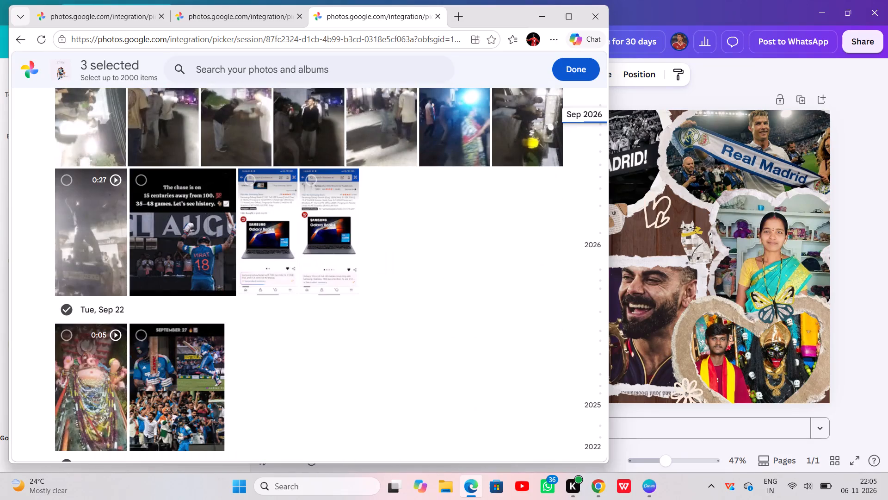
pyautogui.moveTo(606, 122); pyautogui.dragTo(606, 119)
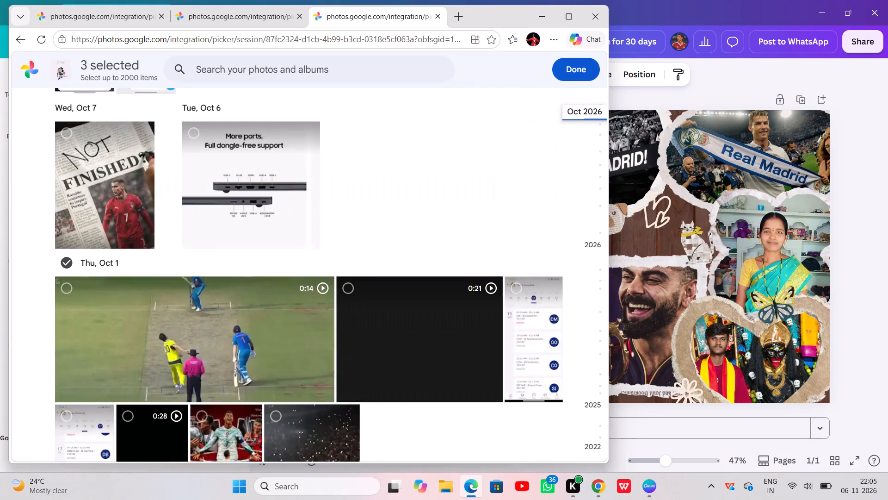
pyautogui.moveTo(606, 119); pyautogui.dragTo(603, 98)
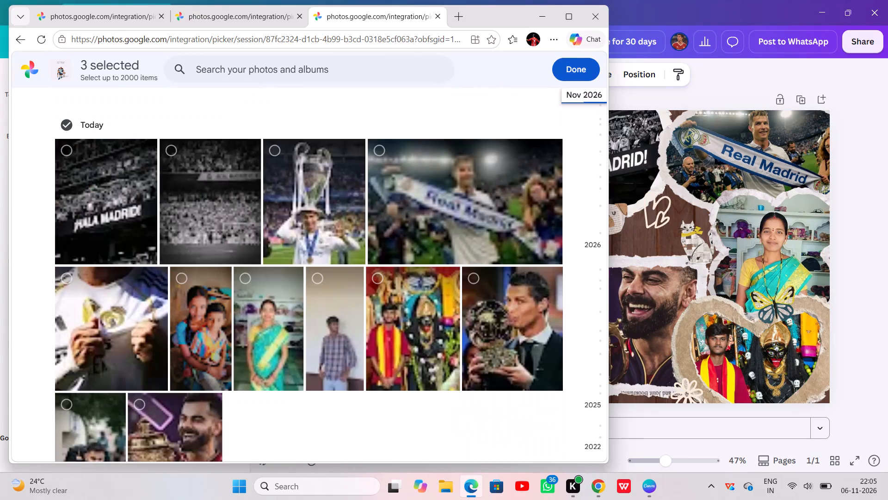
pyautogui.moveTo(603, 98); pyautogui.dragTo(602, 93)
pyautogui.scroll(-3, 339, 250)
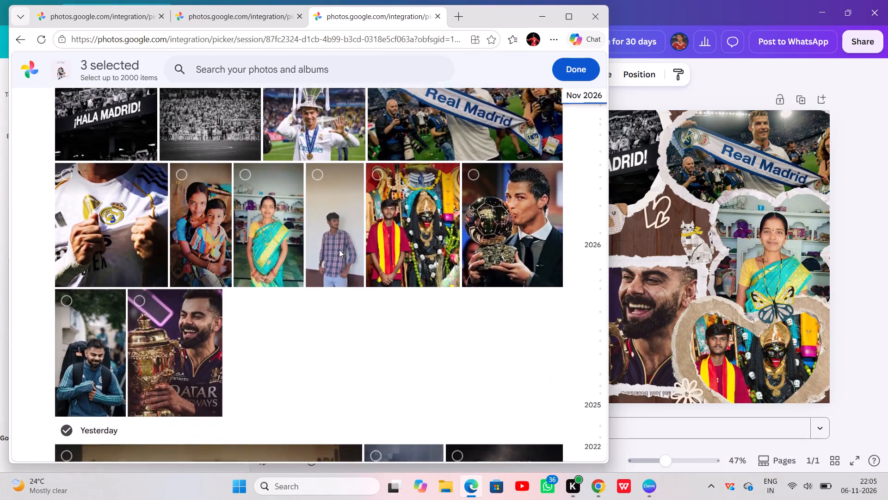
pyautogui.scroll(-2, 339, 250)
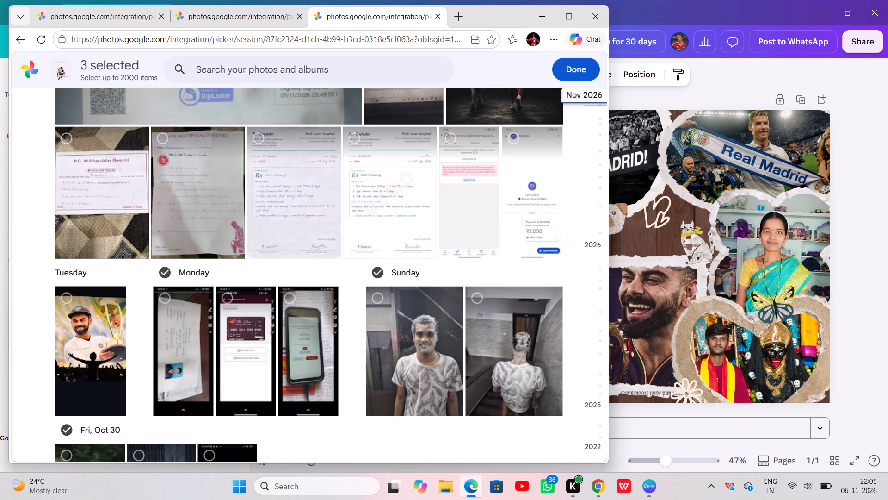
# Jump to the June 2026 photos and look through the groups from there forward to mid-August 2026 for further pictures.
pyautogui.moveTo(603, 97); pyautogui.dragTo(608, 124)
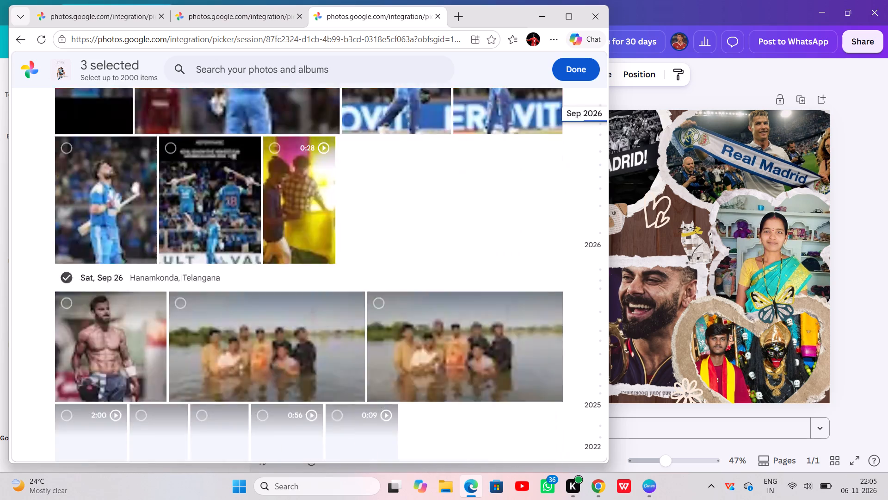
pyautogui.moveTo(608, 124); pyautogui.dragTo(609, 151)
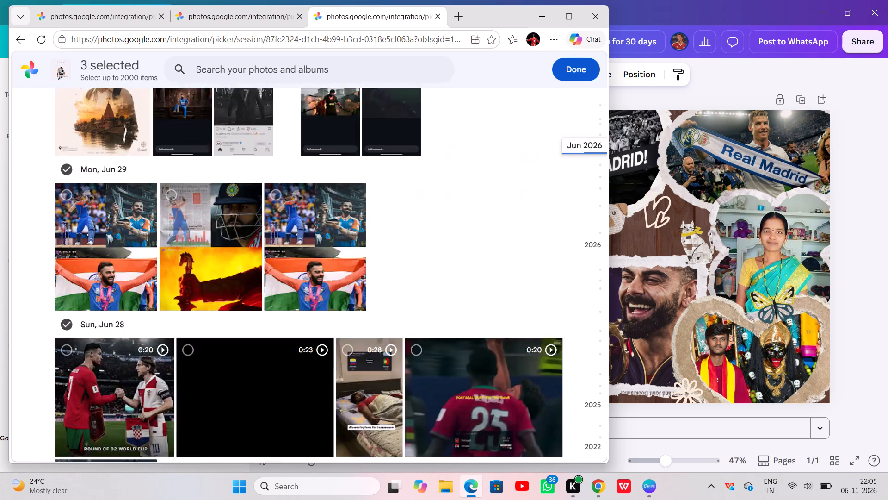
pyautogui.moveTo(609, 151); pyautogui.dragTo(607, 147)
pyautogui.scroll(4, 444, 163)
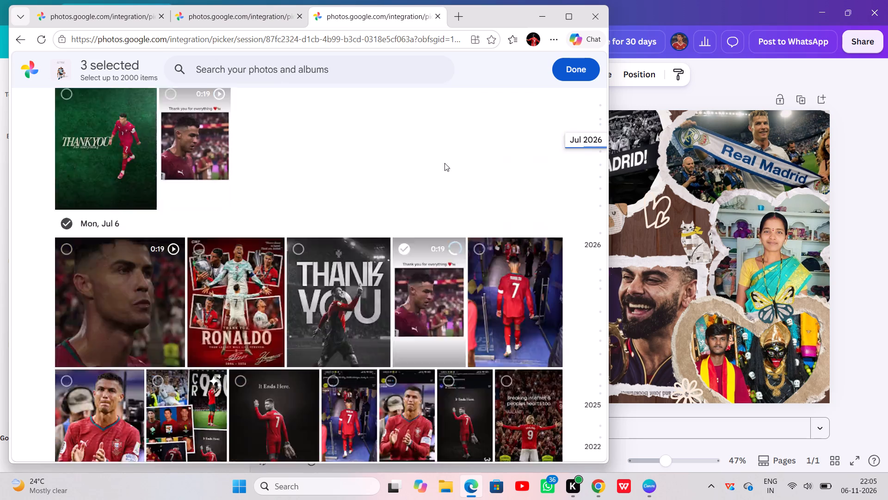
pyautogui.scroll(6, 444, 163)
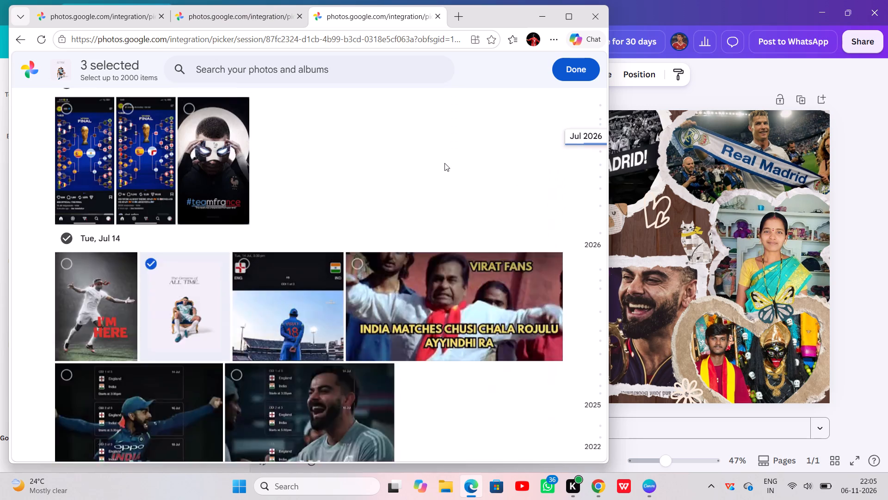
pyautogui.scroll(7, 444, 163)
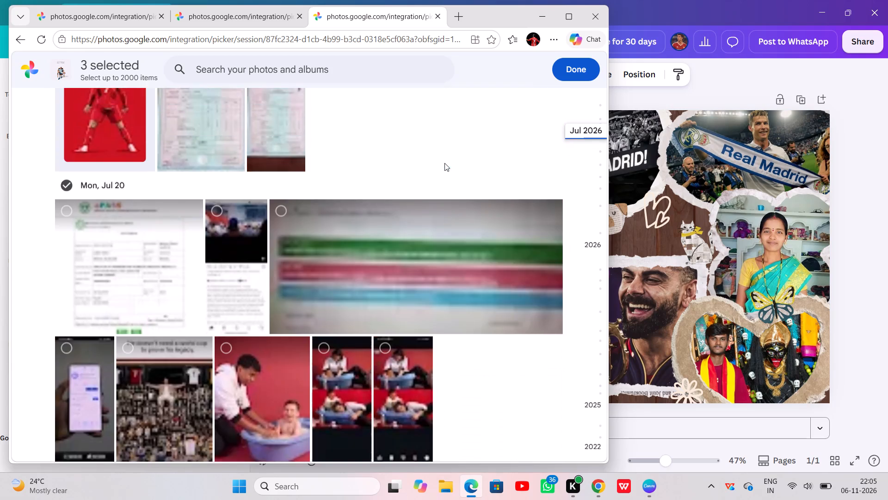
pyautogui.scroll(5, 444, 163)
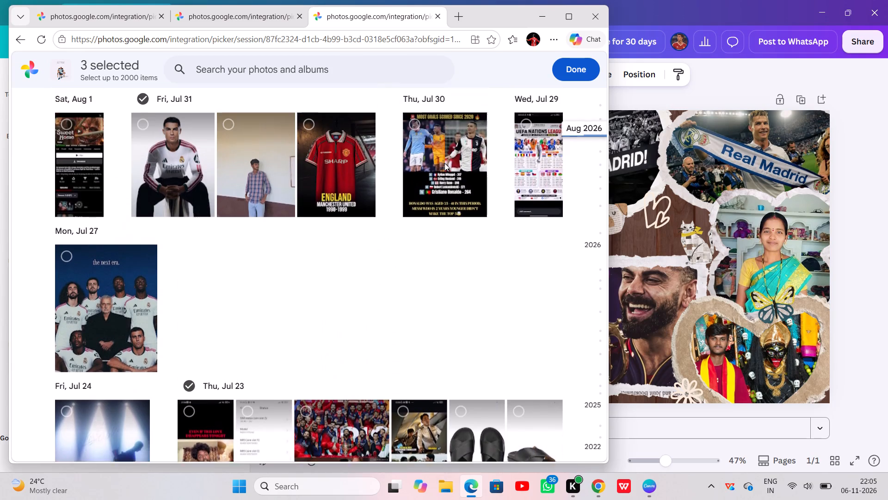
pyautogui.scroll(6, 444, 163)
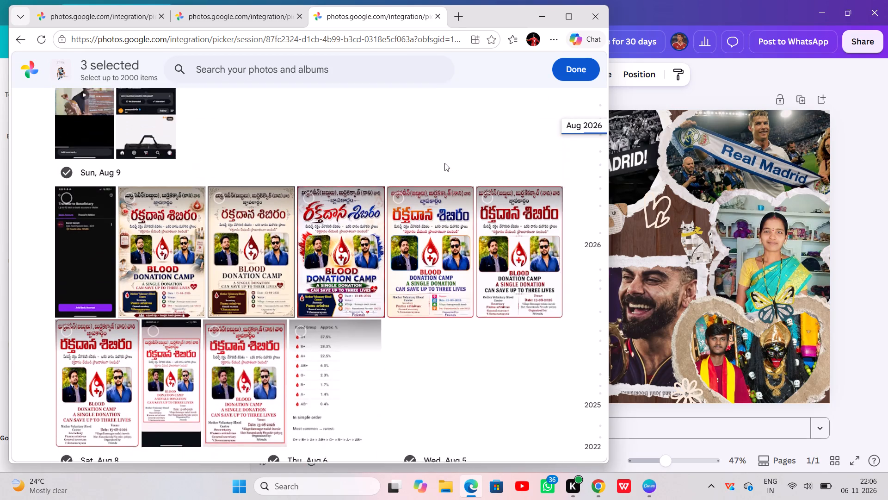
pyautogui.scroll(4, 444, 163)
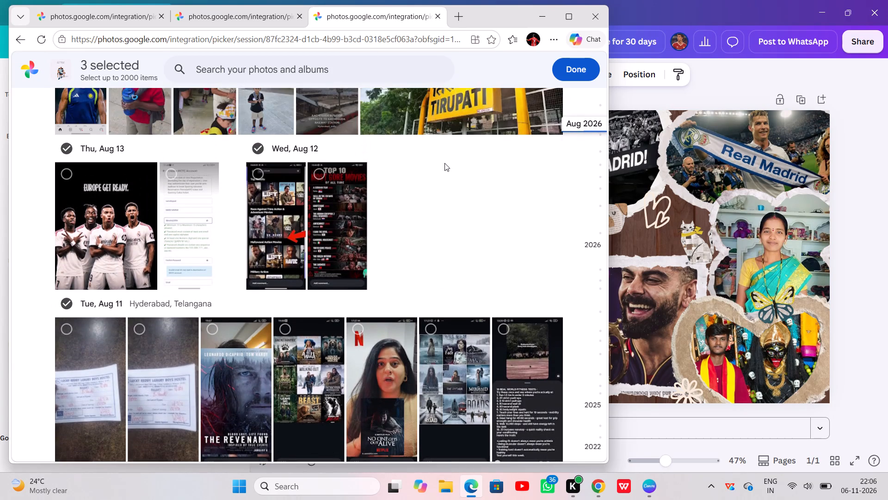
pyautogui.scroll(1, 444, 163)
pyautogui.scroll(-5, 444, 163)
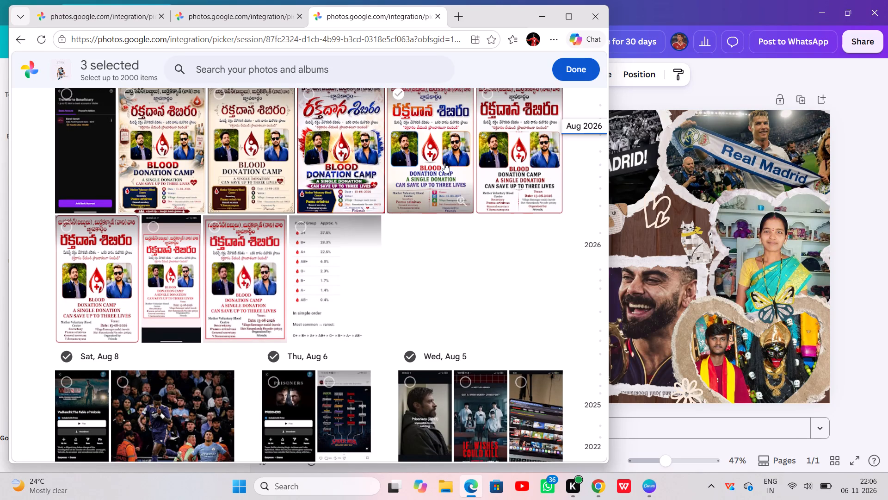
# Jump back to the July 2025 photos and look through the groups from there forward to late August 2025.
pyautogui.moveTo(602, 137); pyautogui.dragTo(607, 186)
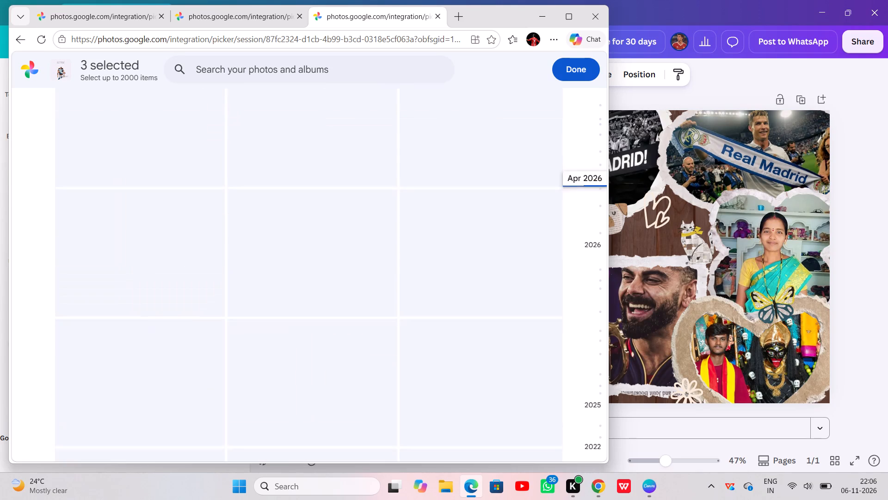
pyautogui.moveTo(607, 186); pyautogui.dragTo(601, 310)
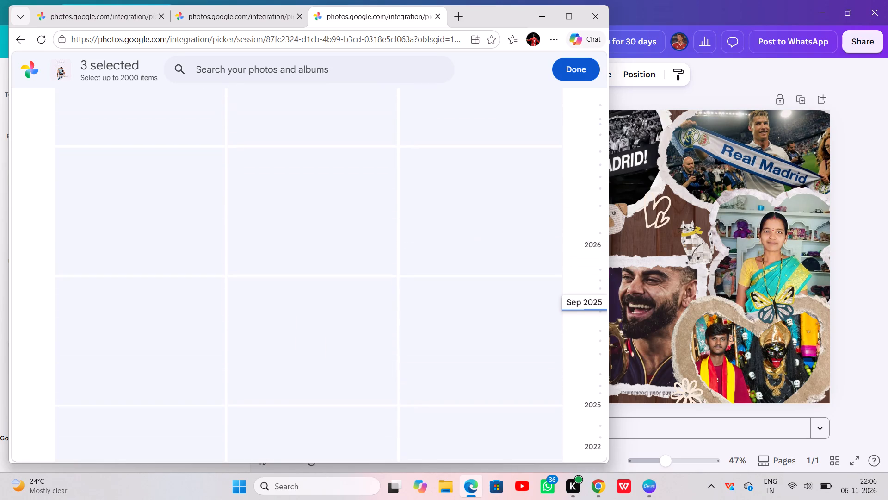
pyautogui.moveTo(601, 310); pyautogui.dragTo(601, 337)
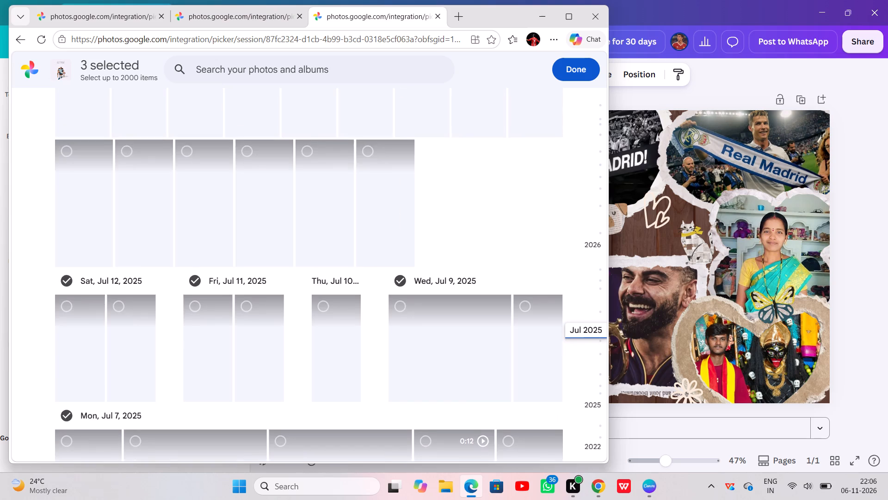
pyautogui.scroll(4, 396, 210)
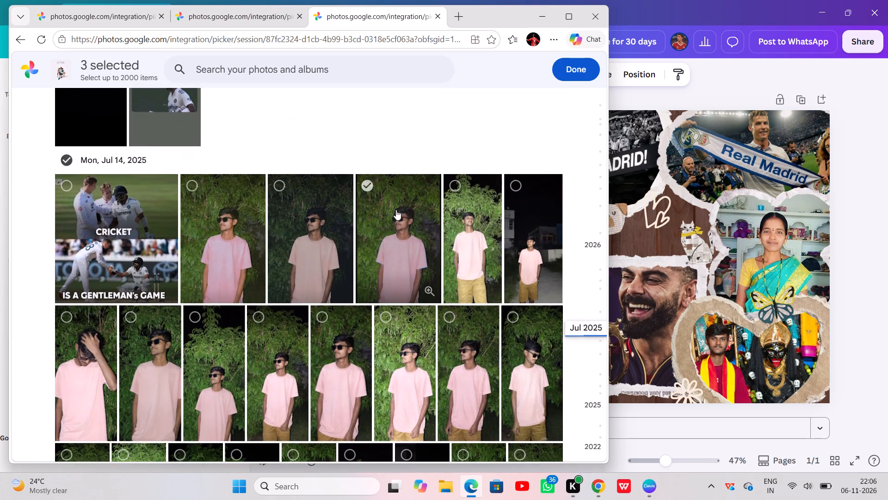
pyautogui.scroll(5, 396, 210)
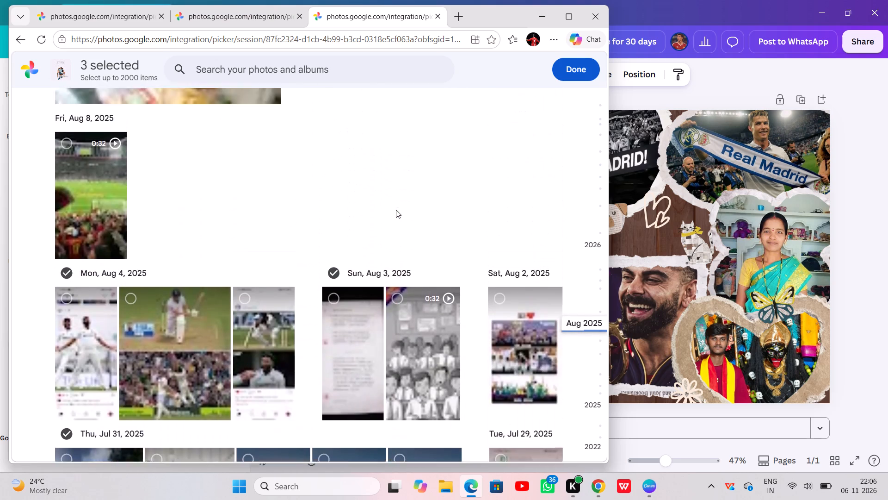
pyautogui.scroll(9, 396, 210)
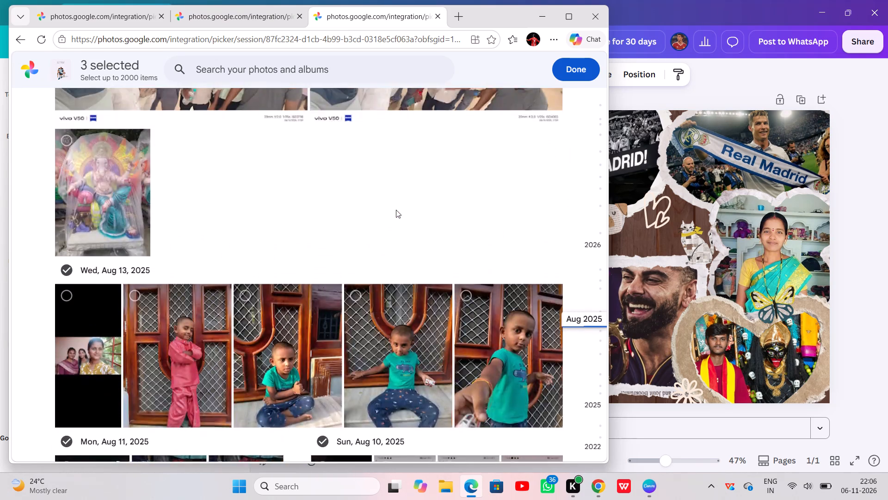
pyautogui.scroll(3, 396, 210)
pyautogui.scroll(-1, 396, 210)
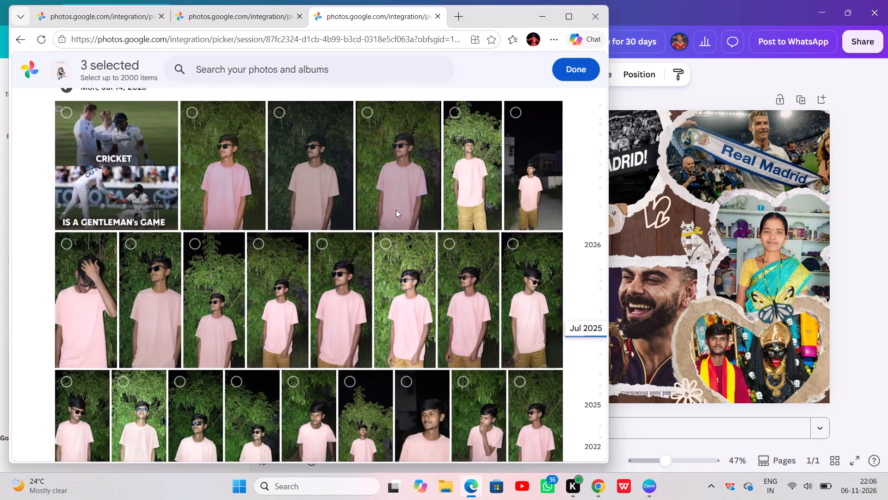
pyautogui.scroll(-1, 396, 210)
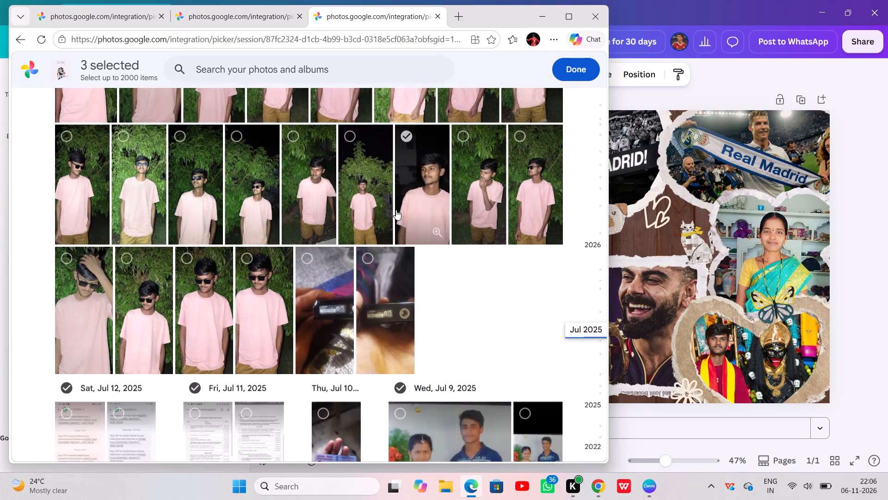
# Look through the older photo groups from mid-July 2025 back through June 2025 for images to import.
pyautogui.scroll(-3, 396, 210)
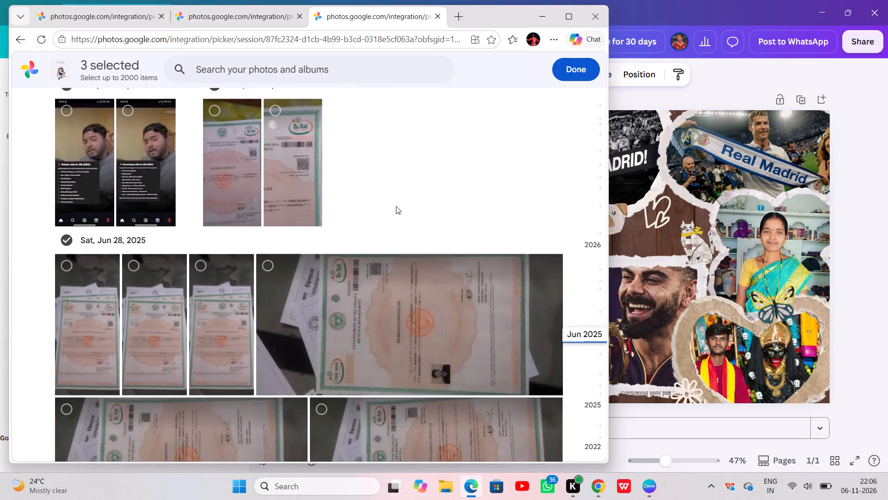
pyautogui.scroll(-6, 396, 206)
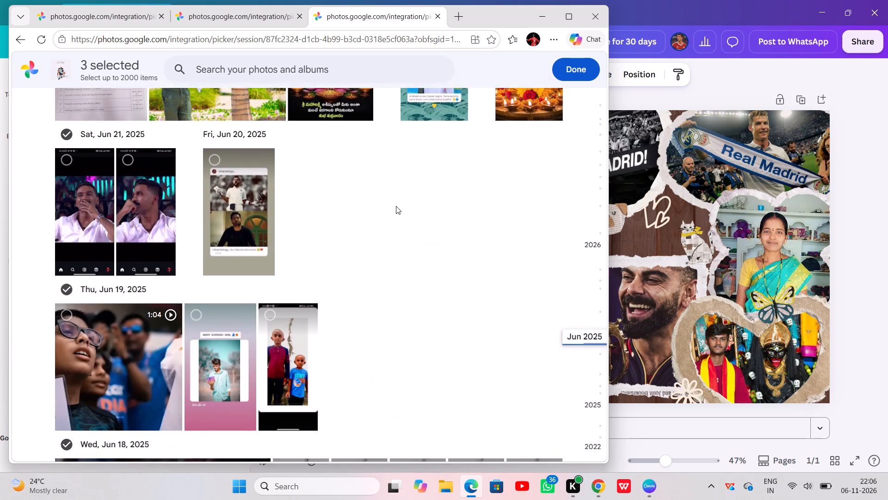
pyautogui.scroll(-5, 396, 206)
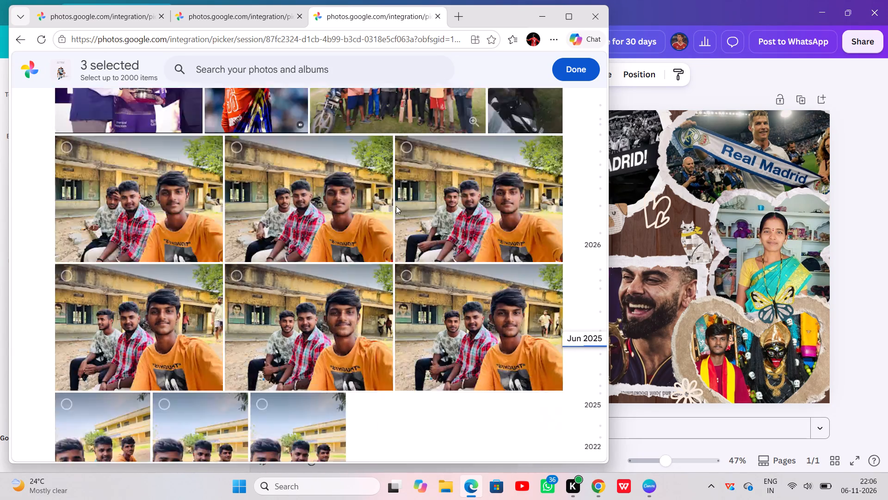
pyautogui.scroll(-1, 396, 206)
pyautogui.scroll(1, 396, 206)
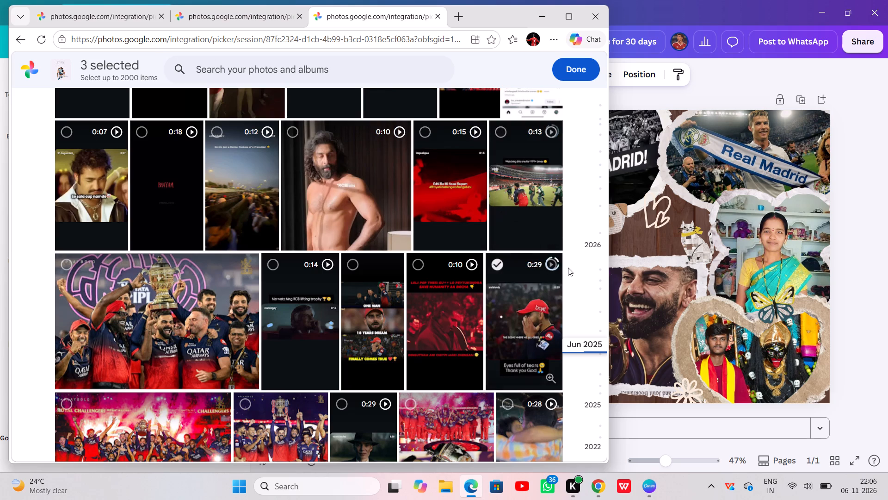
# Jump to the September 2025 photos and look through the groups up to Sun, Sep 28, 2025.
pyautogui.moveTo(598, 350); pyautogui.dragTo(598, 339)
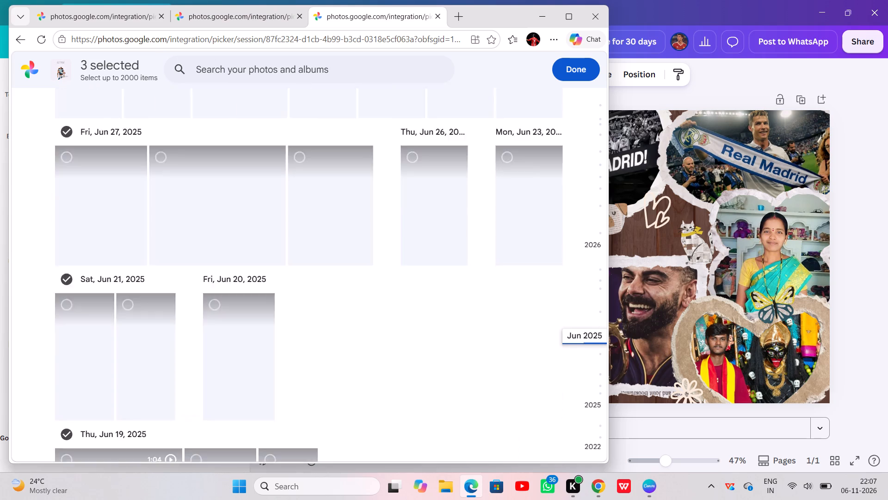
pyautogui.moveTo(598, 339); pyautogui.dragTo(595, 293)
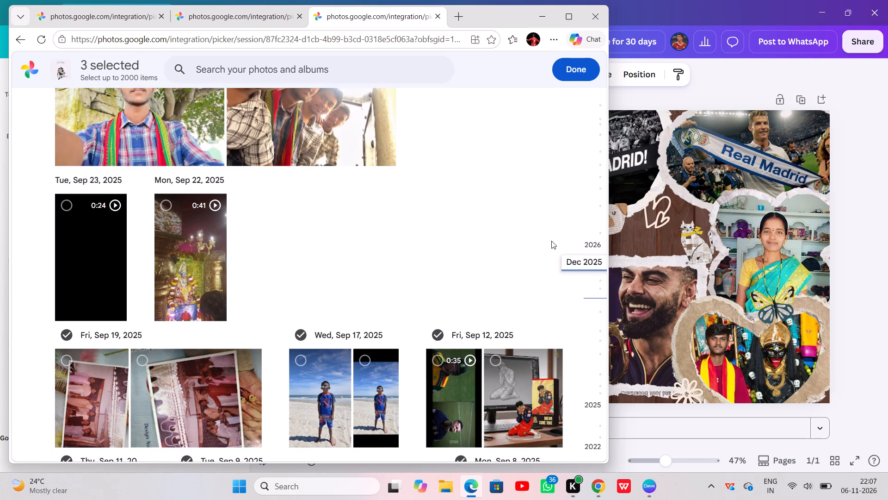
pyautogui.scroll(5, 364, 257)
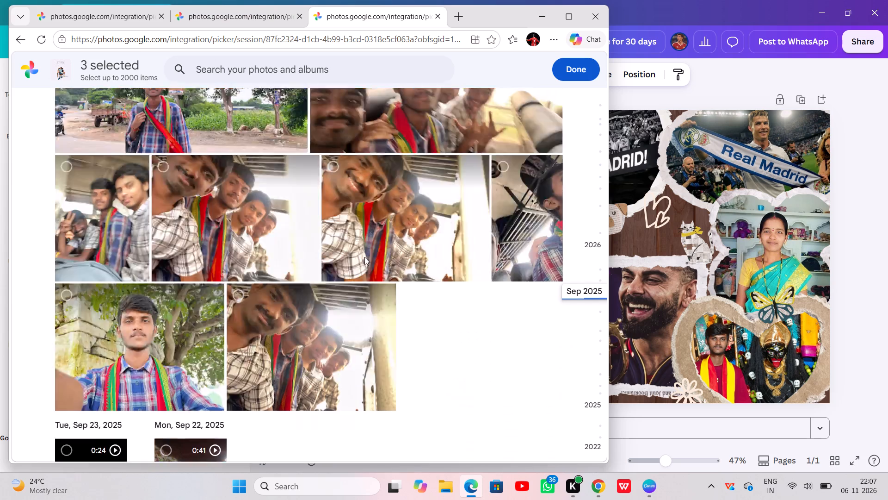
pyautogui.scroll(4, 364, 257)
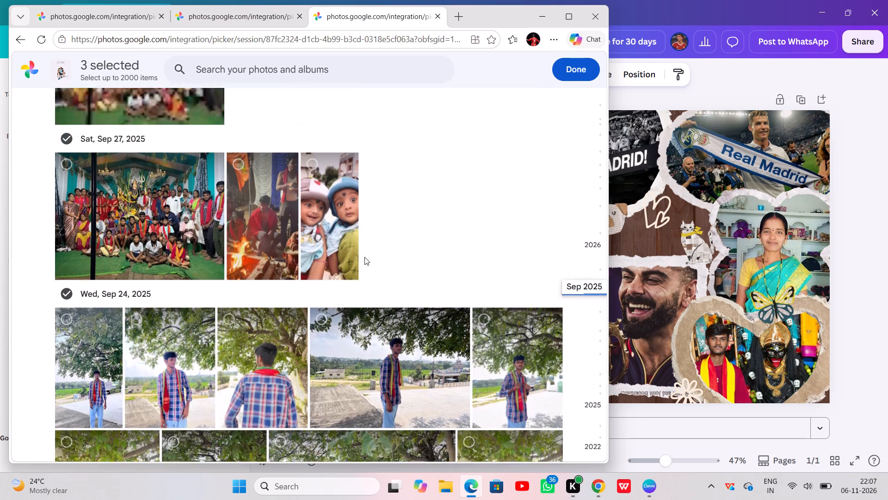
pyautogui.scroll(4, 364, 257)
pyautogui.scroll(-1, 364, 257)
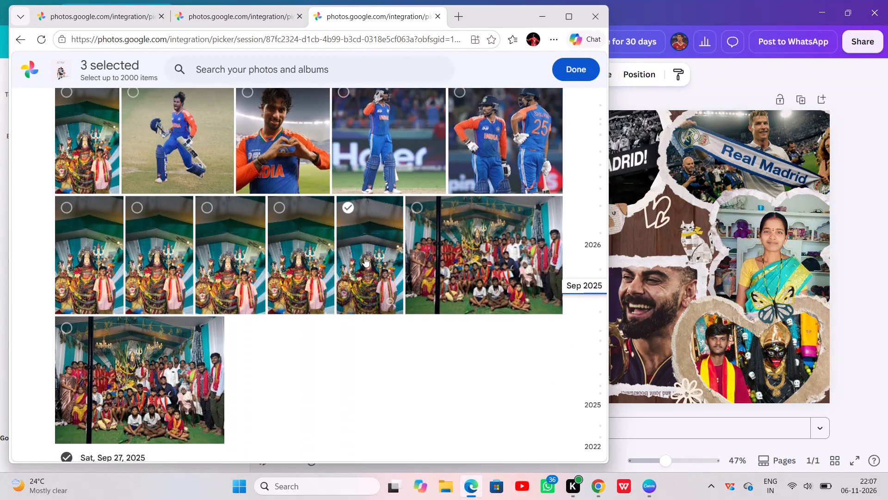
# Preview the Sun, Sep 28, 2025 photos of the young man beside the goddess idol full size and compare them with their neighbours.
pyautogui.click(171, 278)
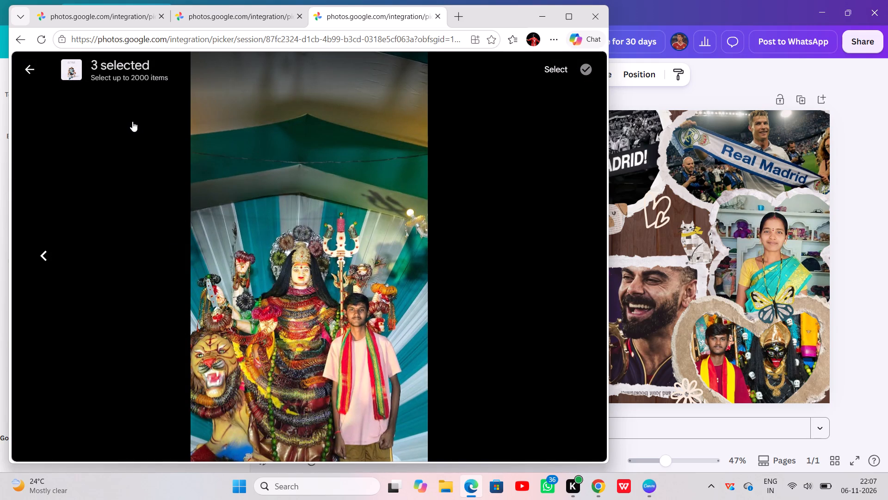
pyautogui.press('Right')
pyautogui.press('Right')
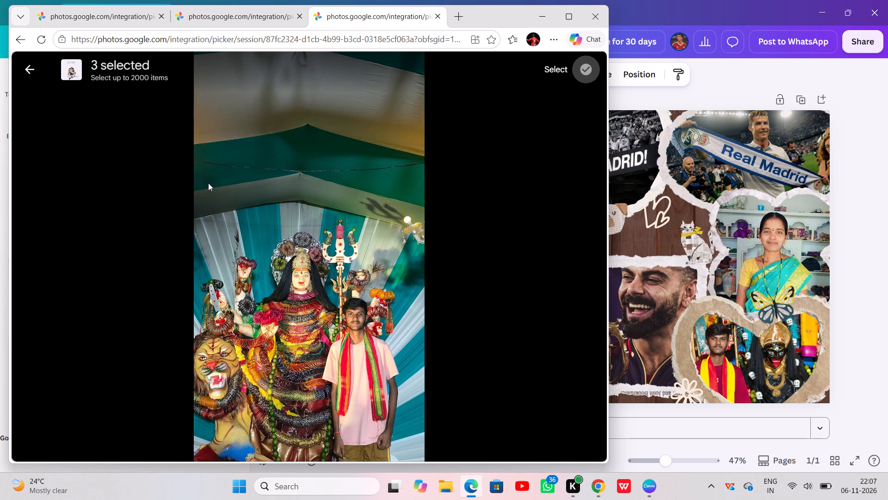
pyautogui.press('Right')
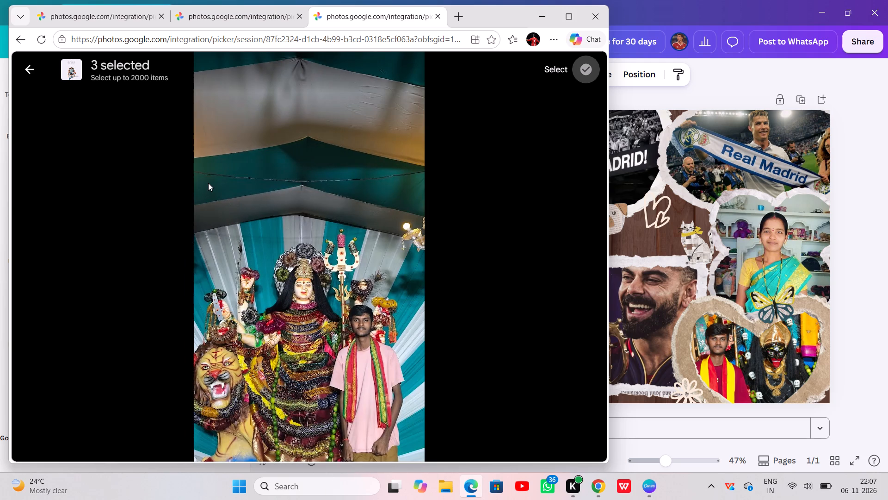
pyautogui.press('Right')
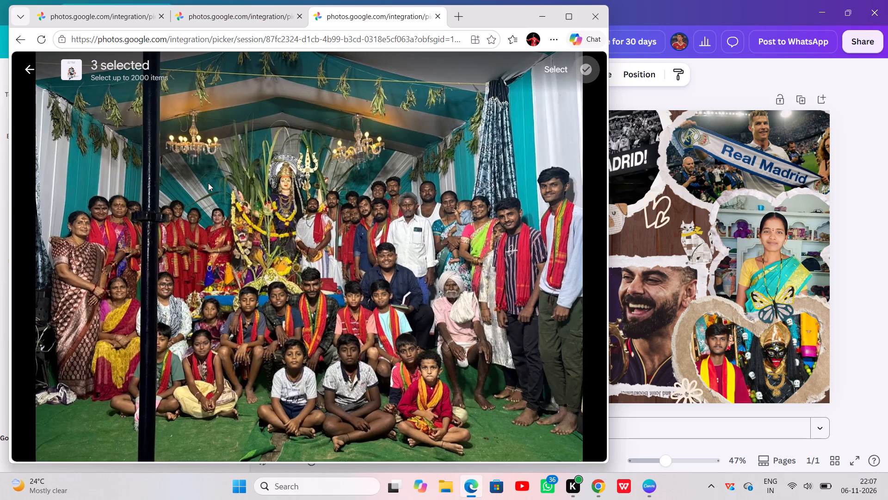
pyautogui.press('Left')
pyautogui.press('Left')
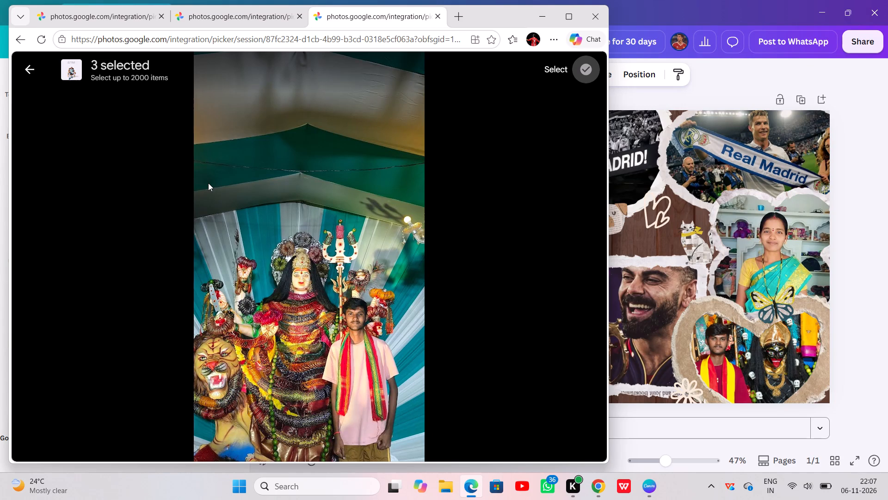
pyautogui.press('Left')
pyautogui.press('Left')
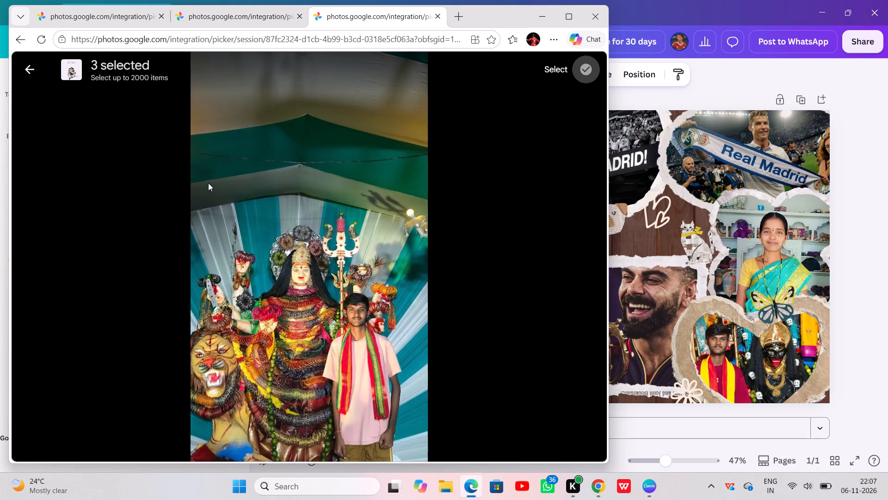
pyautogui.press('Left')
pyautogui.press('Left')
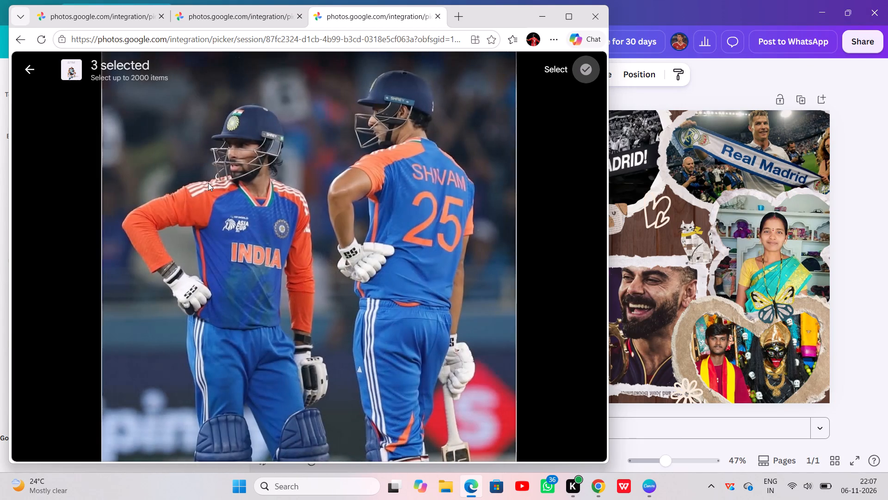
pyautogui.press('Right')
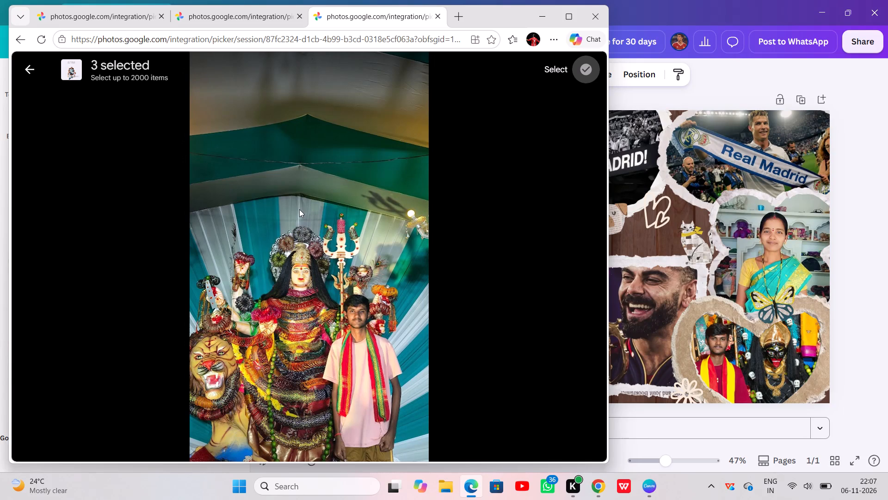
pyautogui.click(33, 68)
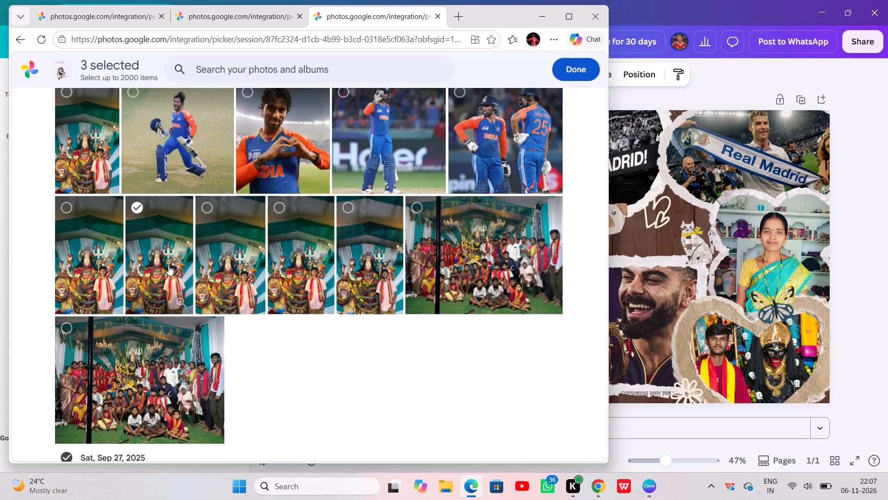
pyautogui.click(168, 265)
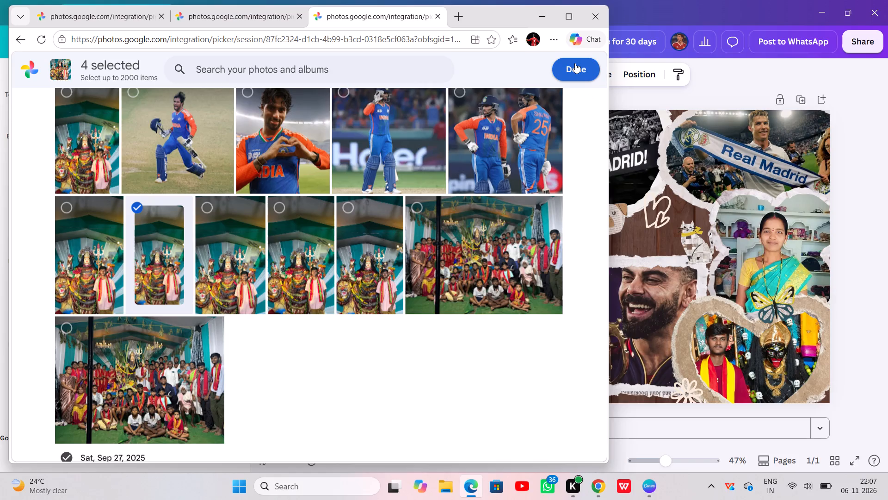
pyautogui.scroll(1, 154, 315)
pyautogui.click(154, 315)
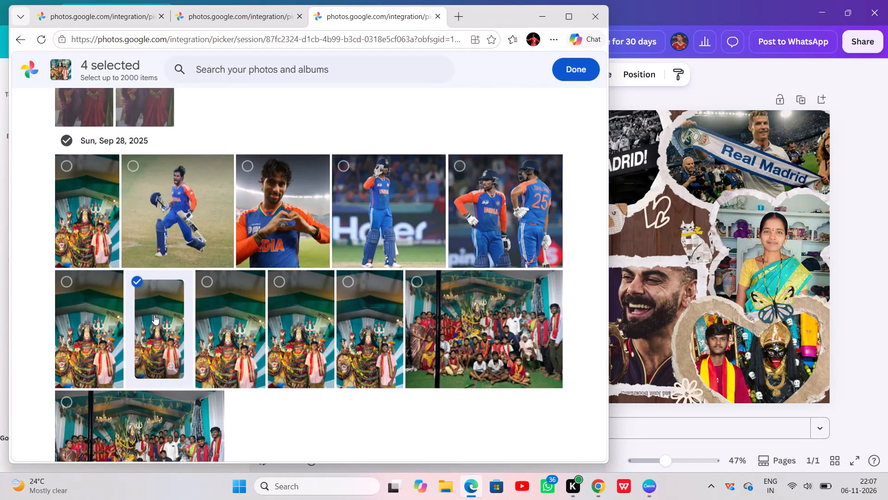
# Add the first photo of the Sun, Sep 28, 2025 group, showing the young man beside the goddess idol, to the selection.
pyautogui.click(89, 201)
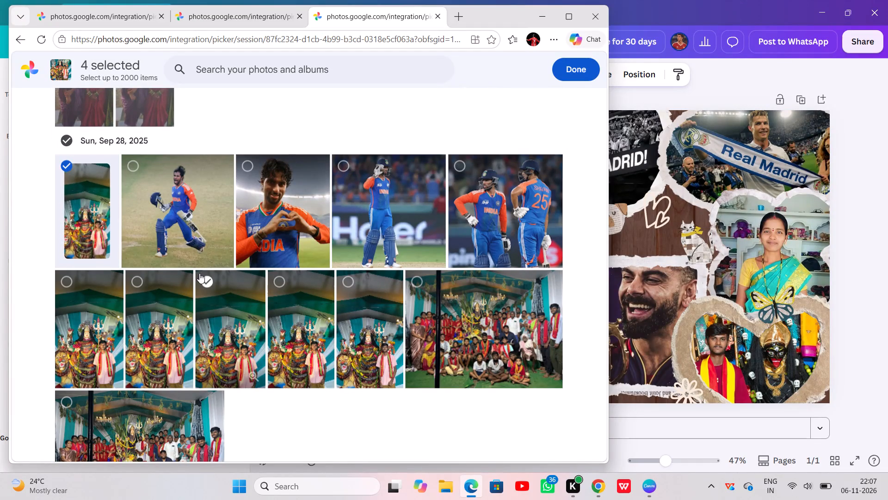
# Look through the September 2025 photos from Sun, Sep 28 back to Tue, Sep 23 and return, checking the Wed, Sep 24 outdoor pictures.
pyautogui.scroll(-6, 199, 273)
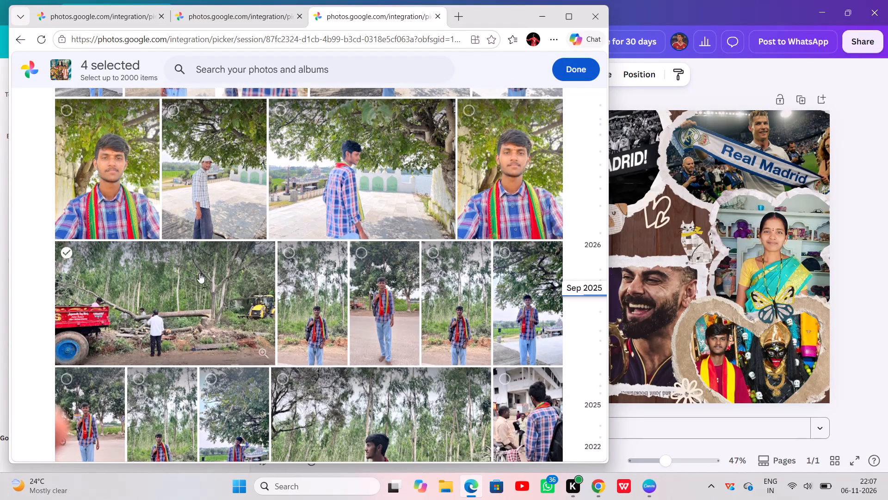
pyautogui.scroll(1, 199, 273)
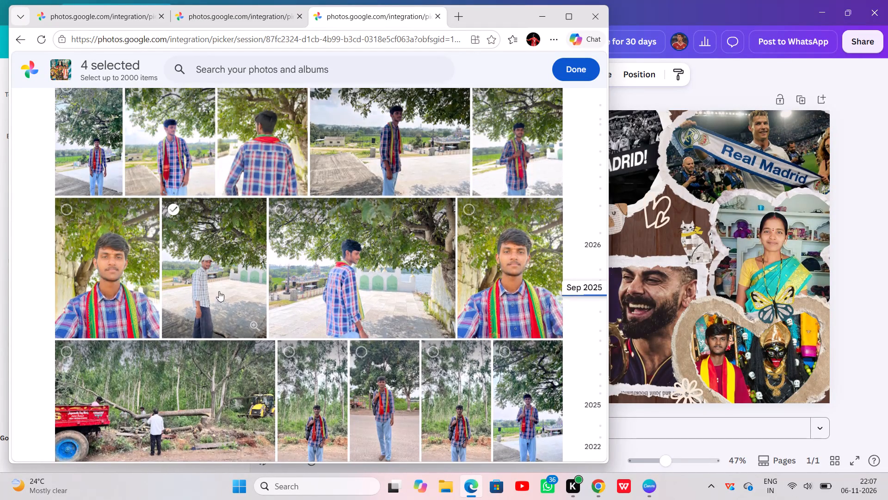
pyautogui.scroll(-2, 246, 306)
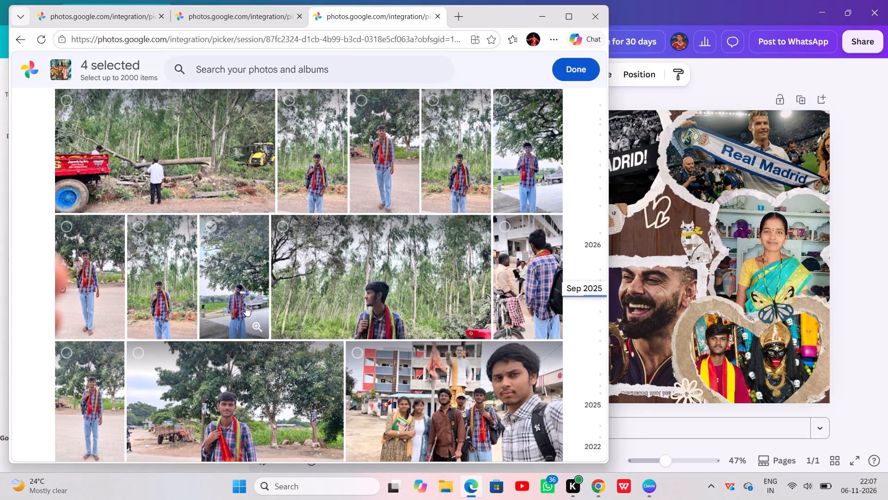
pyautogui.scroll(-4, 246, 306)
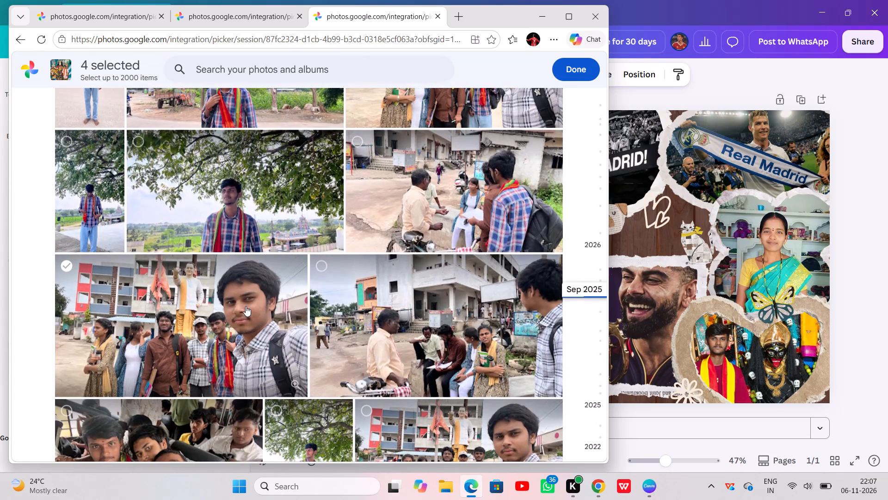
pyautogui.scroll(-2, 256, 251)
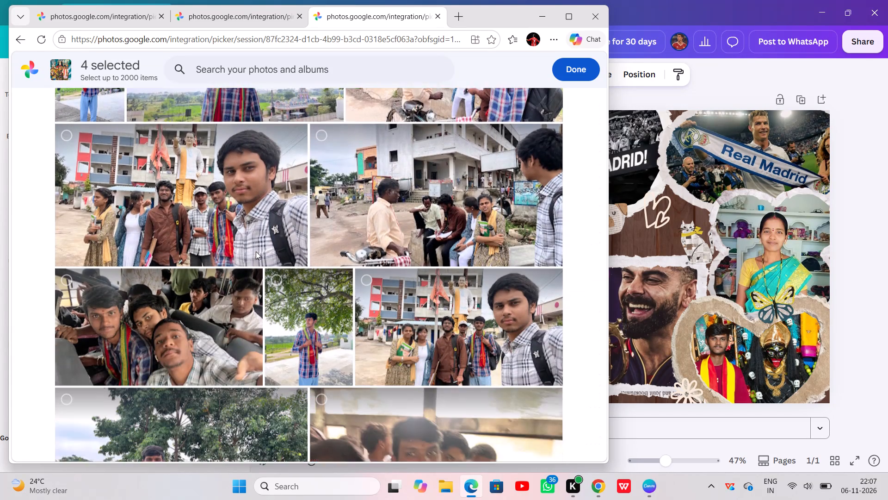
pyautogui.scroll(-3, 256, 251)
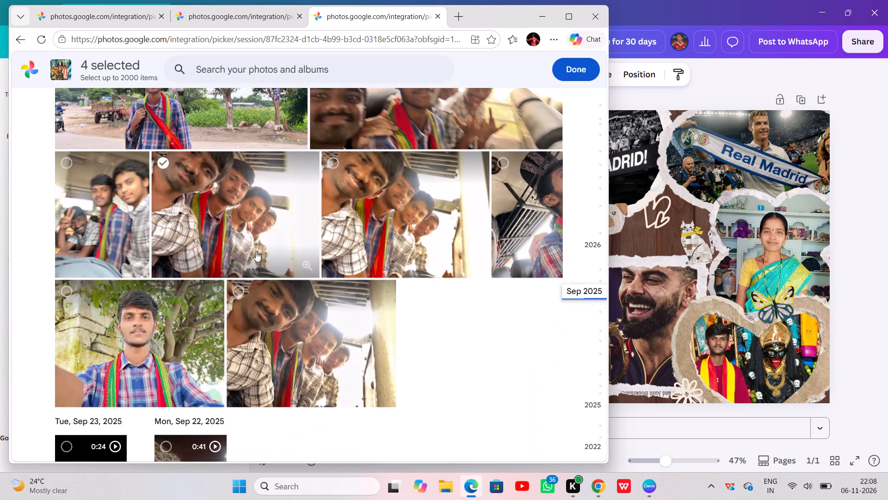
pyautogui.scroll(5, 256, 251)
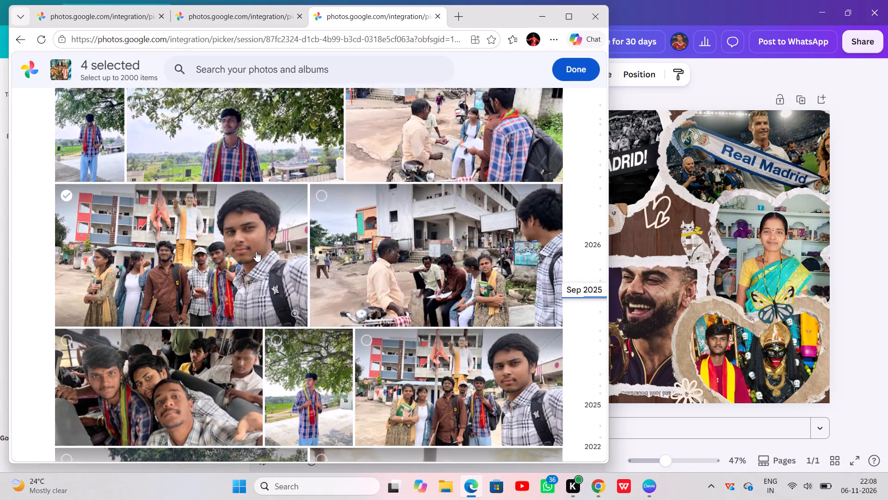
pyautogui.scroll(4, 256, 251)
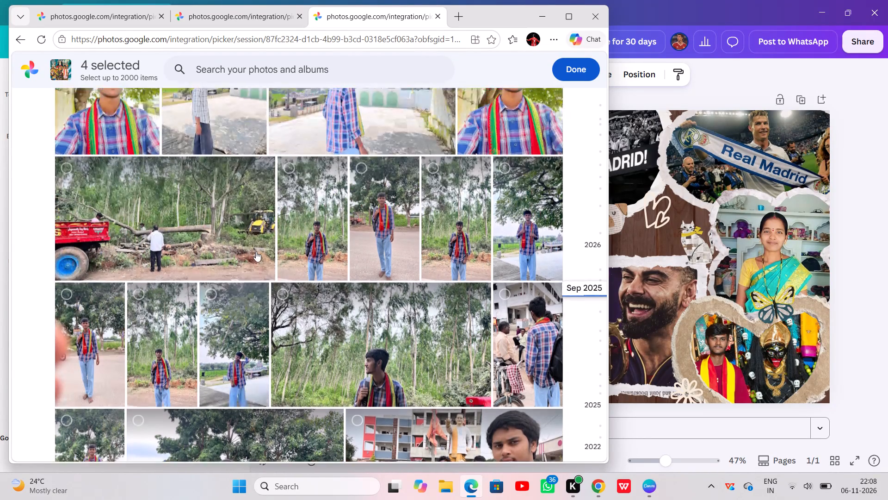
pyautogui.scroll(4, 256, 251)
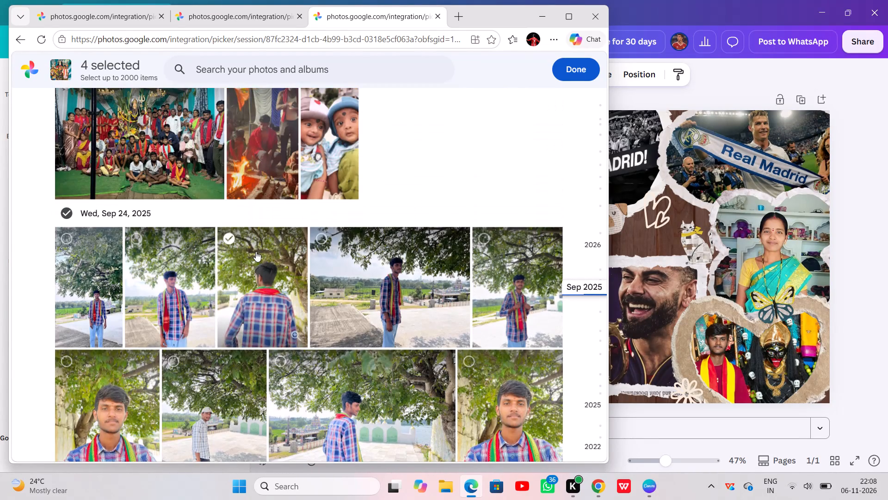
pyautogui.scroll(3, 275, 314)
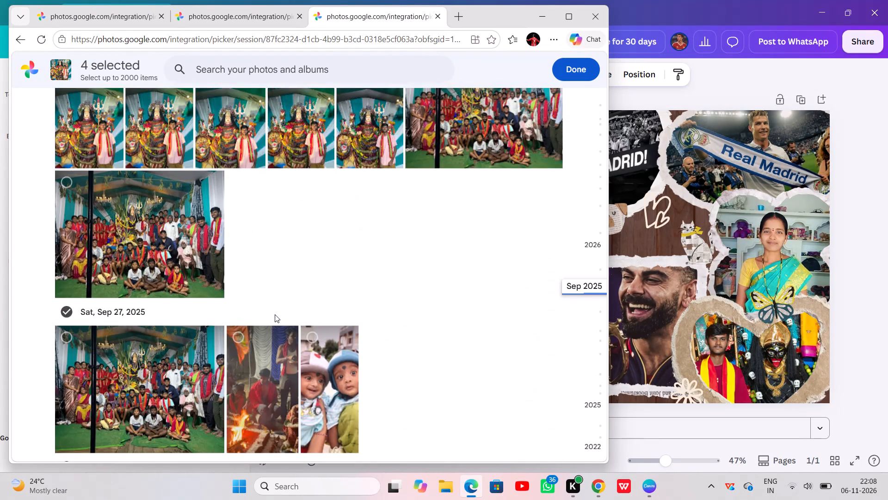
pyautogui.scroll(1, 275, 314)
pyautogui.scroll(-3, 275, 314)
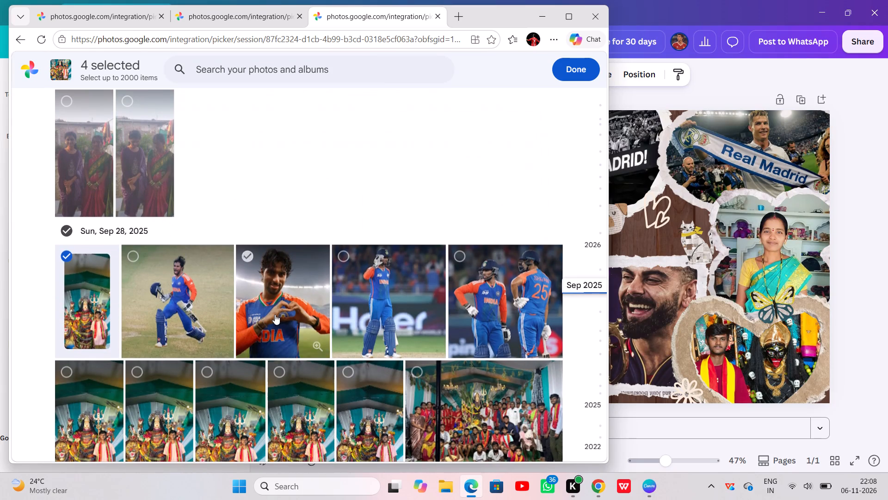
# Look through the newer photo groups from the end of September through October 2025 for images to import.
pyautogui.scroll(4, 284, 222)
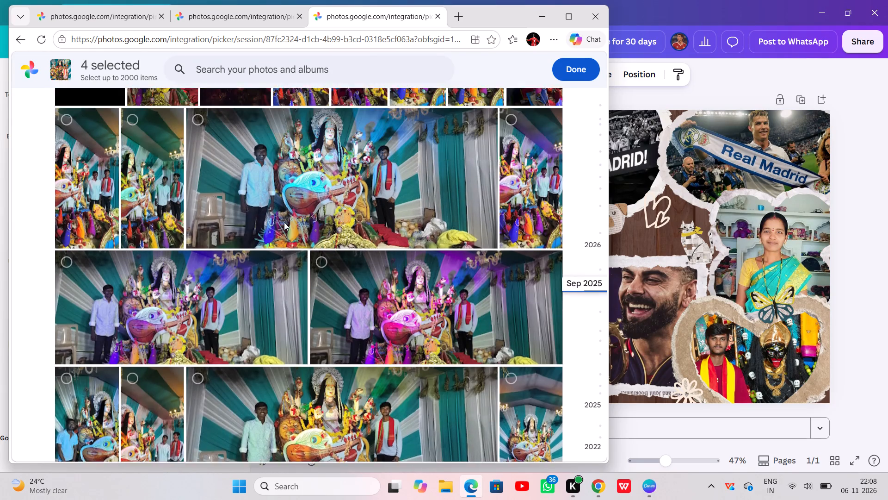
pyautogui.scroll(5, 284, 222)
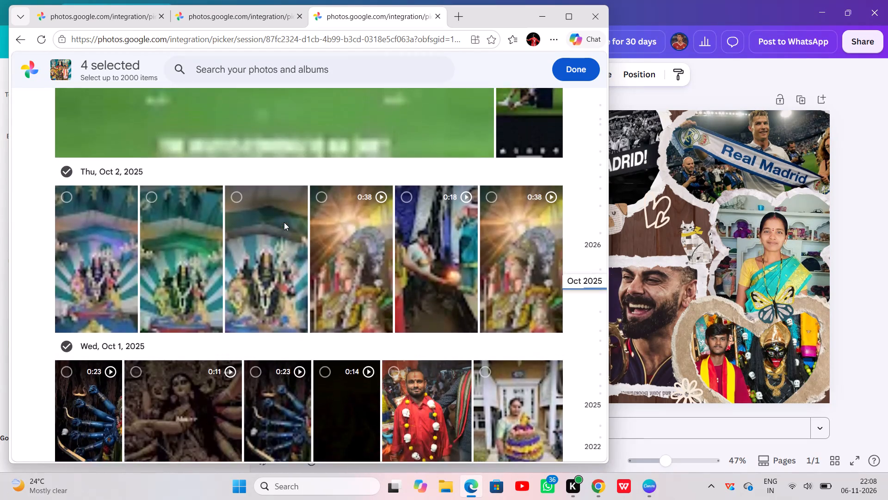
pyautogui.scroll(3, 284, 222)
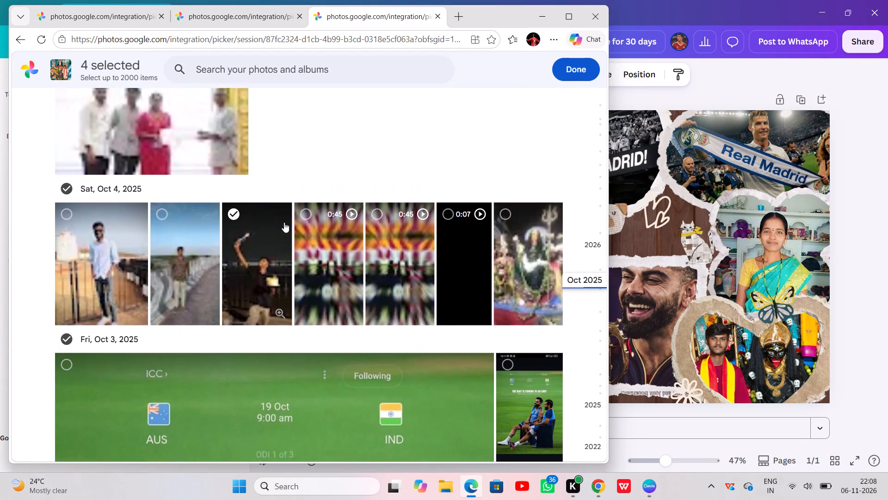
pyautogui.scroll(4, 284, 222)
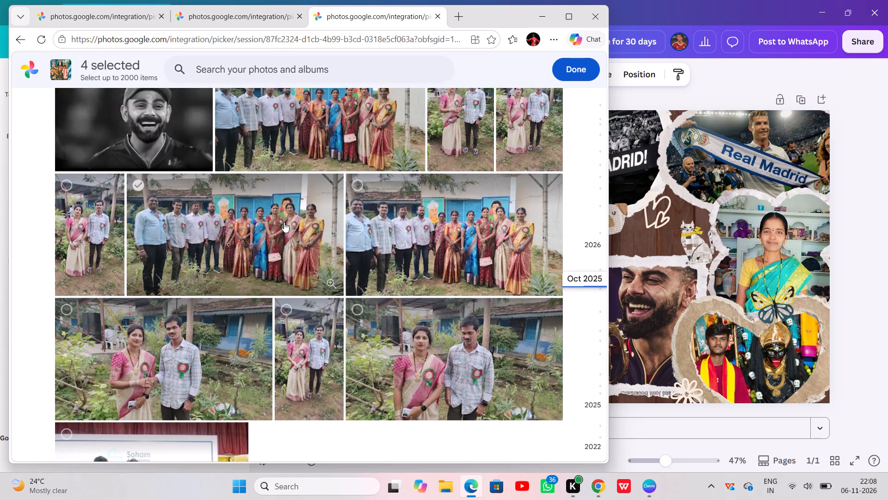
pyautogui.scroll(-2, 284, 222)
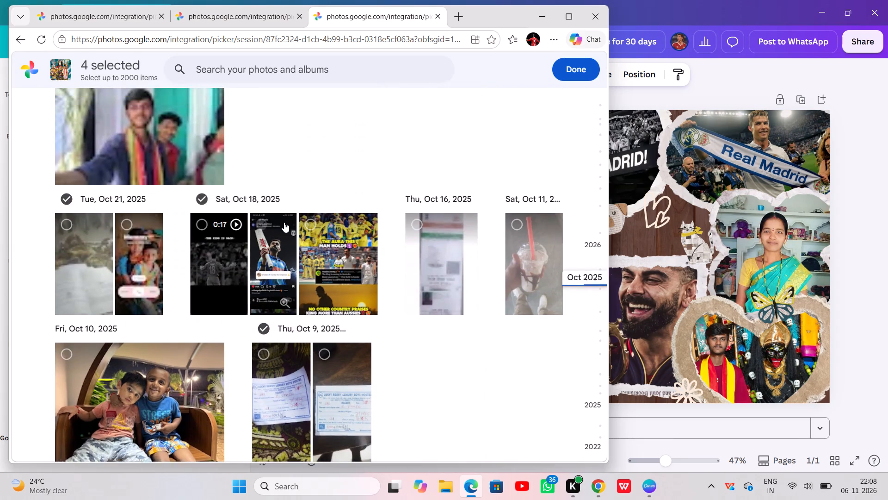
pyautogui.scroll(4, 284, 222)
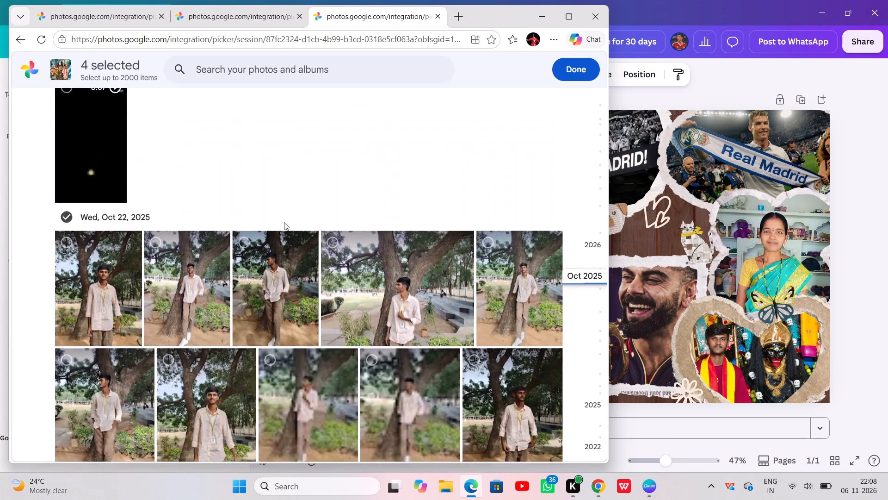
pyautogui.scroll(1, 284, 222)
pyautogui.scroll(-4, 284, 222)
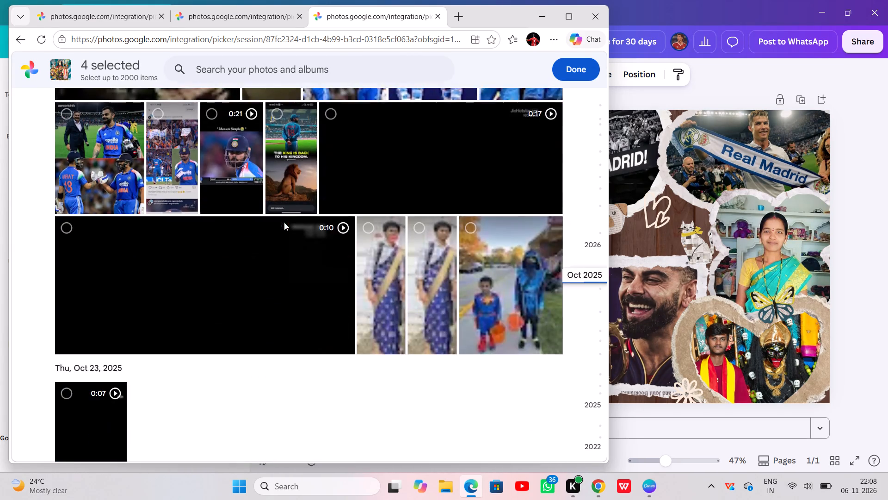
# Look through the November 2025 photo groups up to Sat, Nov 29, 2025 for images to import.
pyautogui.scroll(4, 284, 222)
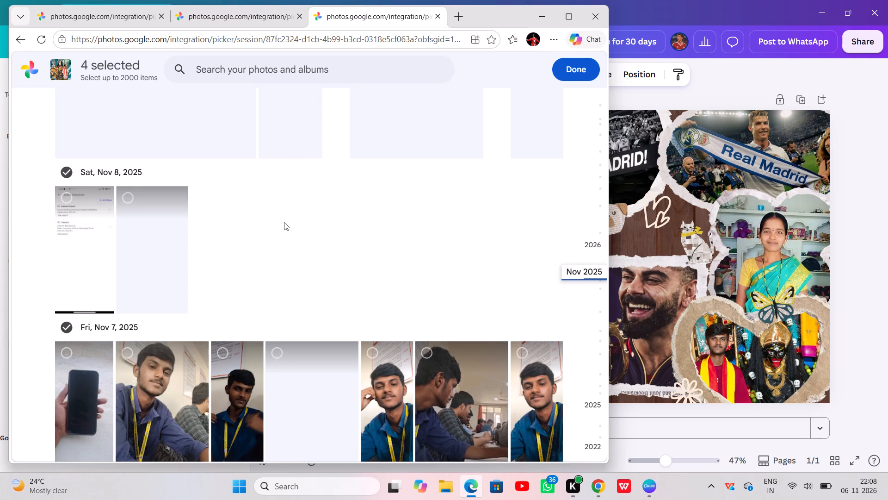
pyautogui.scroll(2, 284, 222)
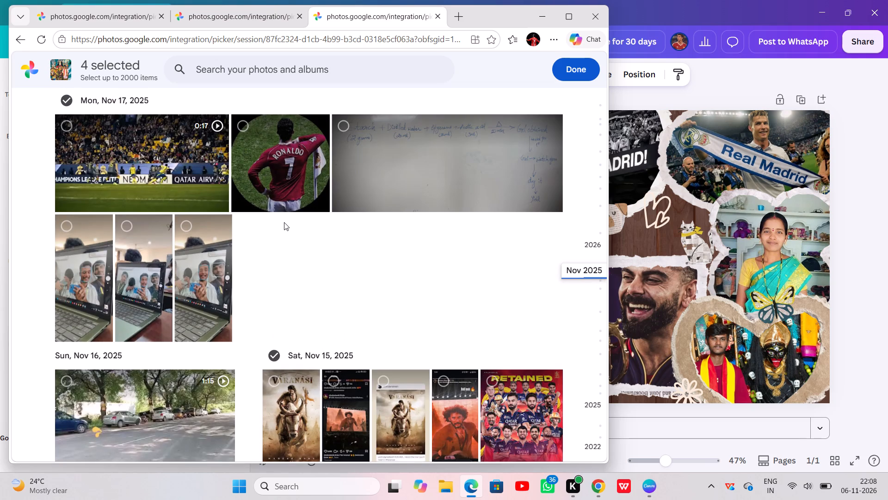
pyautogui.scroll(4, 284, 222)
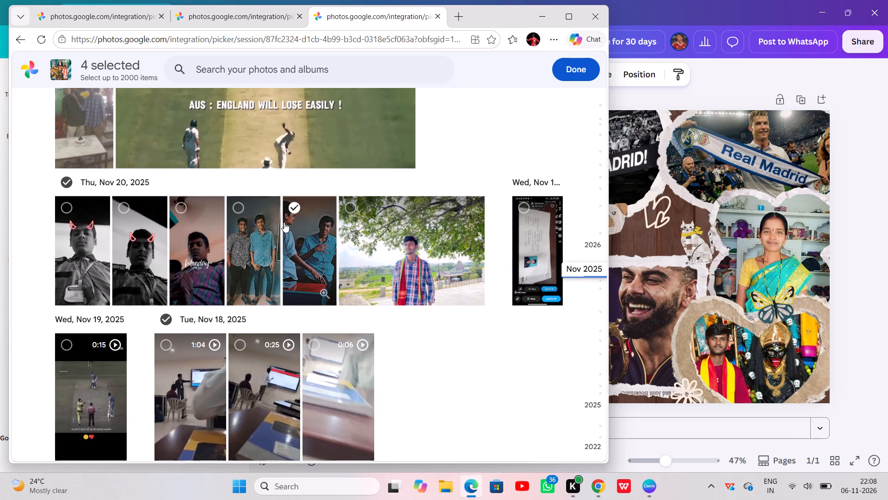
pyautogui.scroll(6, 284, 222)
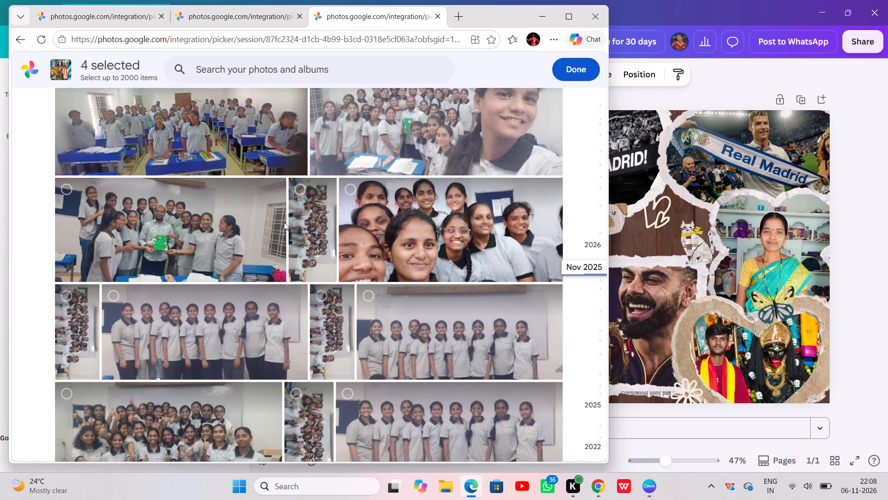
pyautogui.scroll(7, 284, 222)
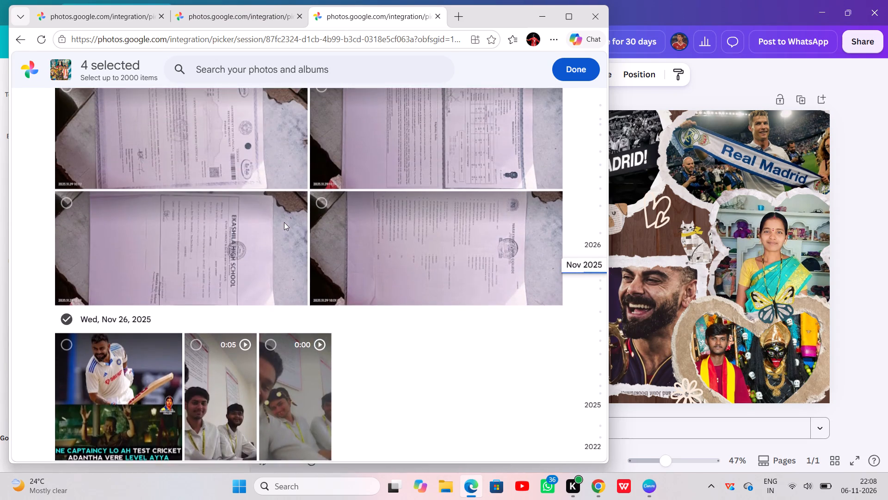
pyautogui.scroll(3, 284, 222)
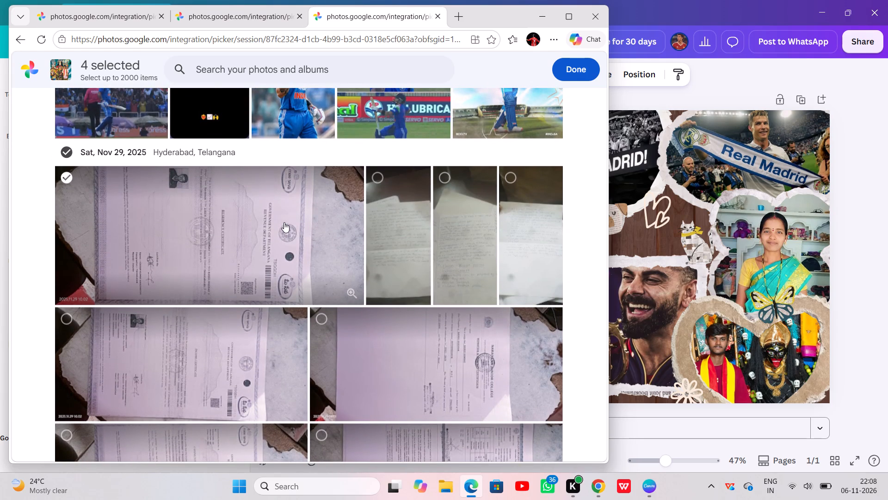
pyautogui.scroll(-2, 284, 222)
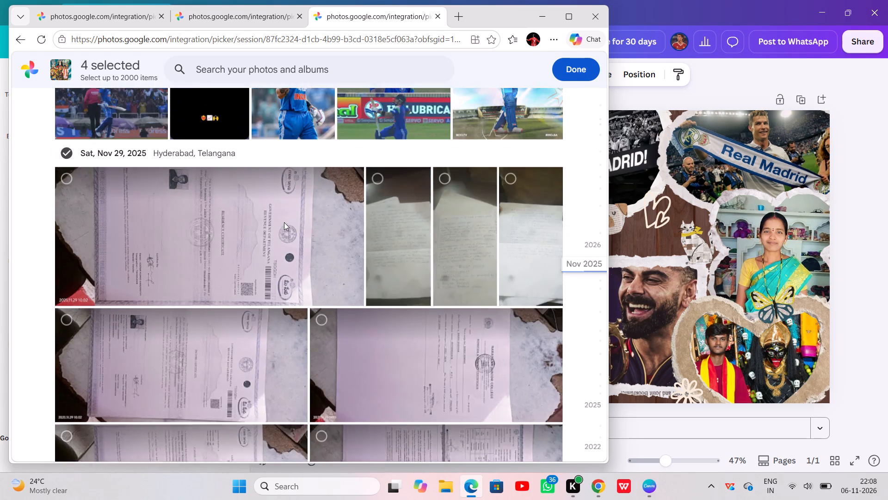
# Look through the early December 2025 photo groups up to the classroom pictures just newer than Mon, Dec 8, 2025.
pyautogui.scroll(5, 284, 222)
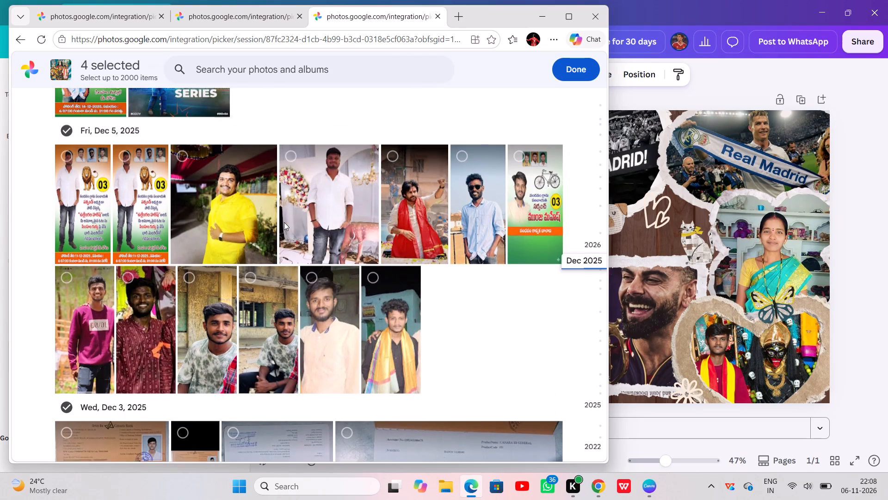
pyautogui.scroll(3, 284, 222)
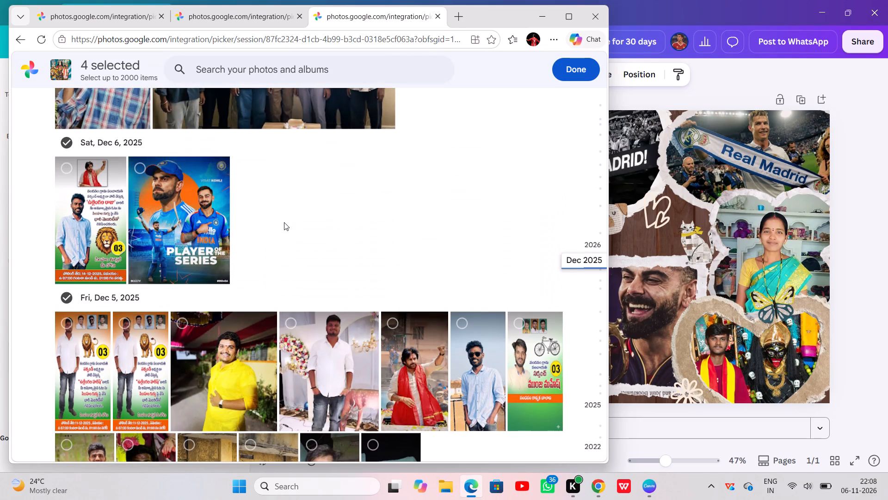
pyautogui.scroll(5, 284, 222)
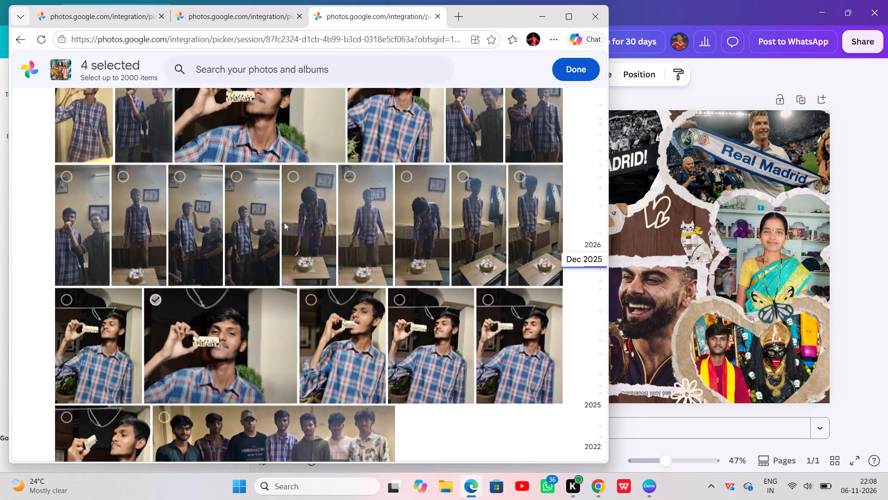
pyautogui.scroll(8, 284, 222)
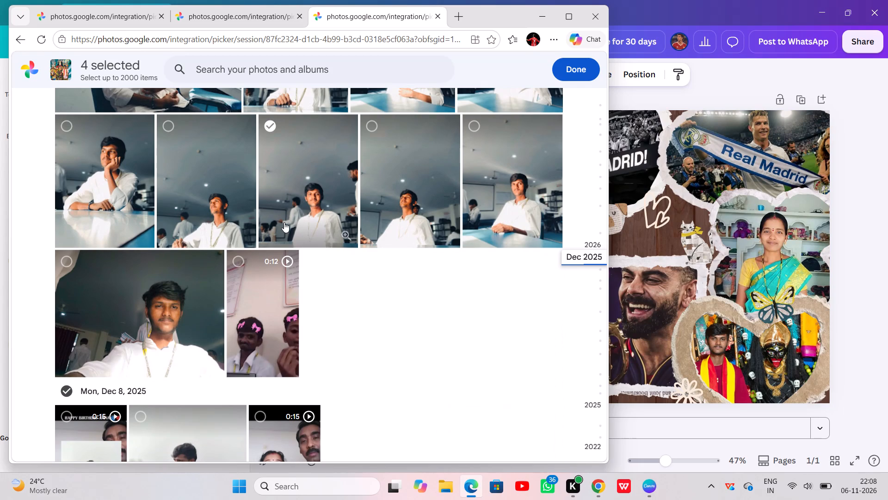
# Add the first of the two adjacent wide December 2025 classroom photos of the young man in white facing the camera to the selection.
pyautogui.scroll(2, 318, 256)
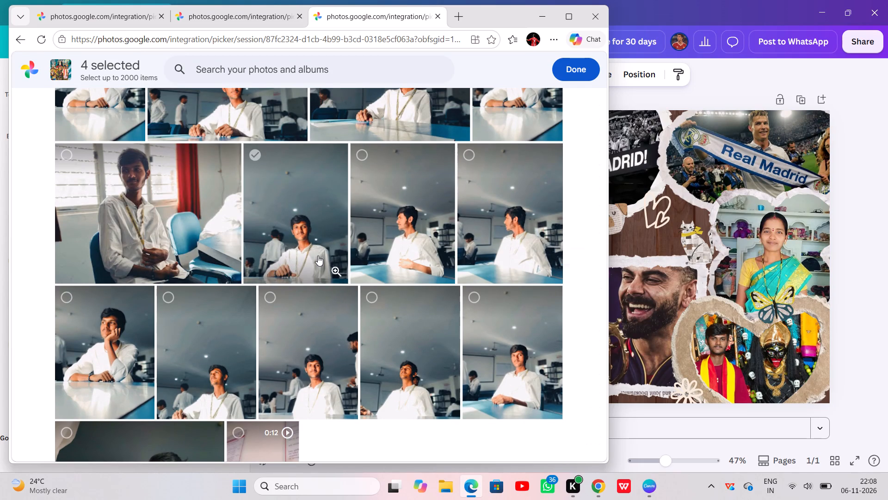
pyautogui.scroll(2, 318, 256)
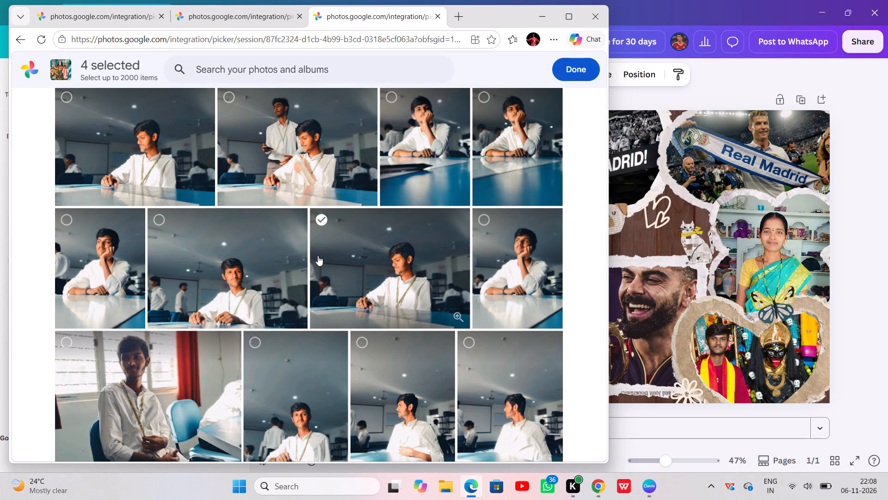
pyautogui.scroll(5, 258, 268)
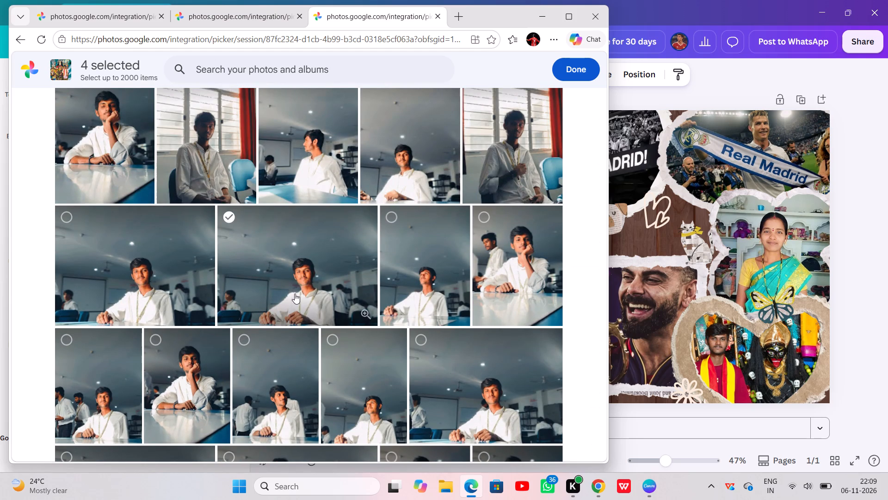
pyautogui.click(151, 269)
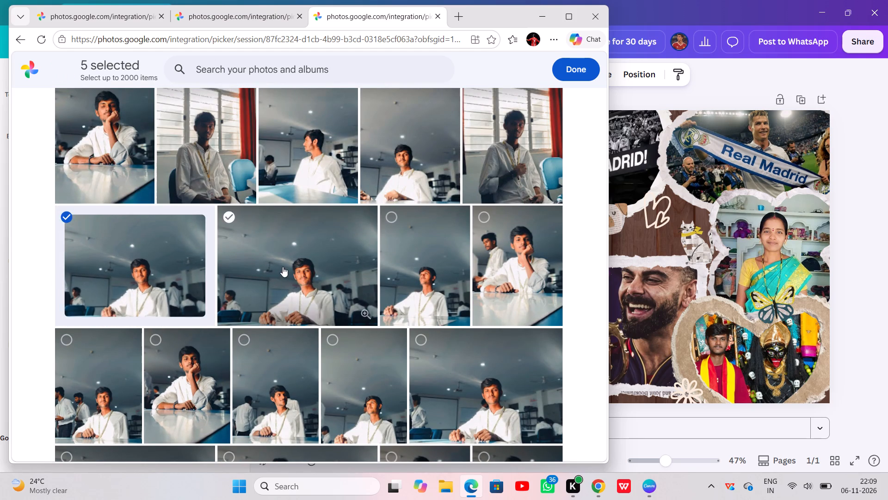
# Add the narrow upright December 2025 classroom photo beside the wide red-curtain photo to the selection.
pyautogui.scroll(2, 283, 267)
pyautogui.scroll(1, 280, 219)
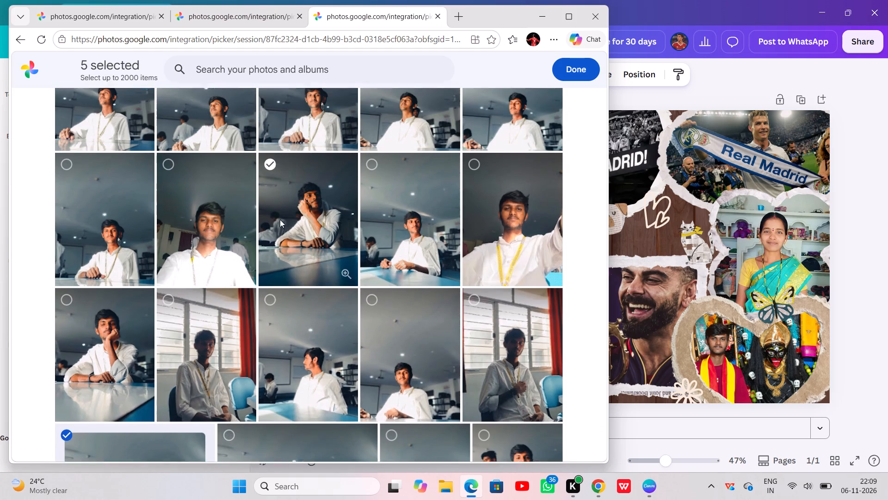
pyautogui.scroll(6, 280, 219)
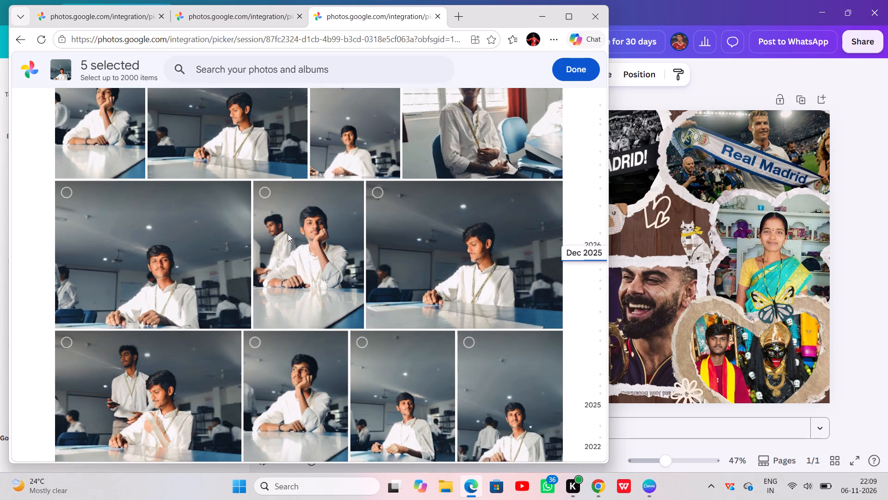
pyautogui.scroll(1, 288, 234)
pyautogui.scroll(2, 332, 292)
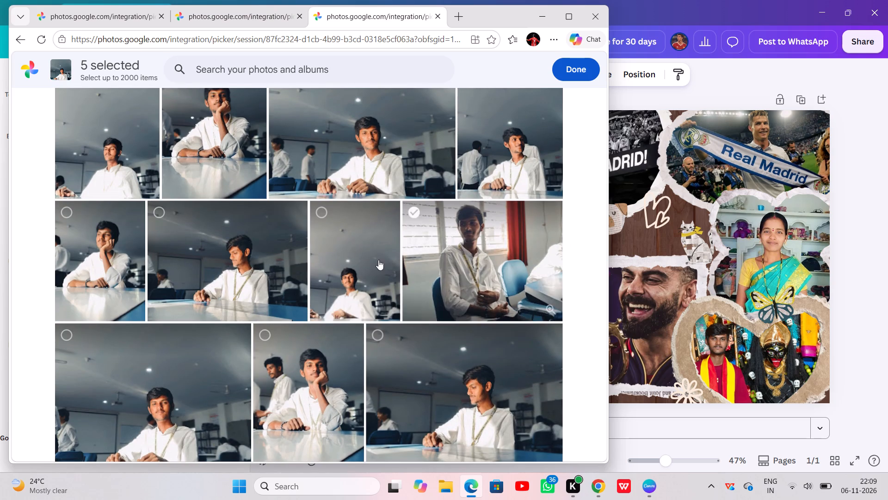
pyautogui.click(362, 256)
# Look through the rest of the Tue, Dec 9, 2025 classroom photos for more images to import.
pyautogui.scroll(2, 372, 310)
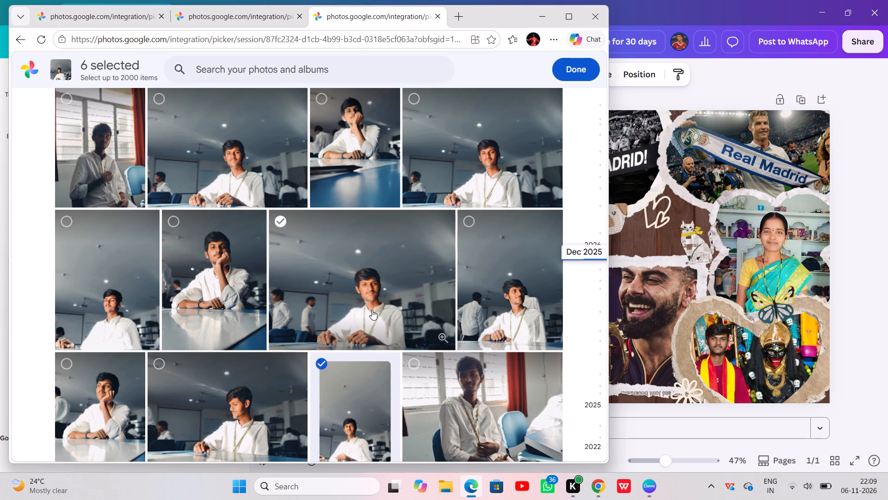
pyautogui.scroll(2, 303, 273)
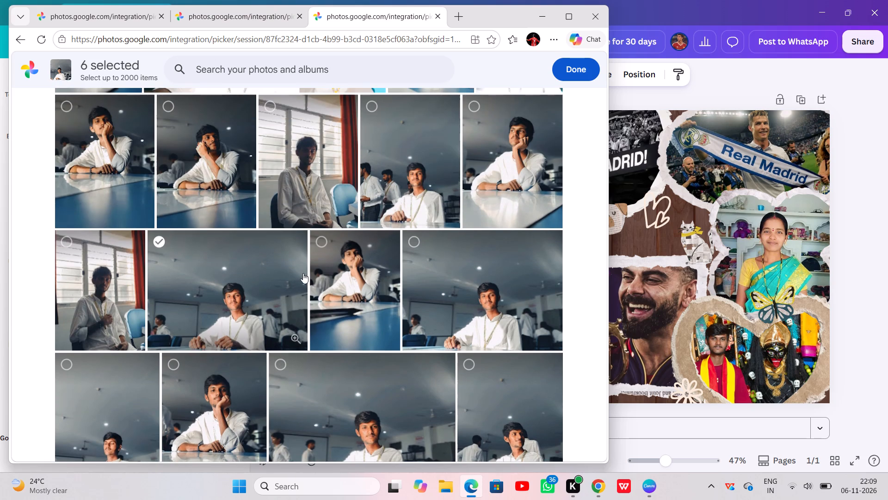
pyautogui.scroll(2, 303, 273)
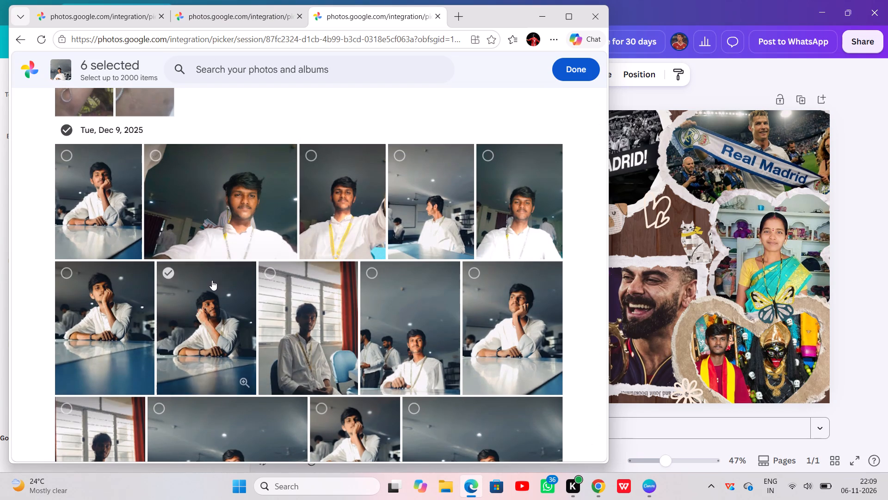
pyautogui.scroll(-6, 212, 280)
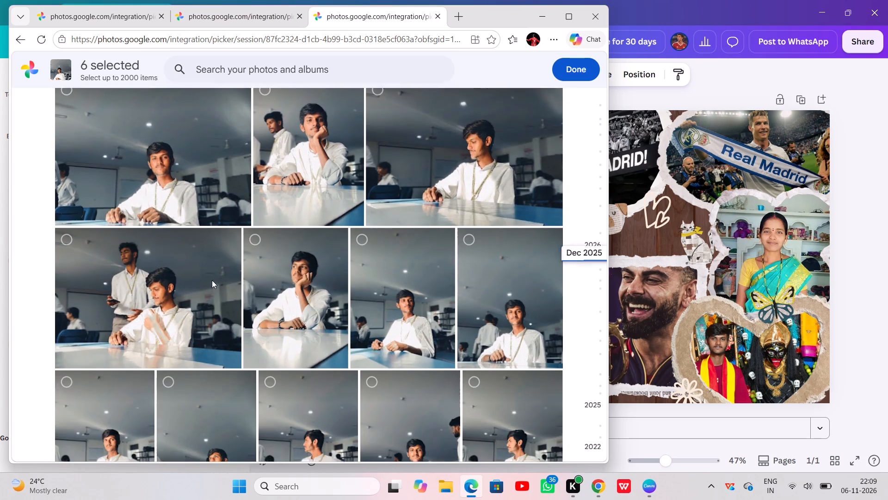
pyautogui.scroll(-5, 212, 280)
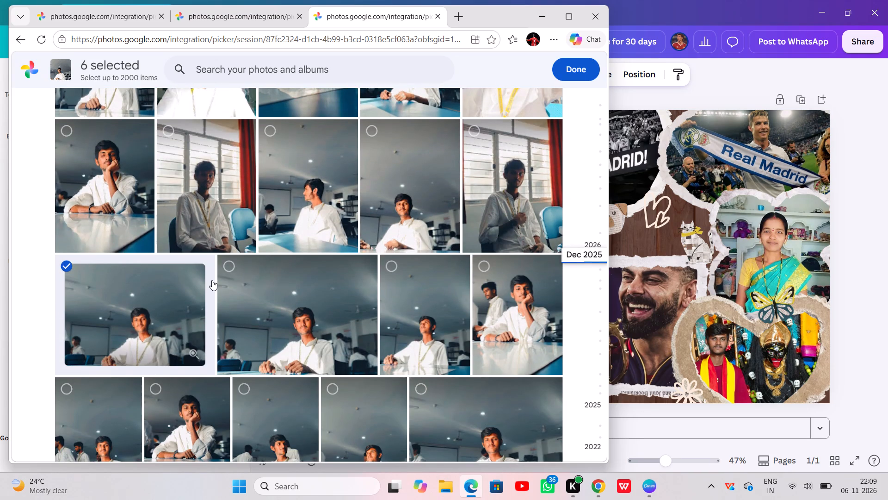
pyautogui.scroll(-2, 212, 280)
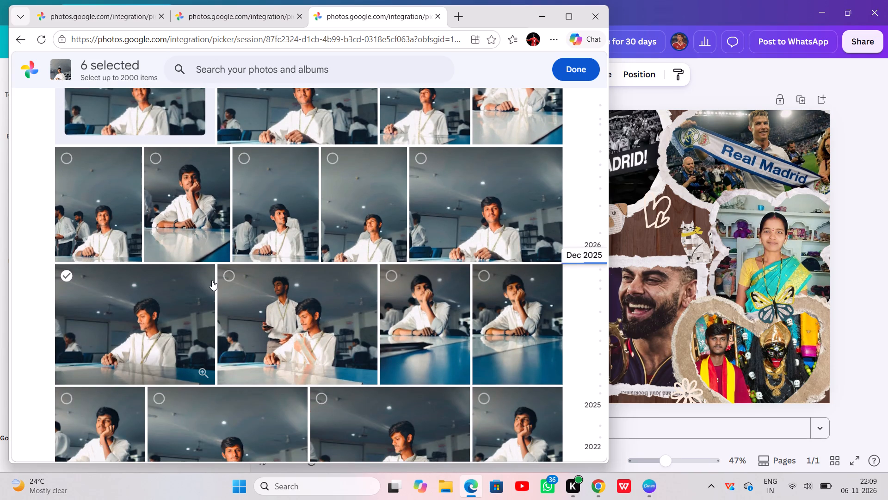
pyautogui.scroll(-3, 212, 280)
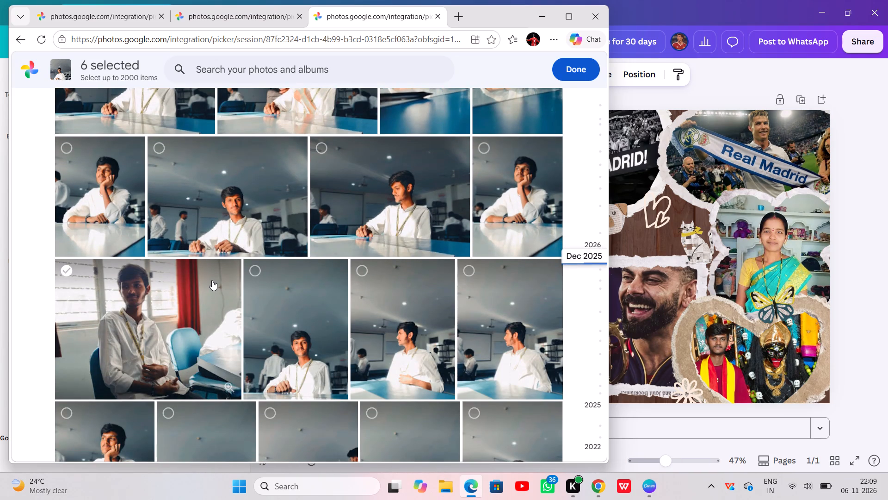
pyautogui.scroll(-1, 212, 280)
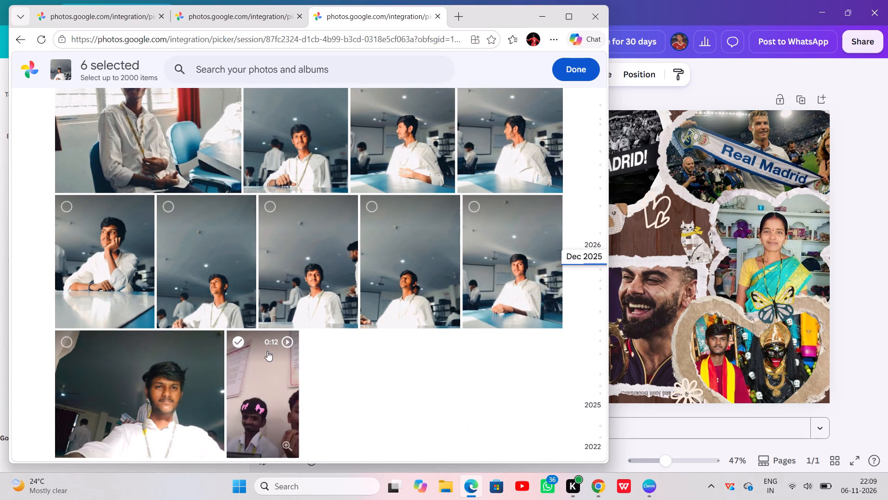
pyautogui.scroll(-2, 267, 351)
pyautogui.scroll(3, 267, 351)
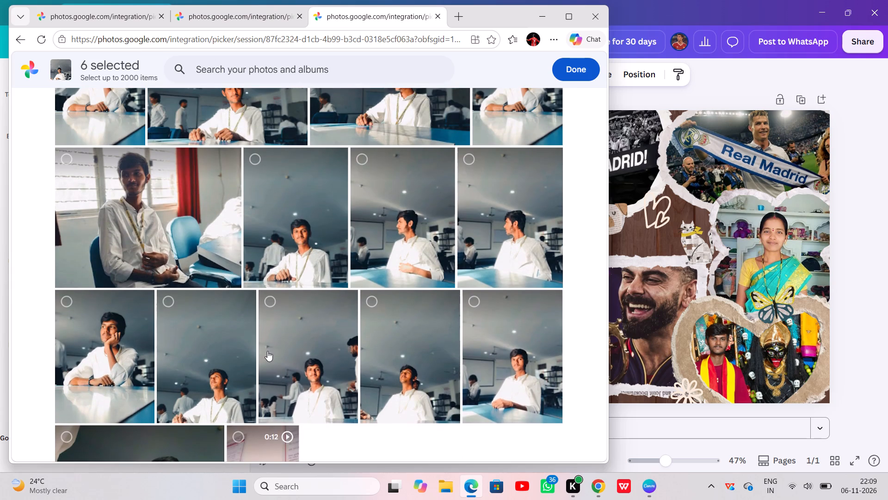
pyautogui.scroll(1, 191, 271)
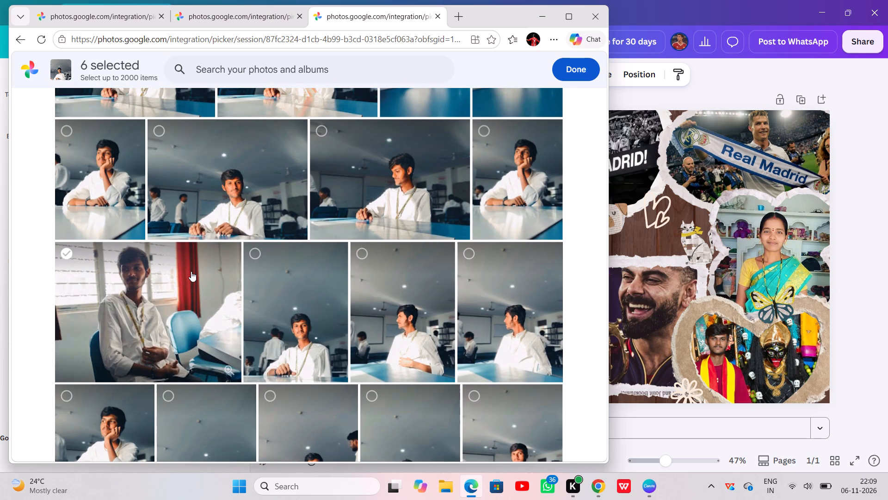
pyautogui.scroll(2, 191, 271)
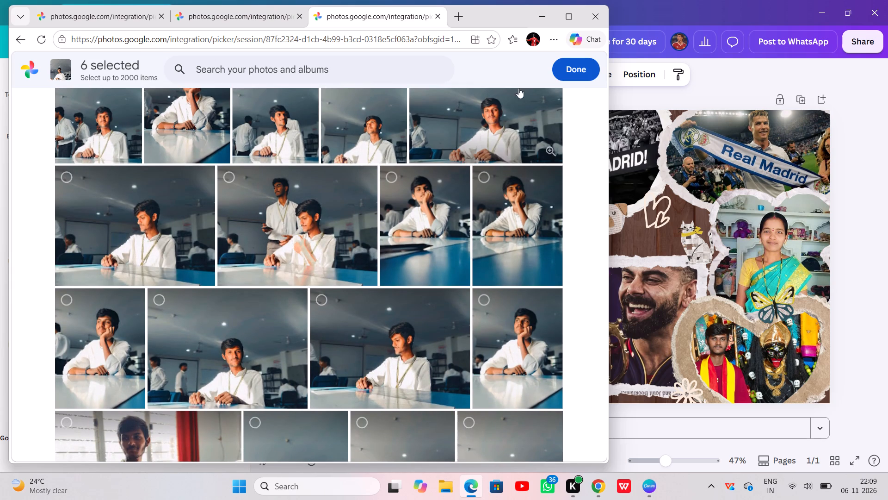
# Finish the Google Photos selection to import the chosen pictures, and return to the Canva design.
pyautogui.click(564, 66)
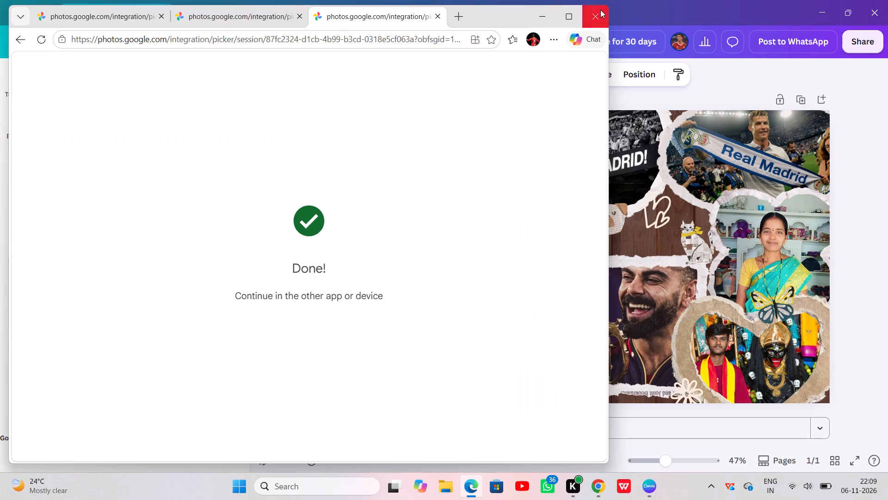
pyautogui.click(543, 14)
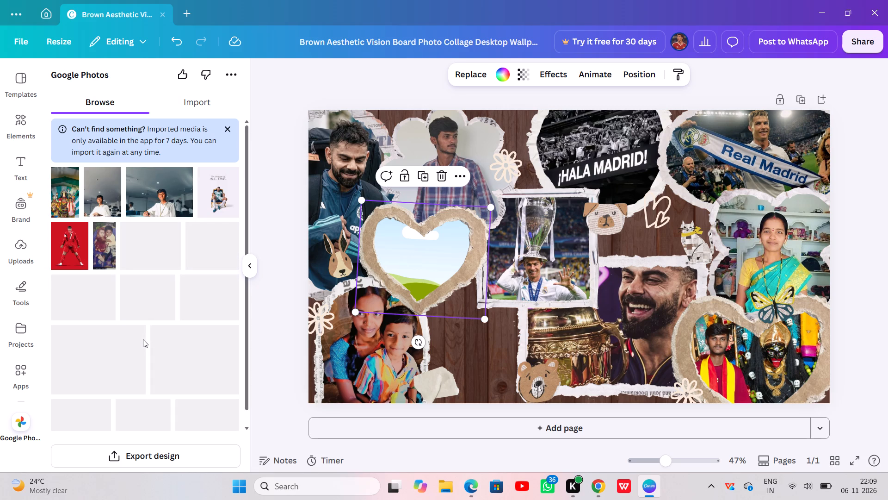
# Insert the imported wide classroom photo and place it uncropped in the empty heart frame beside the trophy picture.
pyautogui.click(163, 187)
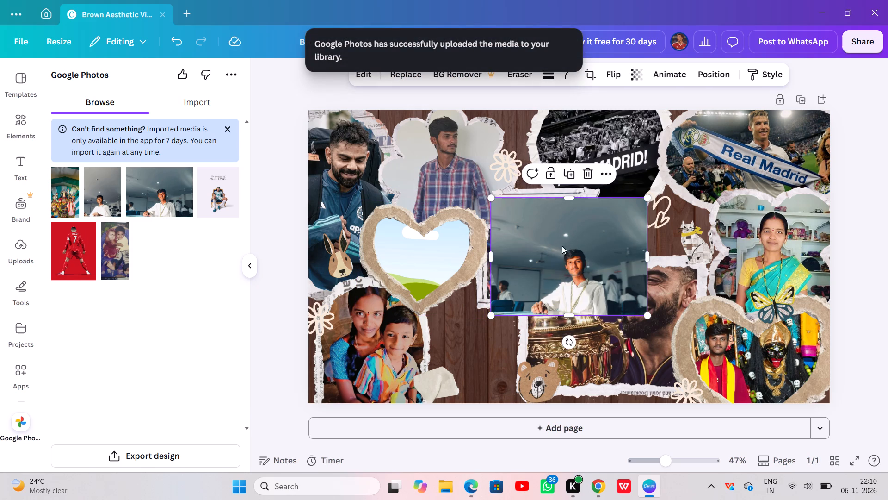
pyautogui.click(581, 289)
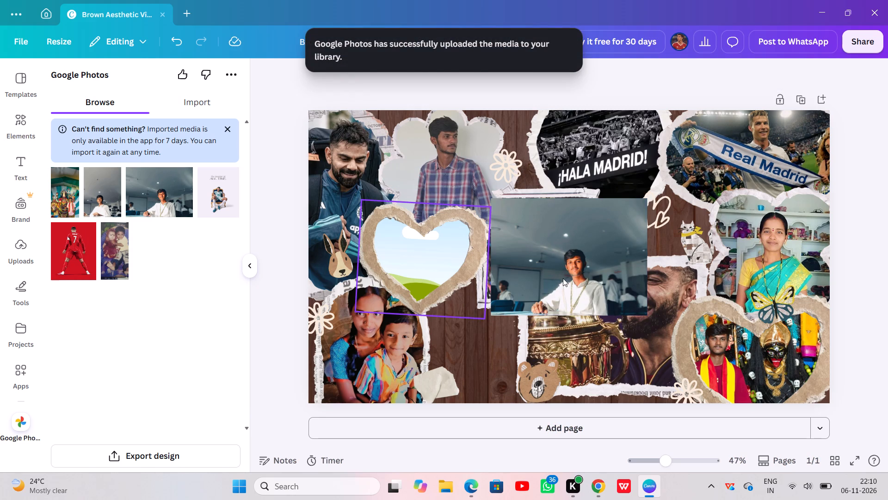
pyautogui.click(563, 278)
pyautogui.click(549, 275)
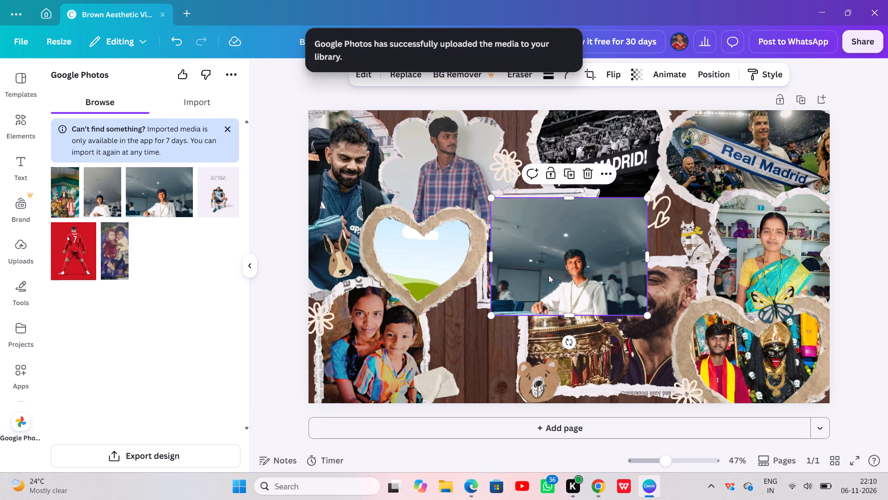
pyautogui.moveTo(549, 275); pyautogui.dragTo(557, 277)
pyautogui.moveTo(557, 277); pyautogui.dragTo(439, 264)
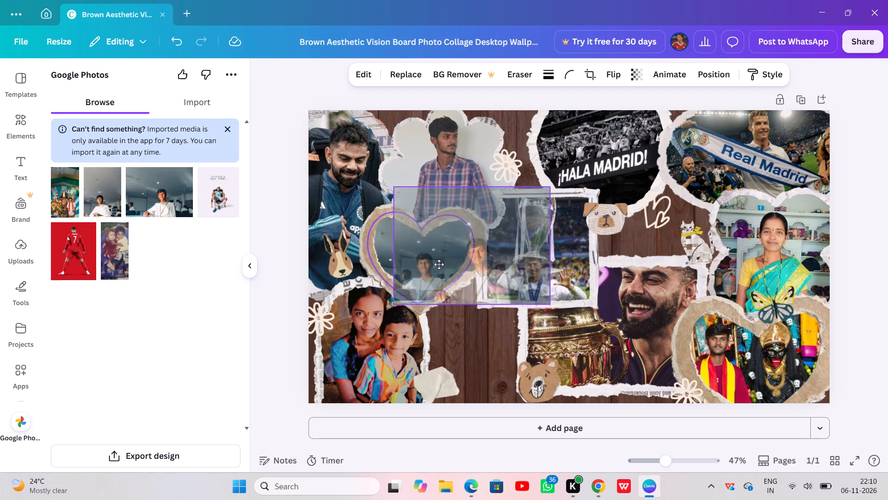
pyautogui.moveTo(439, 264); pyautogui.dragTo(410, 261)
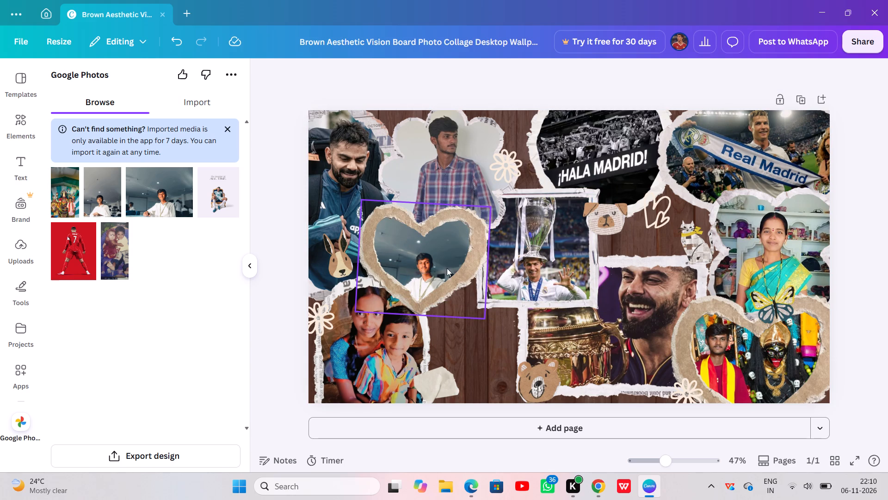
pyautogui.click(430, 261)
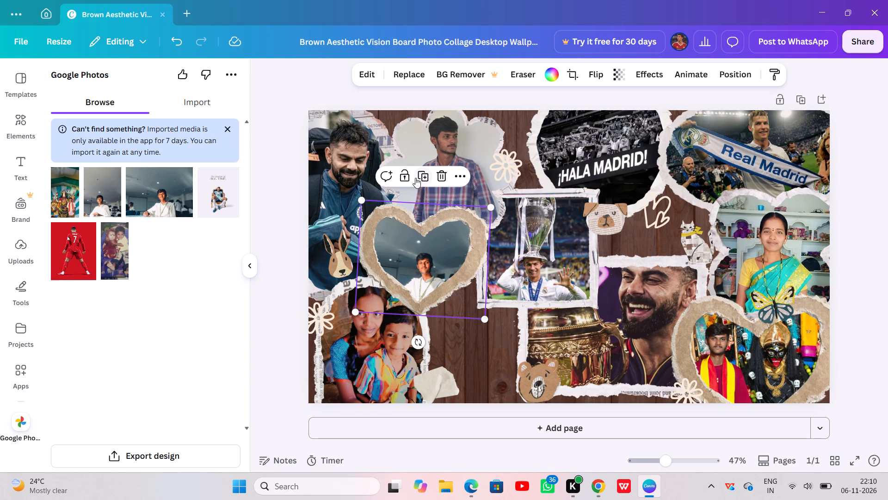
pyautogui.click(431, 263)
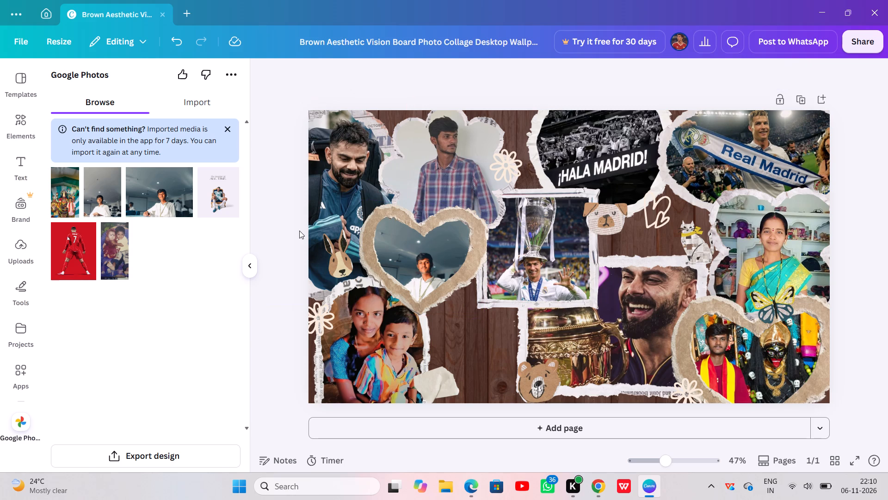
# Insert the wide classroom photo on the page again and enlarge it slightly.
pyautogui.click(172, 193)
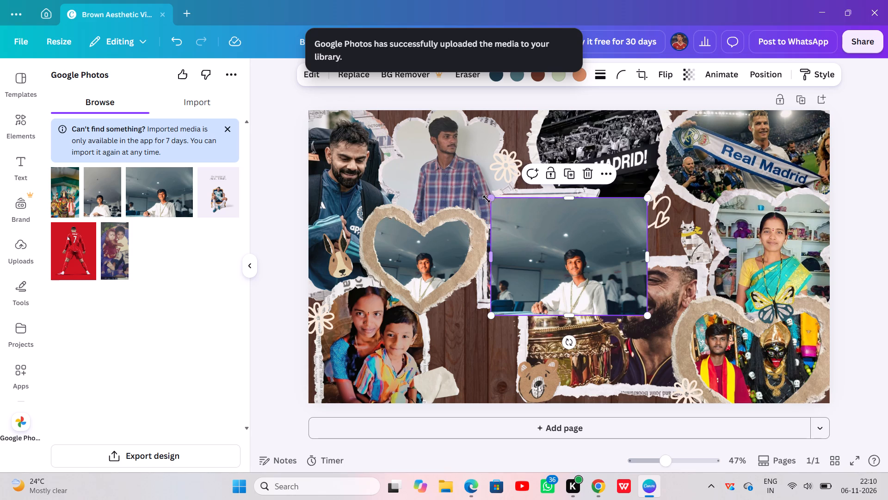
pyautogui.moveTo(491, 198); pyautogui.dragTo(491, 232)
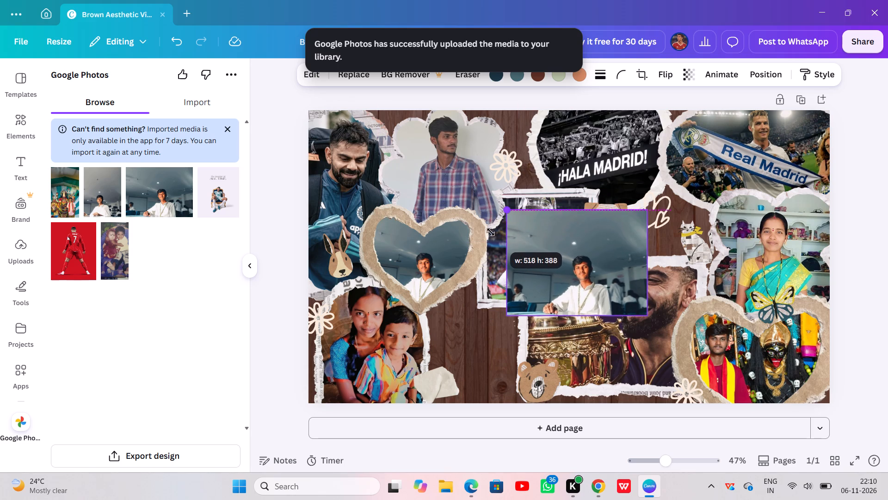
pyautogui.moveTo(491, 232); pyautogui.dragTo(484, 247)
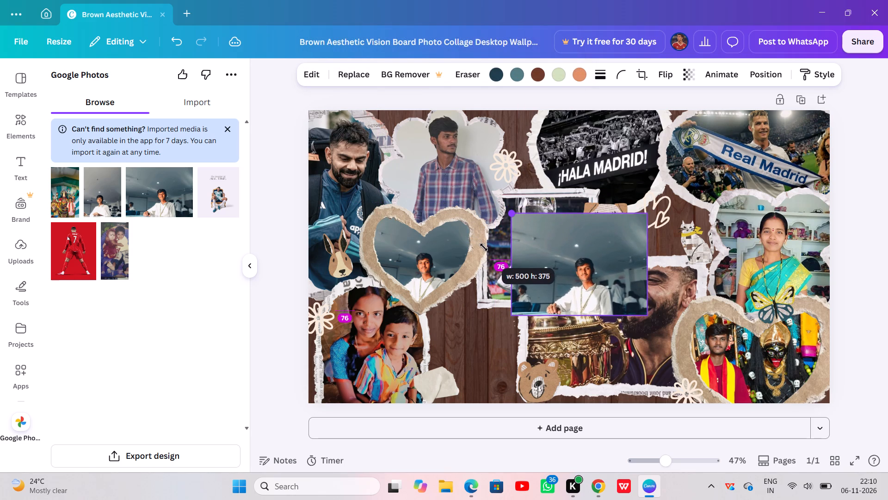
pyautogui.moveTo(484, 247); pyautogui.dragTo(447, 245)
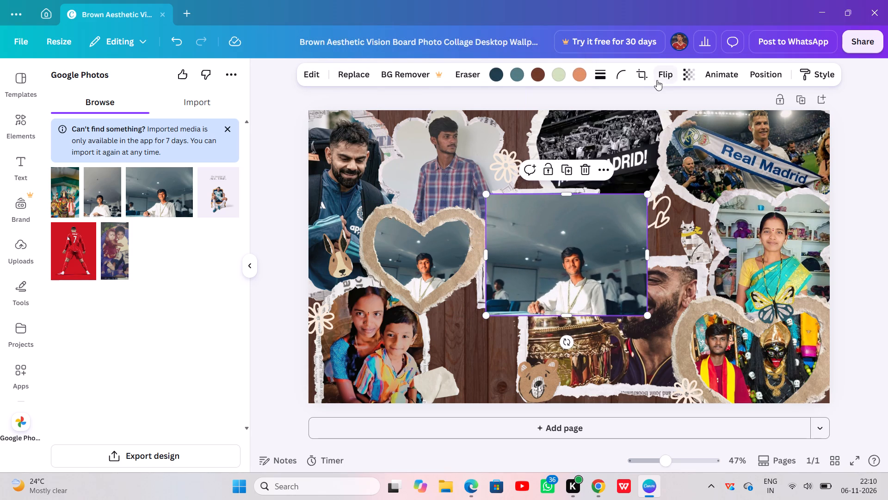
# Crop the inserted classroom photo in freeform to the young man in white, trimming both sides and the ceiling.
pyautogui.click(640, 71)
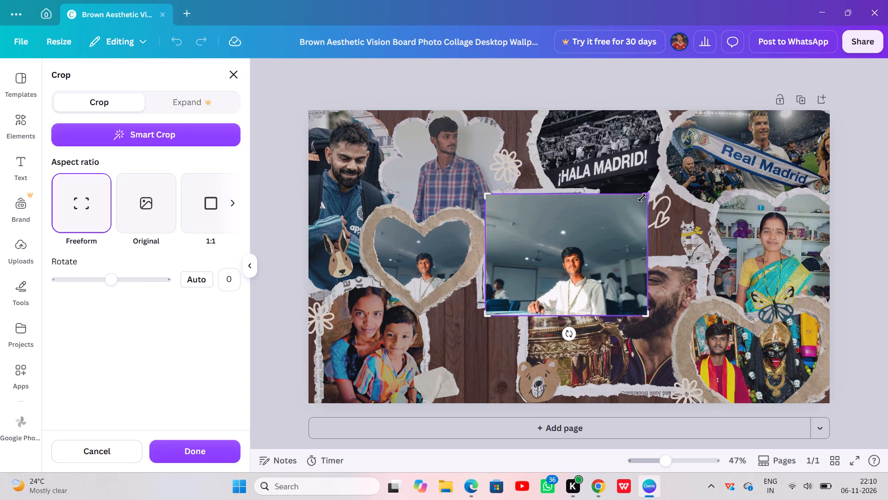
pyautogui.moveTo(642, 197); pyautogui.dragTo(610, 206)
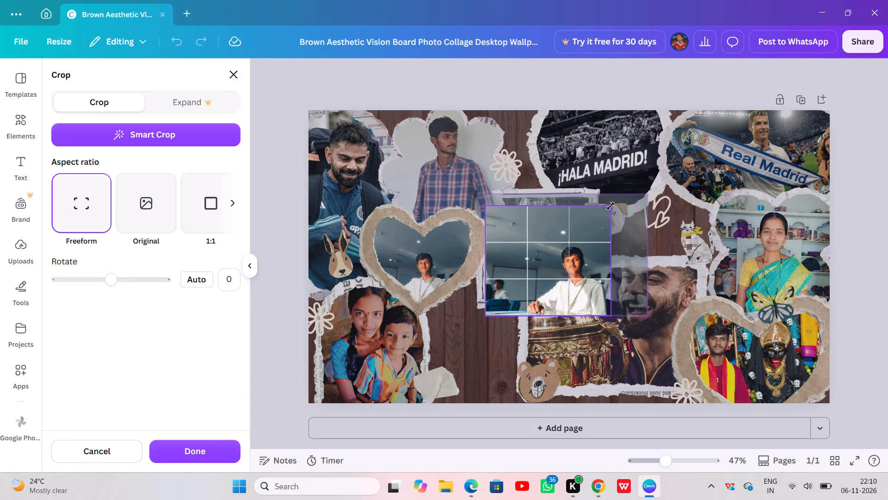
pyautogui.moveTo(610, 206); pyautogui.dragTo(615, 206)
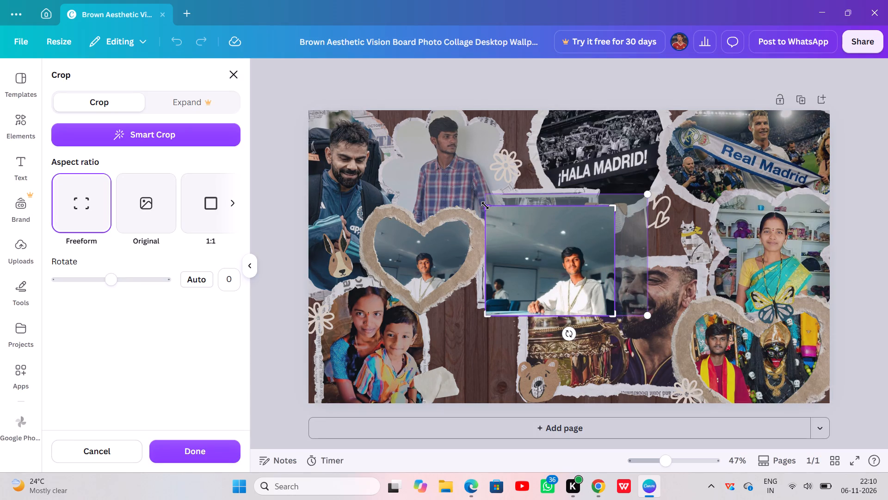
pyautogui.moveTo(485, 206); pyautogui.dragTo(513, 211)
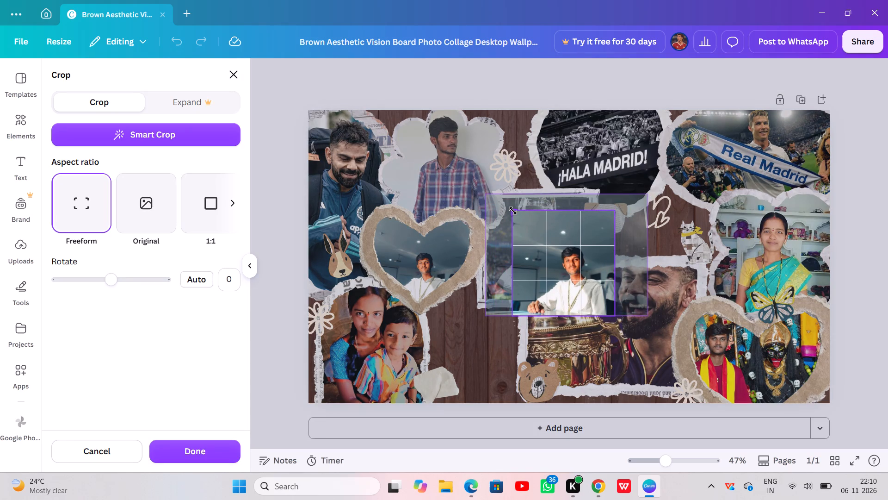
pyautogui.moveTo(513, 211); pyautogui.dragTo(521, 211)
pyautogui.moveTo(613, 212); pyautogui.dragTo(613, 213)
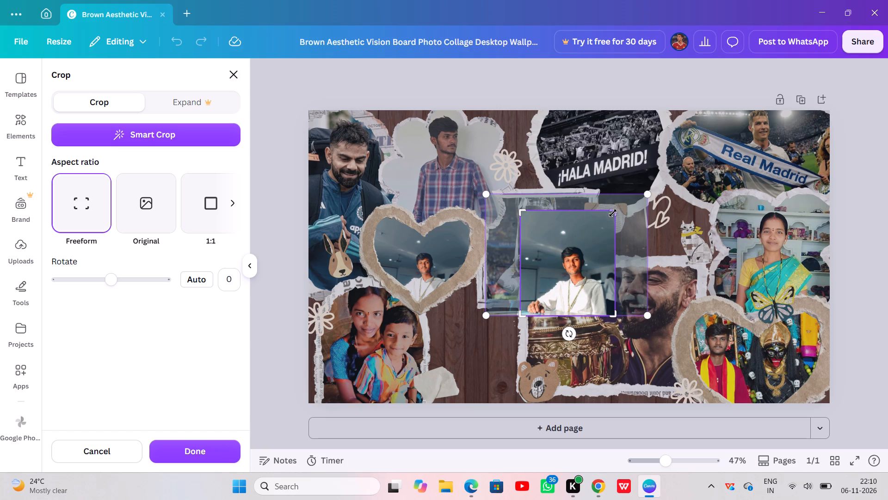
pyautogui.moveTo(613, 213); pyautogui.dragTo(609, 238)
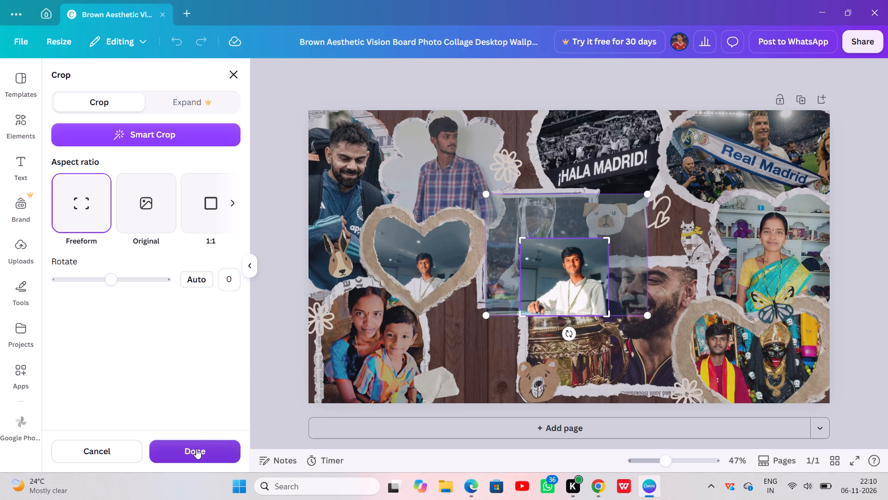
pyautogui.click(196, 449)
# Place the cropped classroom photo in the heart frame beside the trophy picture, replacing the uncropped version.
pyautogui.moveTo(567, 277); pyautogui.dragTo(433, 269)
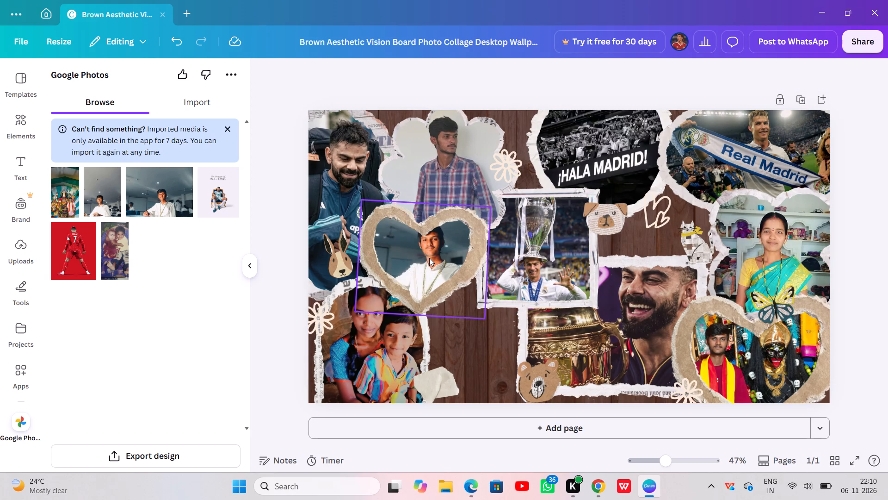
# Delete the cropped classroom photo from the heart frame beside the trophy picture, keeping the empty frame.
pyautogui.click(434, 234)
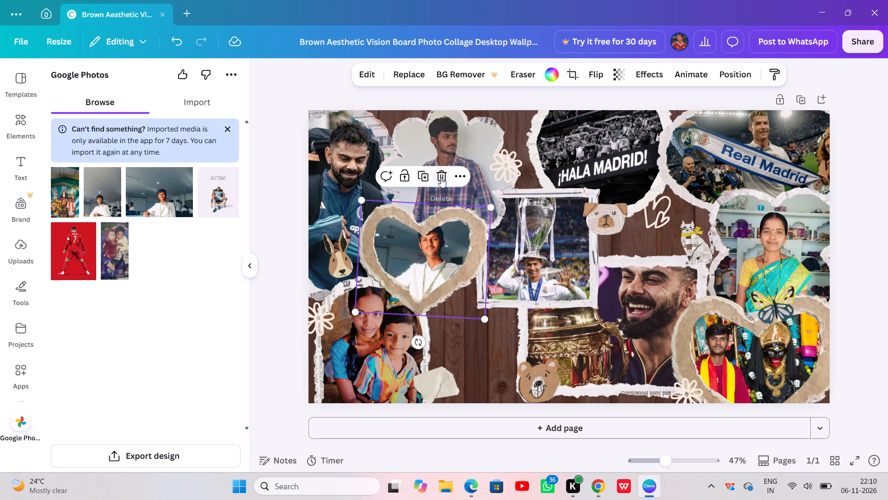
pyautogui.click(441, 176)
pyautogui.click(439, 206)
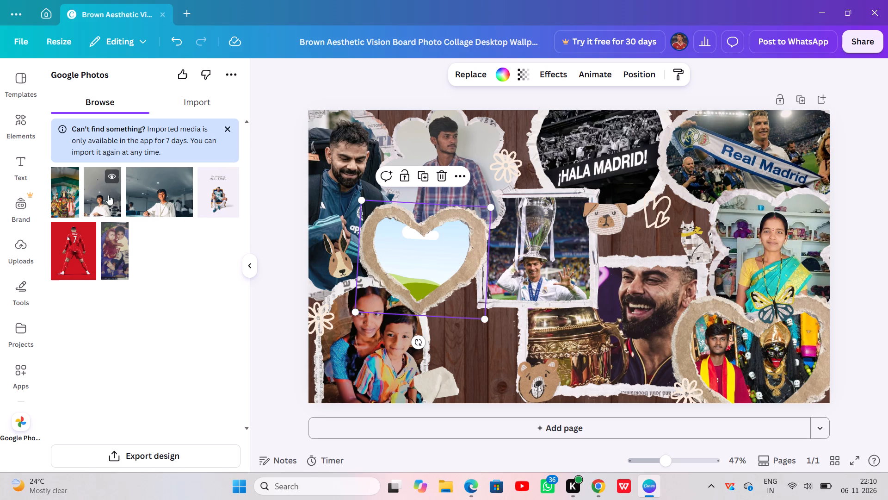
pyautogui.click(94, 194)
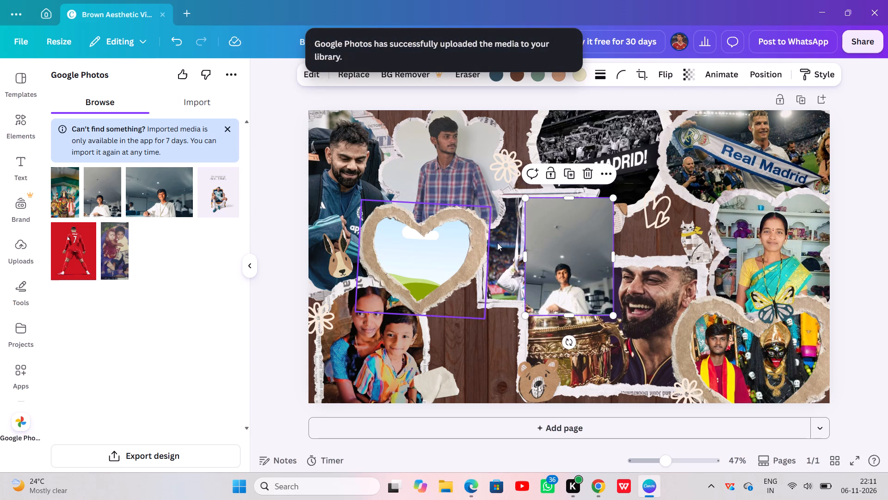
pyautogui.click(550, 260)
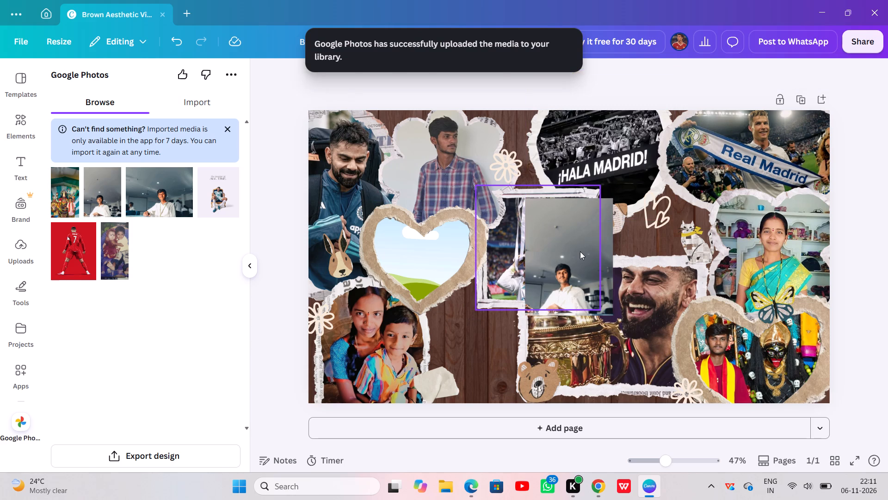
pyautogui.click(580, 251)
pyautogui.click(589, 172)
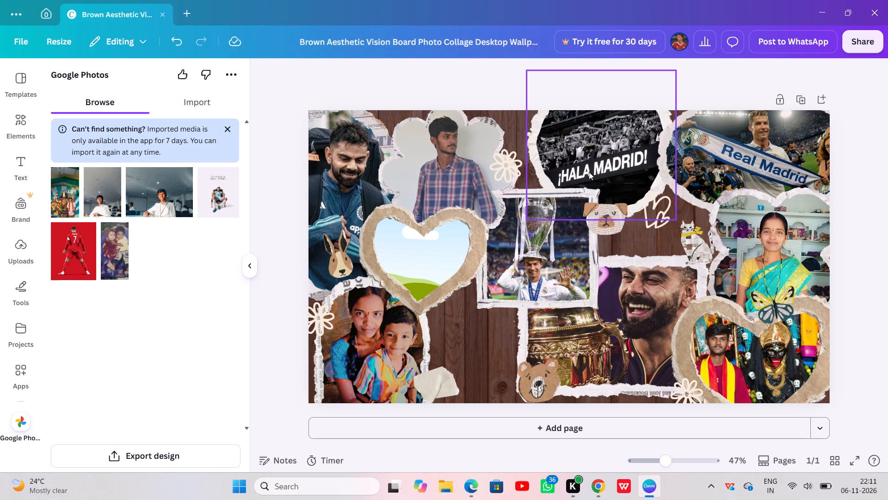
# Insert the wide classroom photo and crop it in freeform around the young man in white, trimming both sides and the ceiling.
pyautogui.click(156, 190)
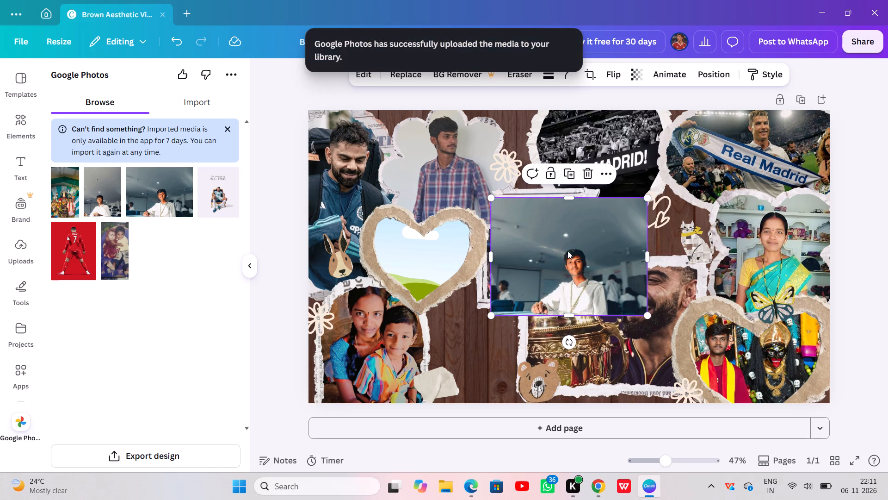
pyautogui.click(567, 251)
pyautogui.click(565, 261)
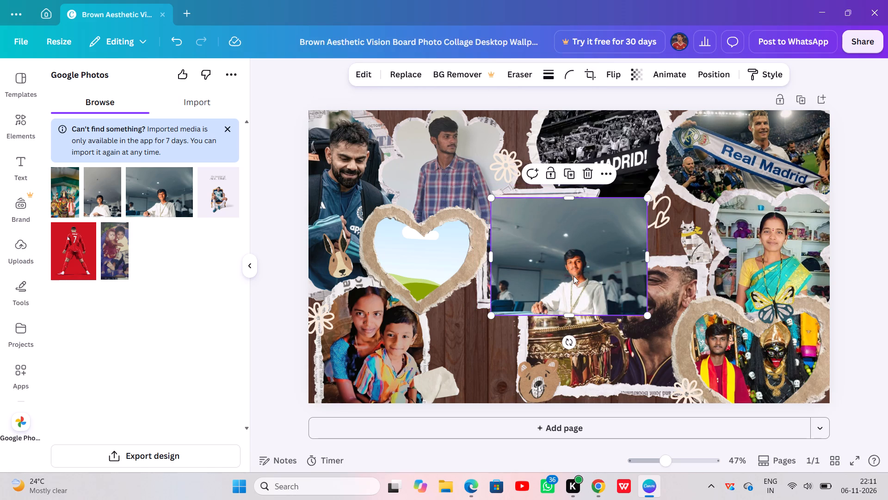
pyautogui.click(573, 276)
pyautogui.click(592, 250)
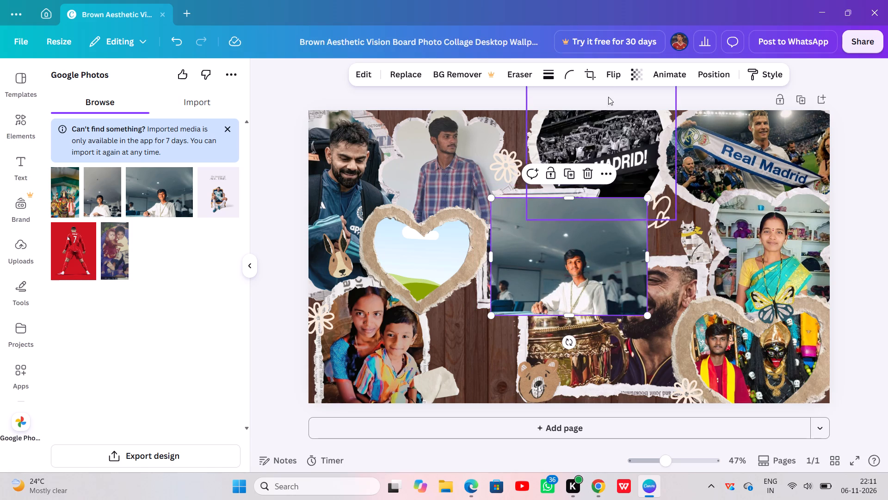
pyautogui.click(584, 75)
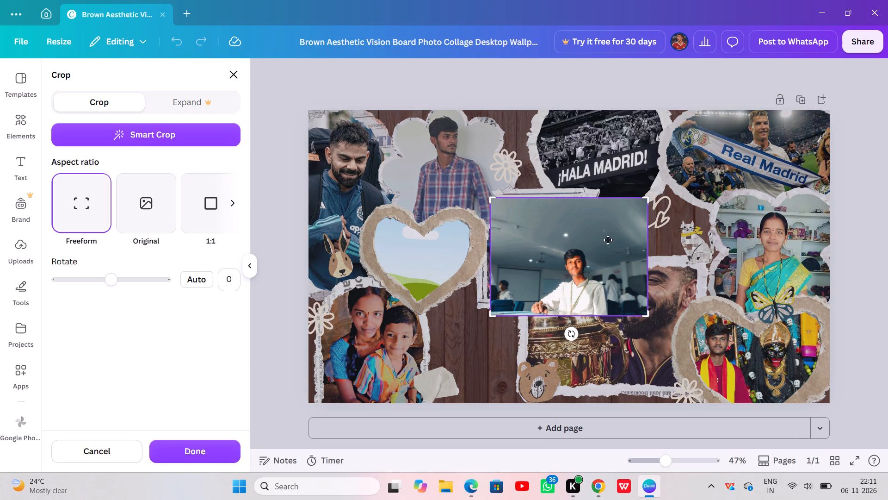
pyautogui.moveTo(647, 197); pyautogui.dragTo(622, 206)
pyautogui.moveTo(493, 205); pyautogui.dragTo(501, 207)
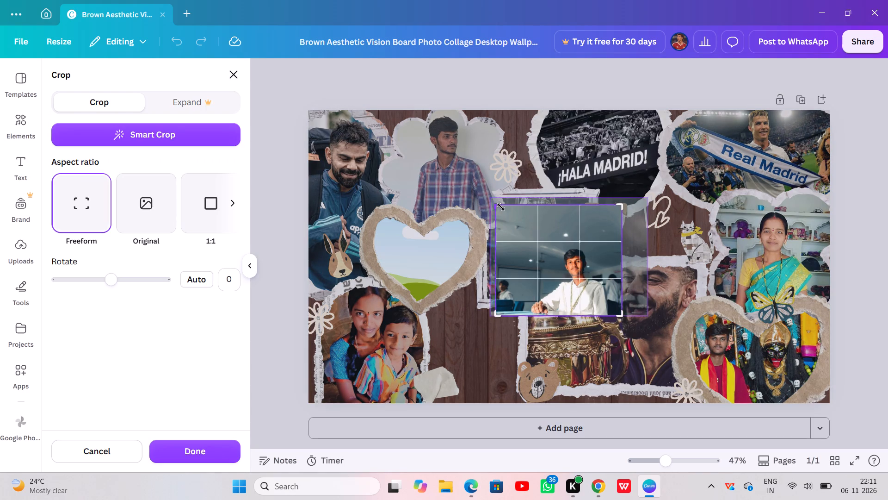
pyautogui.moveTo(501, 207); pyautogui.dragTo(520, 209)
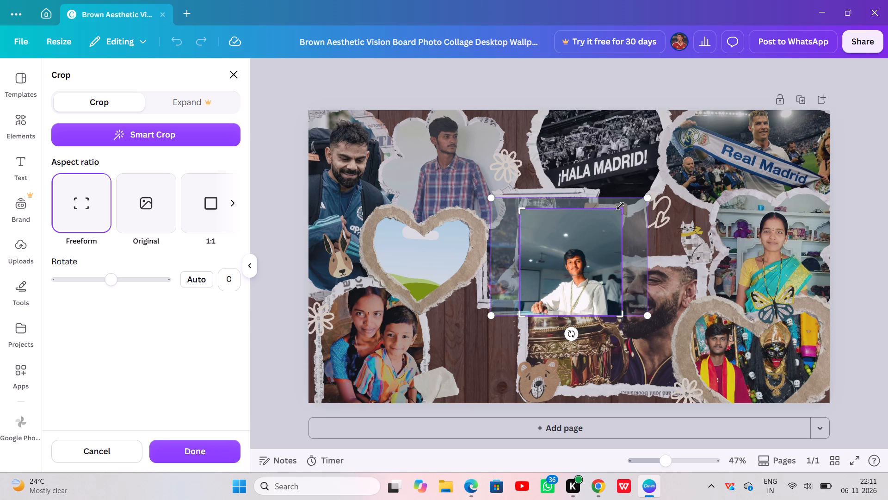
pyautogui.moveTo(616, 211); pyautogui.dragTo(622, 224)
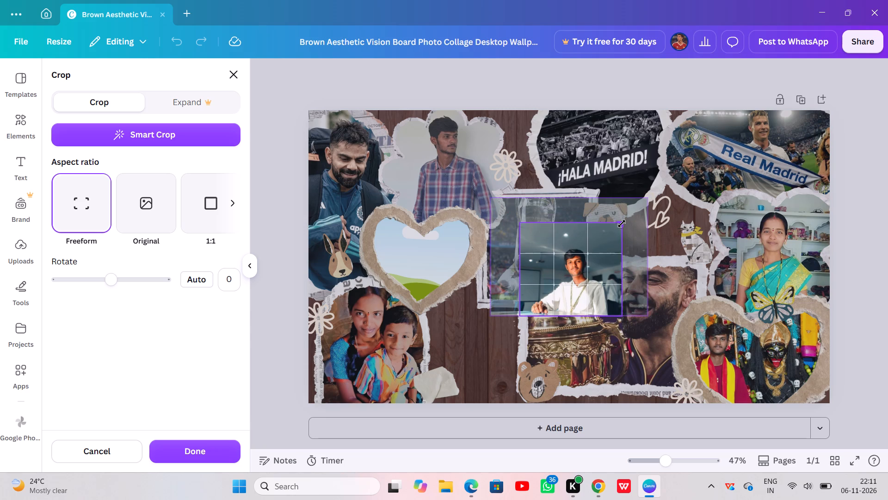
pyautogui.moveTo(622, 224); pyautogui.dragTo(622, 225)
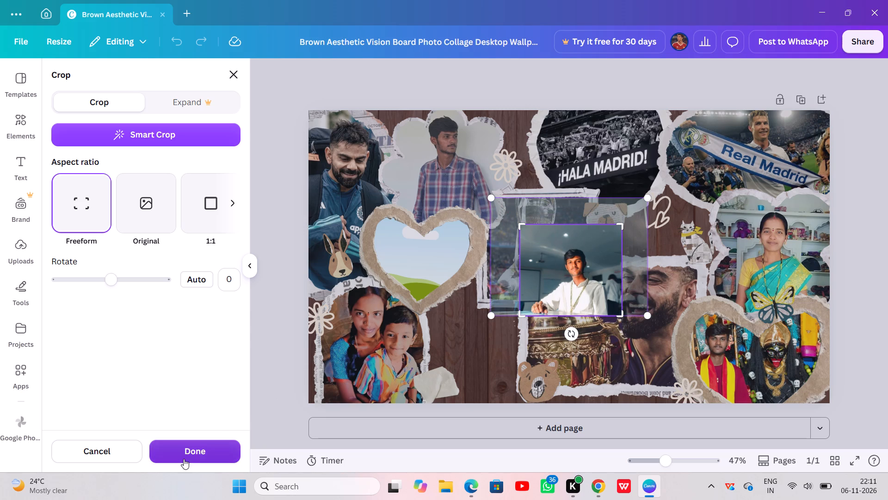
pyautogui.click(207, 444)
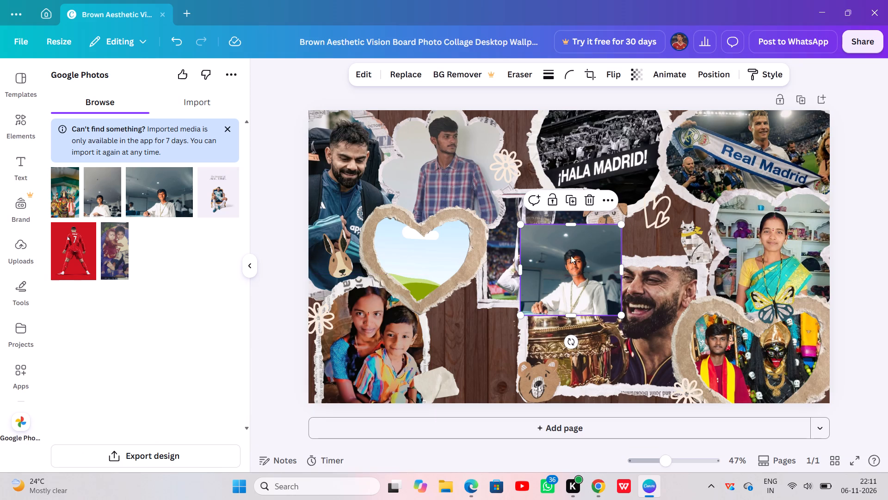
# Place the newly cropped classroom photo in the empty heart frame.
pyautogui.moveTo(607, 252); pyautogui.dragTo(471, 250)
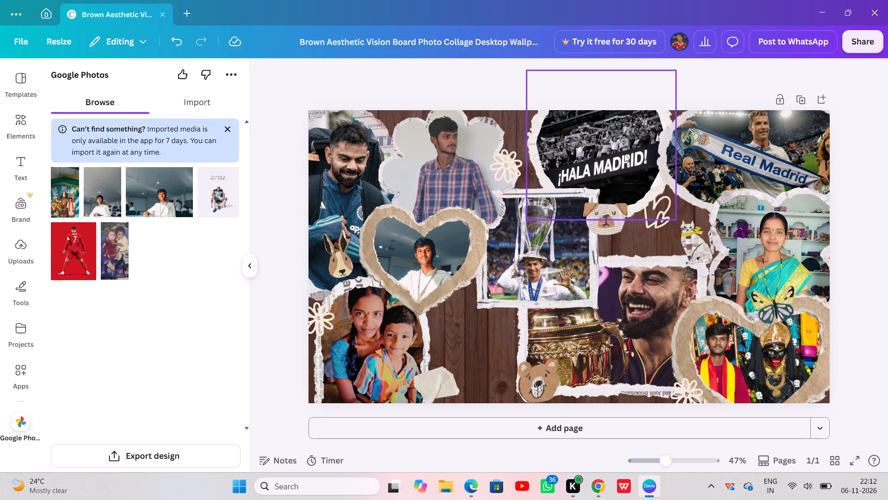
# Duplicate the square silver-trophy frame, shrink the copy slightly, and place it at the page's bottom edge between the mother-and-boy and gold-trophy photos.
pyautogui.click(551, 272)
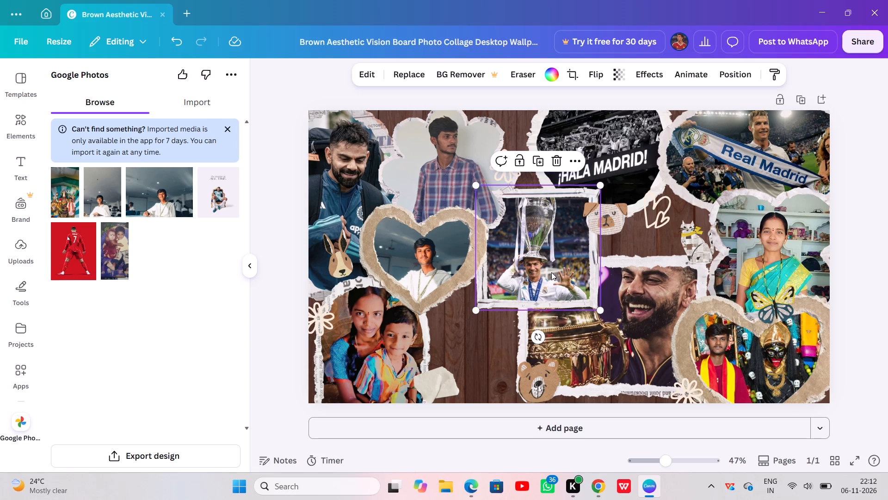
pyautogui.click(535, 156)
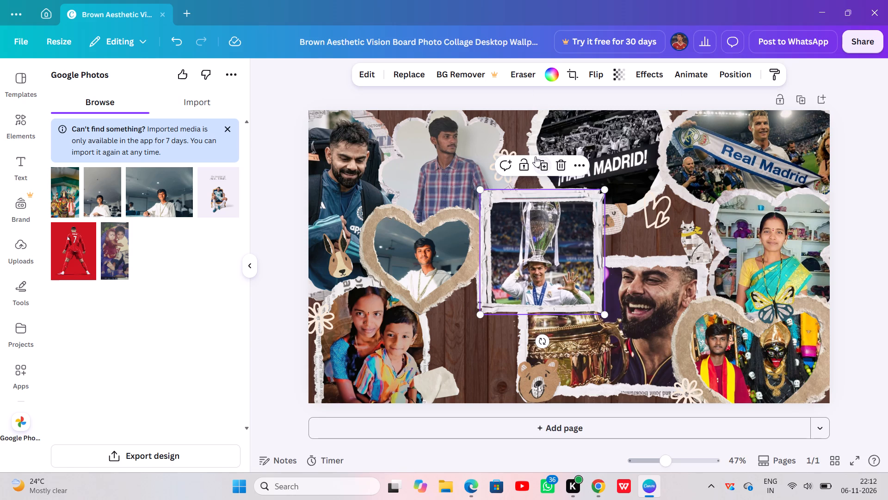
pyautogui.moveTo(557, 253); pyautogui.dragTo(500, 353)
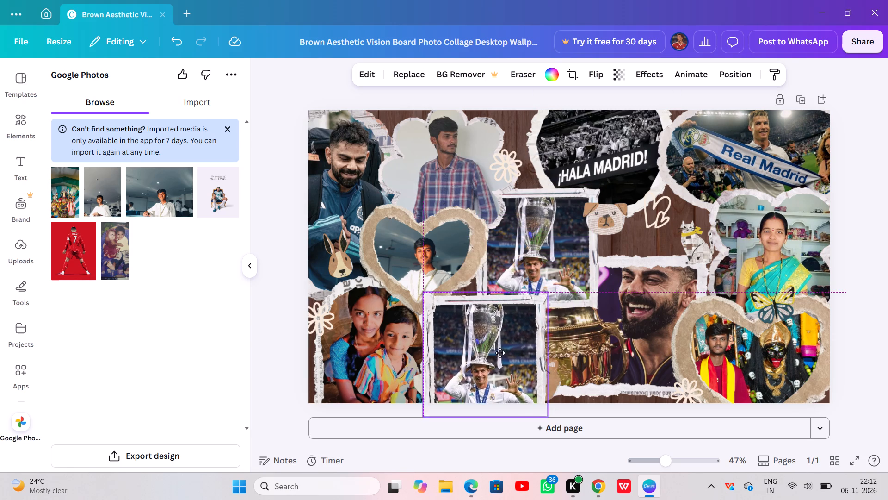
pyautogui.moveTo(500, 353); pyautogui.dragTo(485, 334)
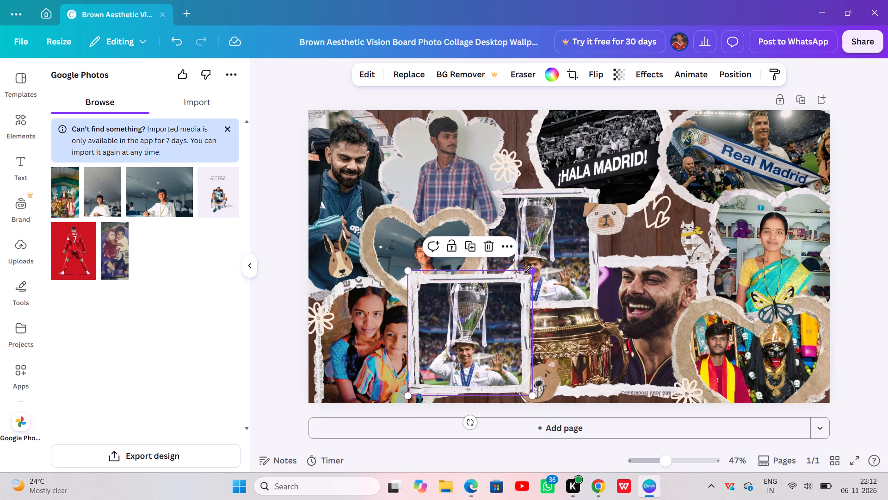
pyautogui.moveTo(528, 270); pyautogui.dragTo(519, 290)
pyautogui.moveTo(491, 340); pyautogui.dragTo(502, 340)
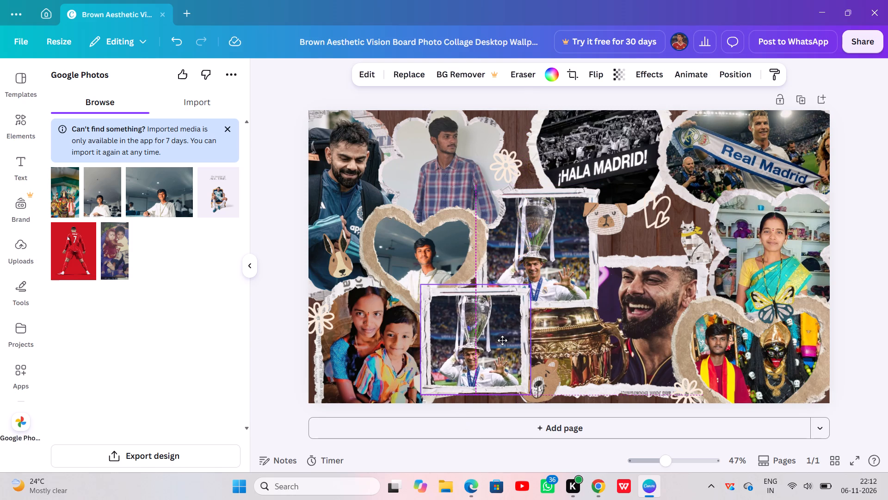
pyautogui.moveTo(502, 340); pyautogui.dragTo(506, 352)
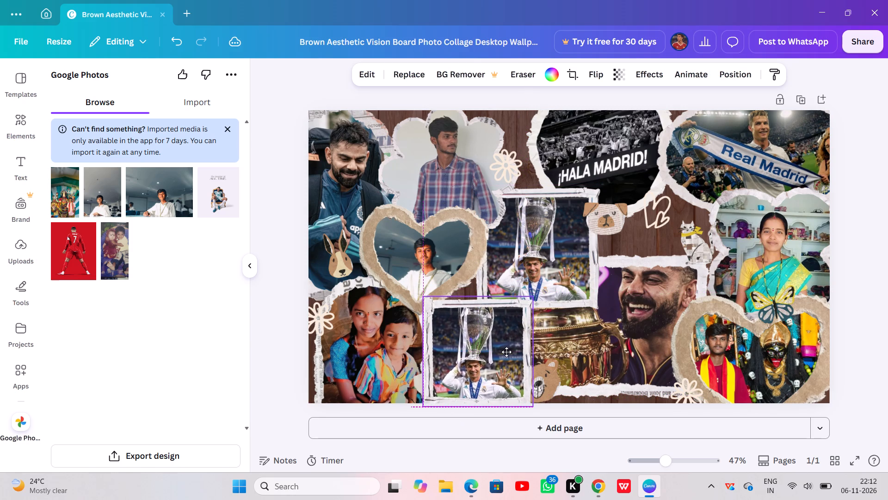
pyautogui.moveTo(506, 352); pyautogui.dragTo(695, 238)
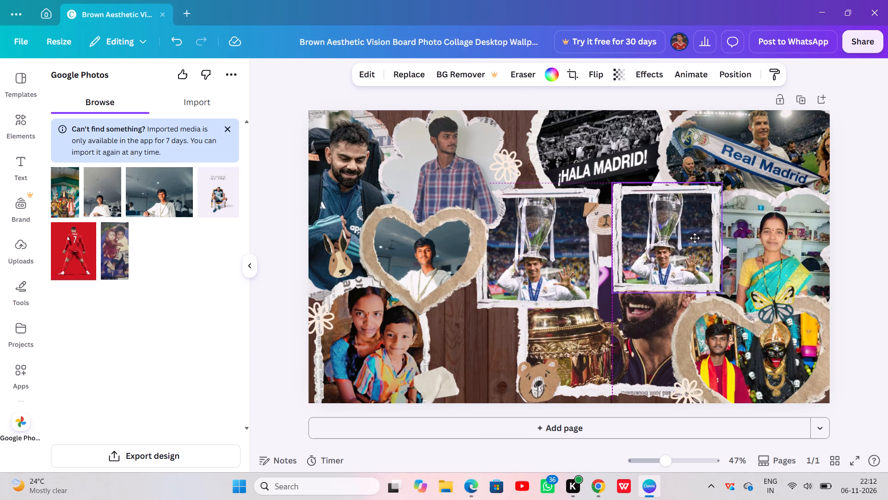
pyautogui.moveTo(695, 238); pyautogui.dragTo(508, 354)
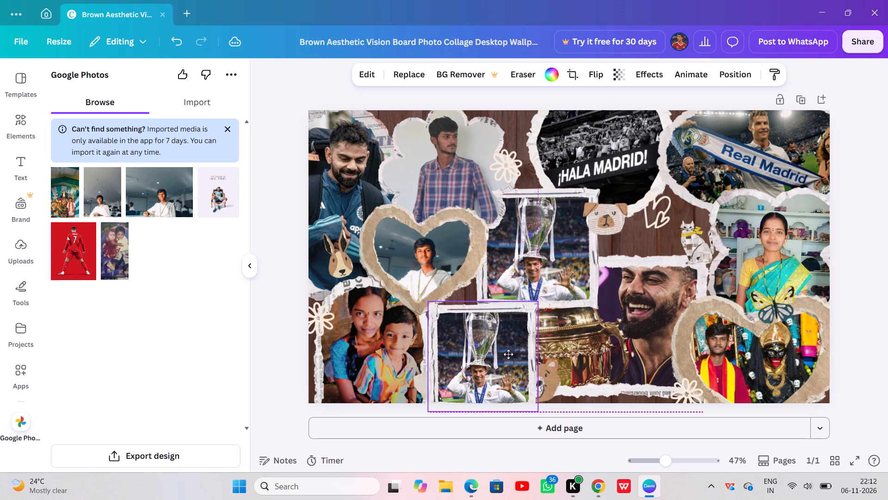
pyautogui.moveTo(508, 354); pyautogui.dragTo(502, 353)
pyautogui.click(502, 353)
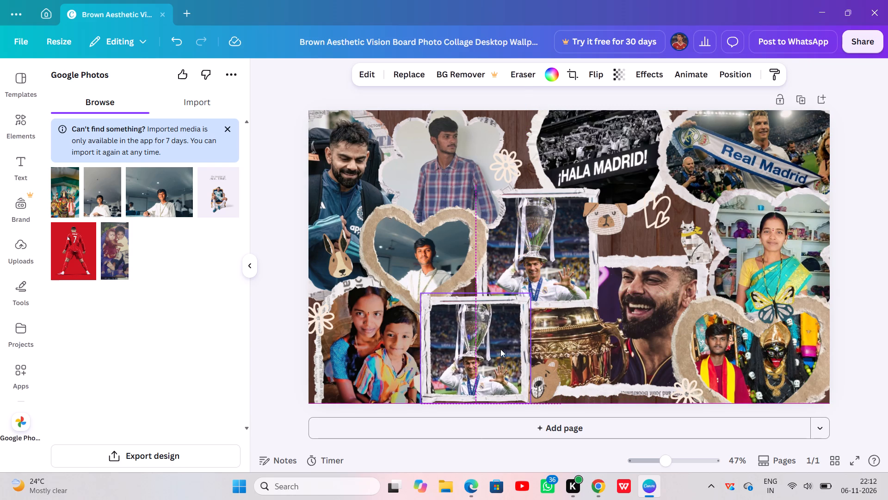
# Delete the image from the duplicated square frame at the page's bottom edge, keeping the frame empty.
pyautogui.click(492, 345)
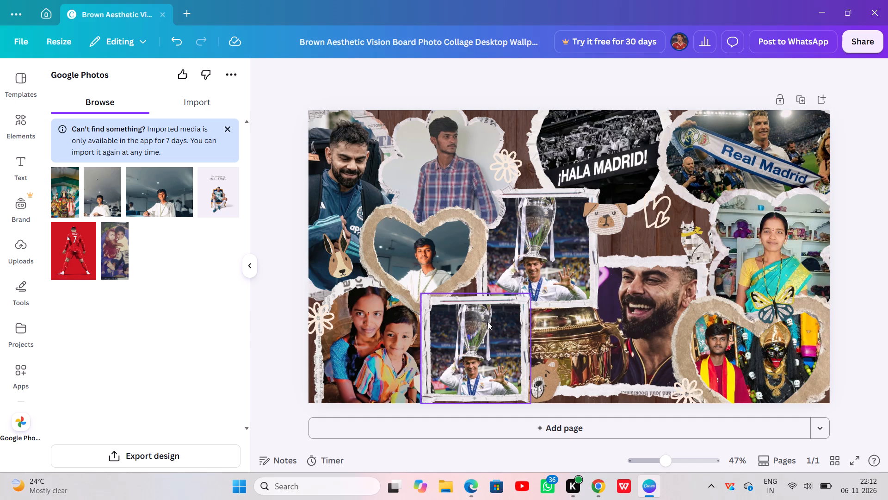
pyautogui.click(483, 327)
pyautogui.click(490, 269)
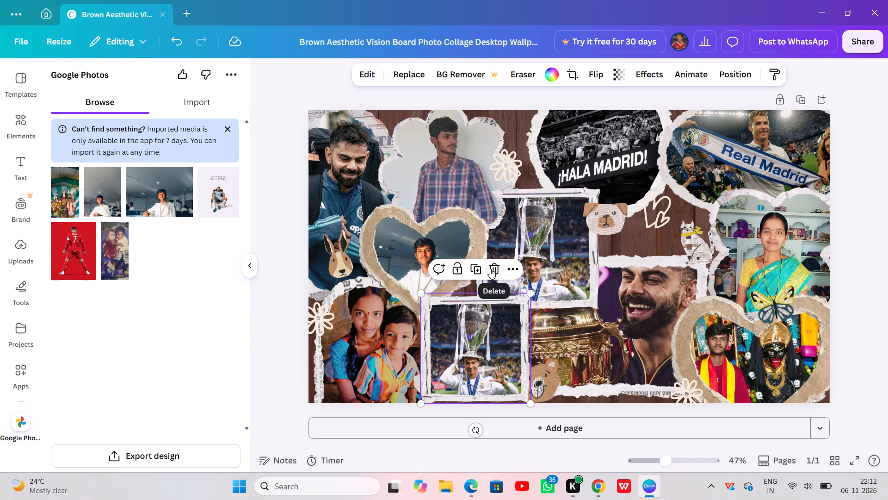
pyautogui.click(500, 297)
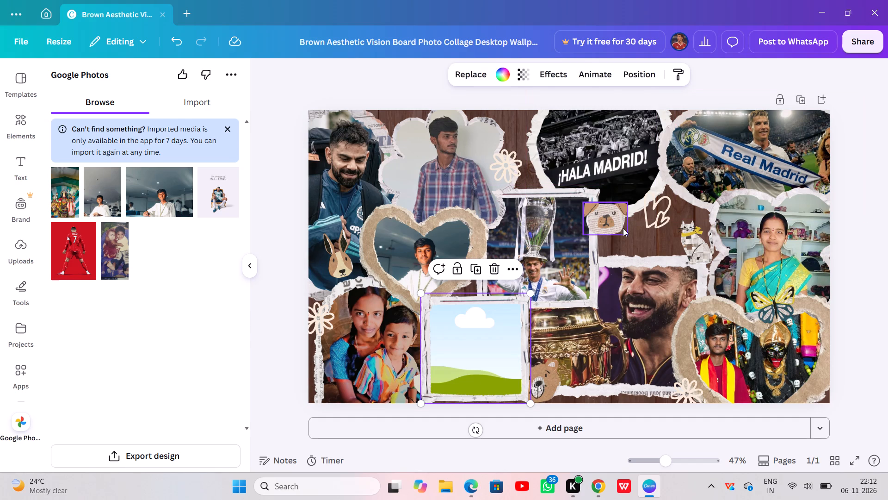
# Move the rabbit sticker into the original square silver-trophy frame, replacing its picture.
pyautogui.moveTo(337, 263); pyautogui.dragTo(465, 293)
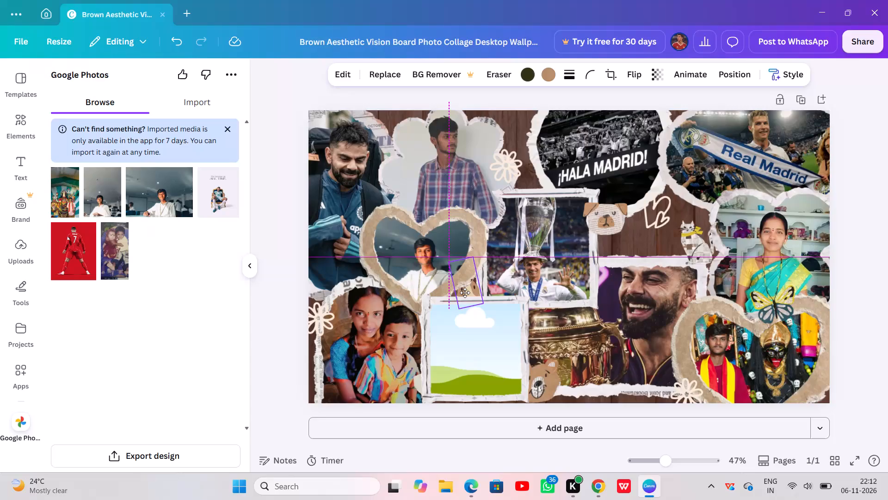
pyautogui.moveTo(465, 293); pyautogui.dragTo(555, 293)
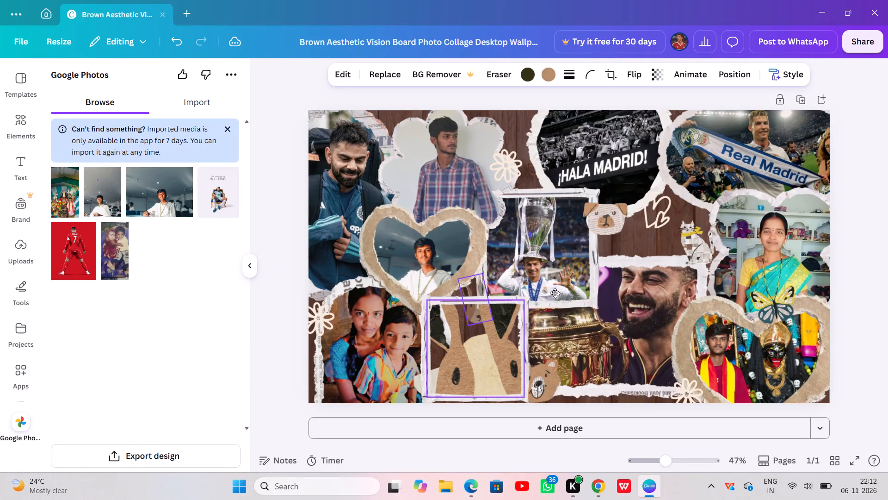
pyautogui.moveTo(555, 293); pyautogui.dragTo(589, 279)
# Shift the square frame holding the rabbit slightly up towards the heart frame and delete the rabbit image from it.
pyautogui.moveTo(569, 269); pyautogui.dragTo(642, 227)
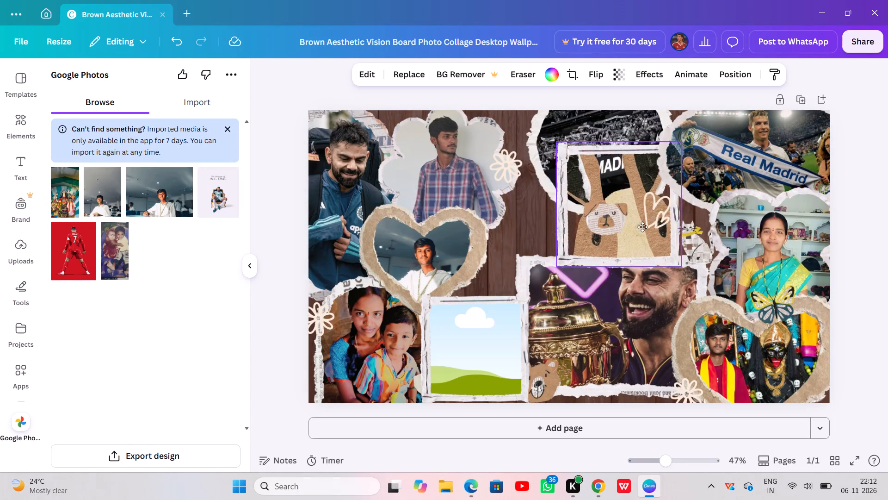
pyautogui.moveTo(642, 227); pyautogui.dragTo(561, 264)
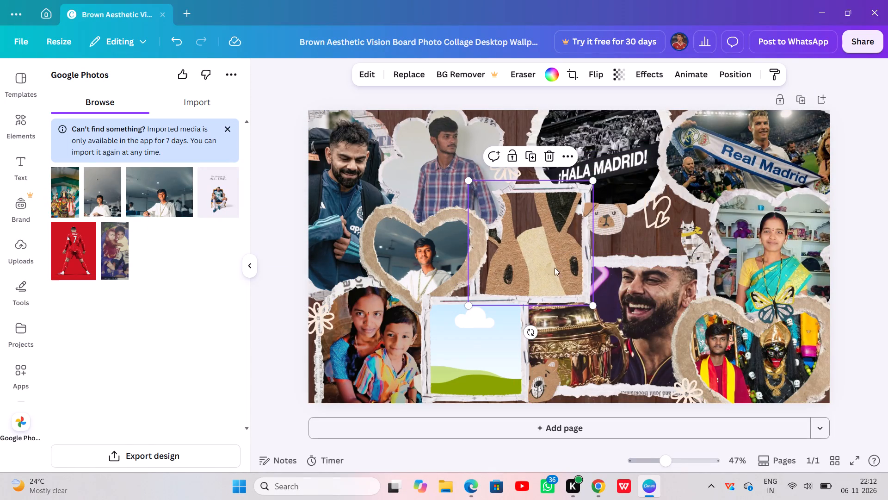
pyautogui.click(545, 151)
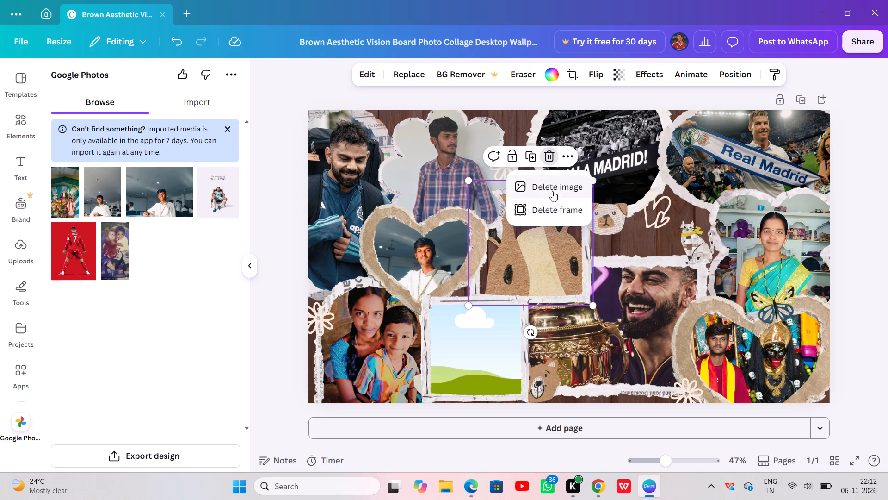
pyautogui.click(544, 189)
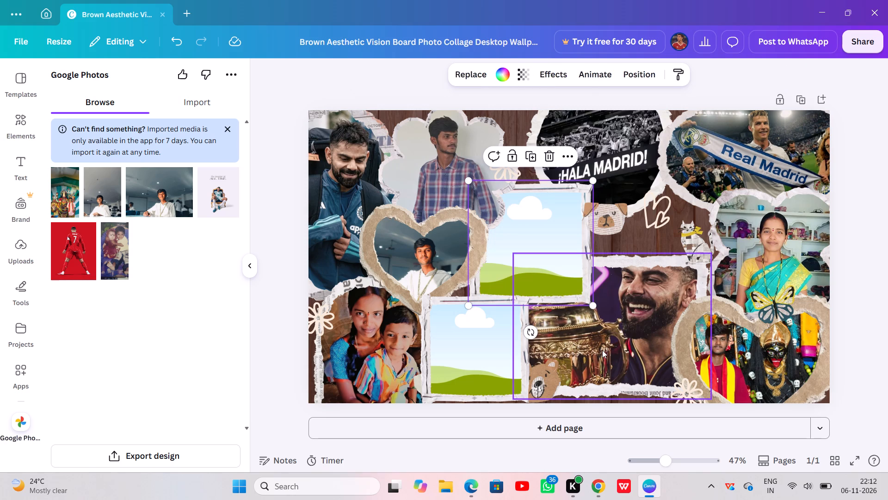
# Nudge the gold-trophy photo frame slightly down to the page's bottom edge.
pyautogui.click(602, 350)
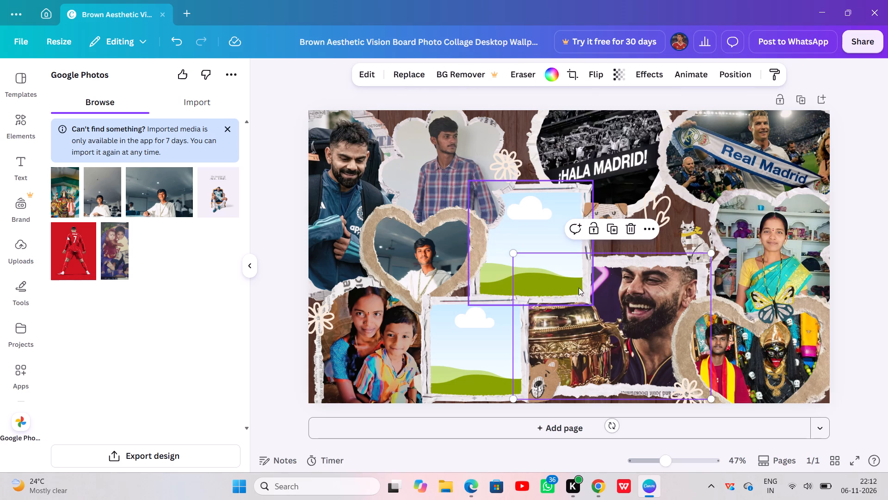
pyautogui.click(582, 327)
pyautogui.click(579, 326)
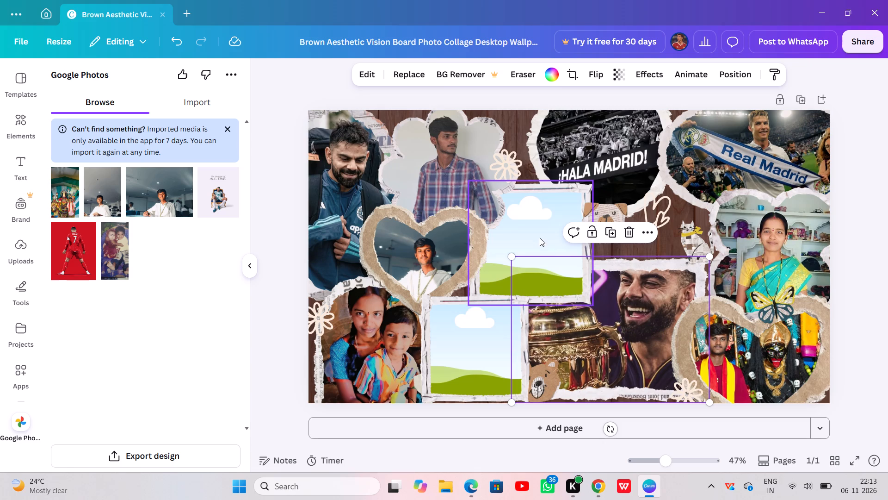
# Shift the empty square frame beside the heart frame slightly up and to the left.
pyautogui.moveTo(533, 233); pyautogui.dragTo(532, 229)
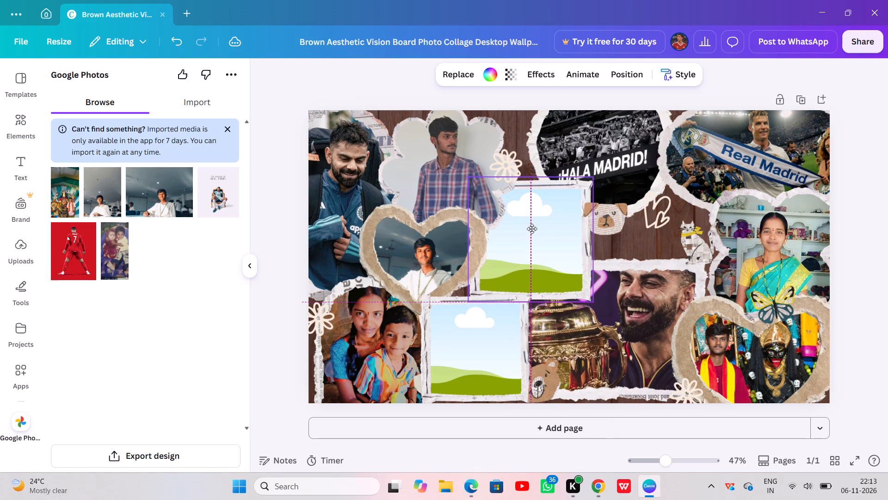
pyautogui.moveTo(532, 229); pyautogui.dragTo(531, 229)
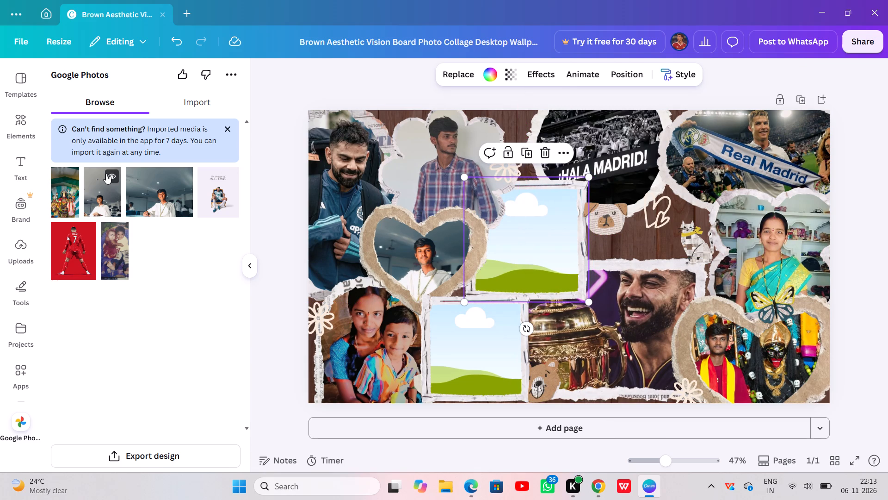
# Lock the photo frame of the man in the dark blue jacket and the overlapping heart frame in place.
pyautogui.click(357, 146)
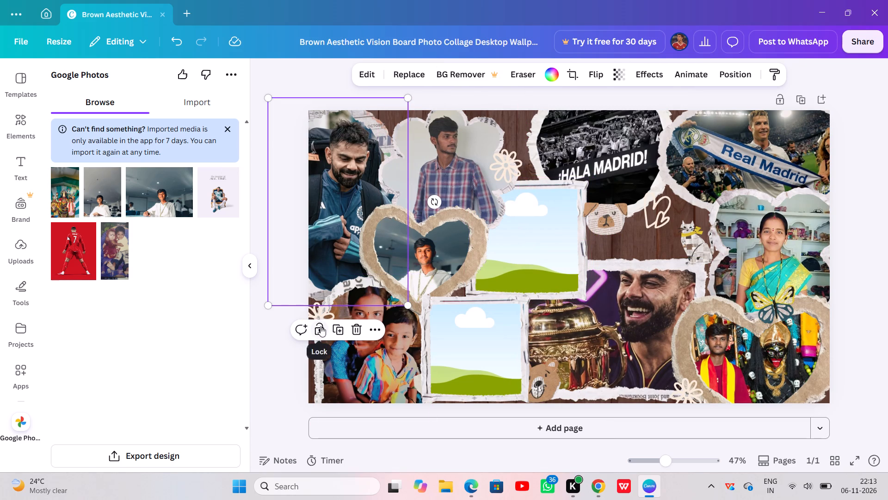
pyautogui.click(321, 326)
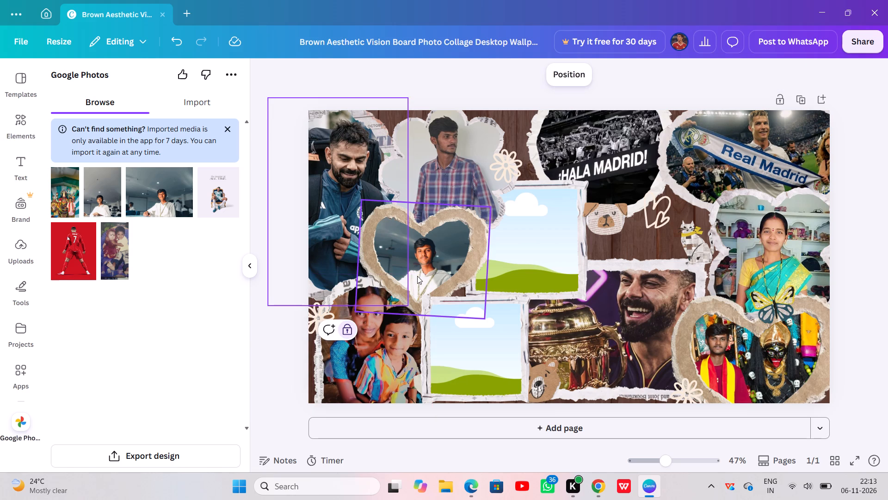
pyautogui.click(415, 272)
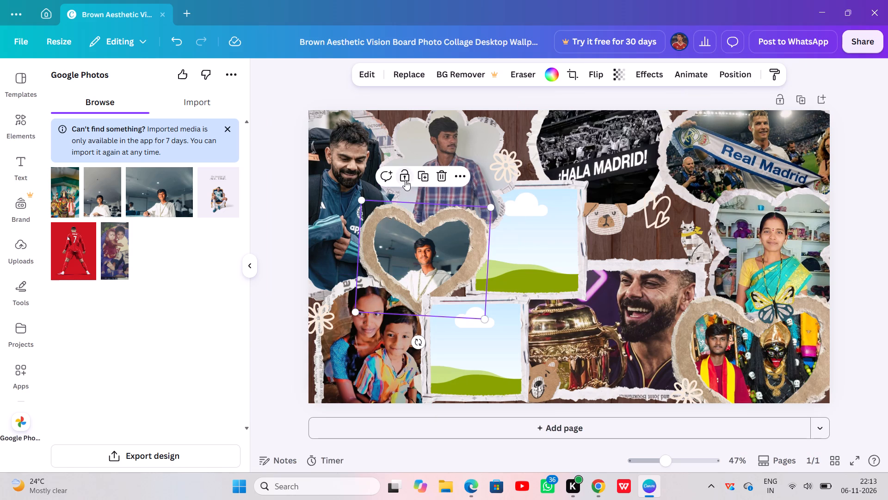
pyautogui.click(405, 176)
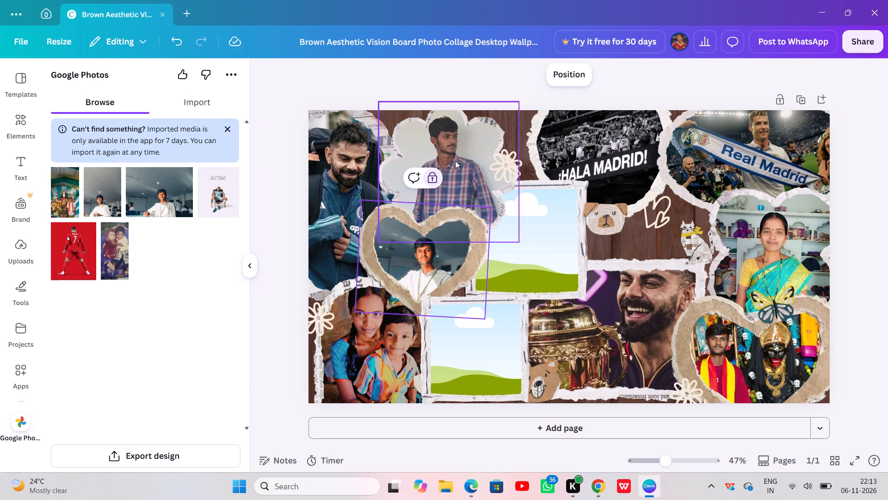
pyautogui.click(454, 159)
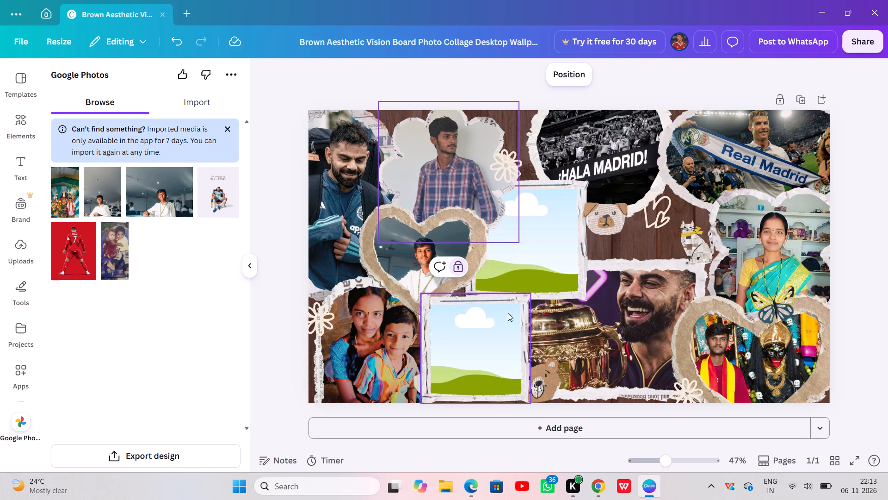
# Lock the gold-trophy, Real Madrid scarf, woman-in-sari and lower heart photo frames in place.
pyautogui.click(593, 337)
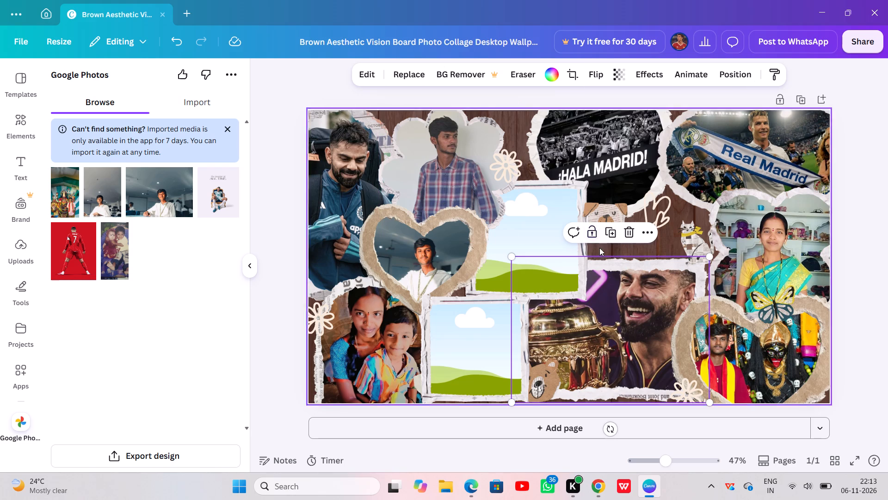
pyautogui.click(592, 227)
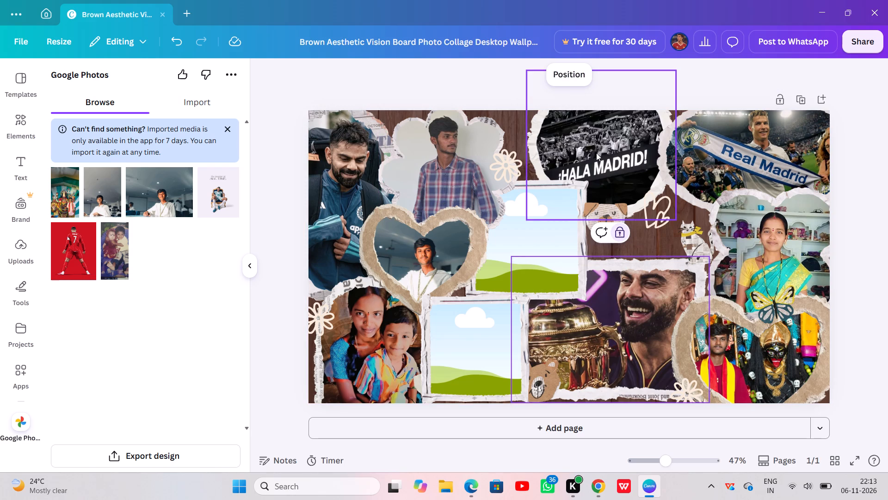
pyautogui.click(596, 153)
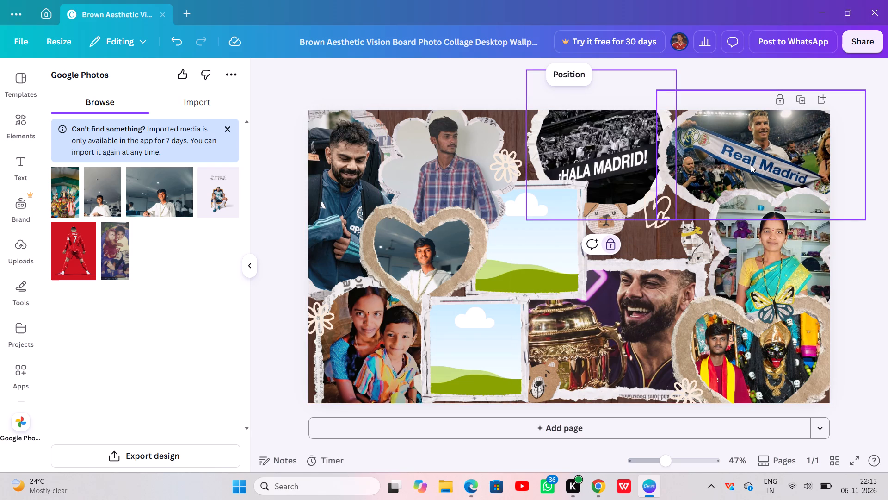
pyautogui.click(751, 165)
pyautogui.click(743, 242)
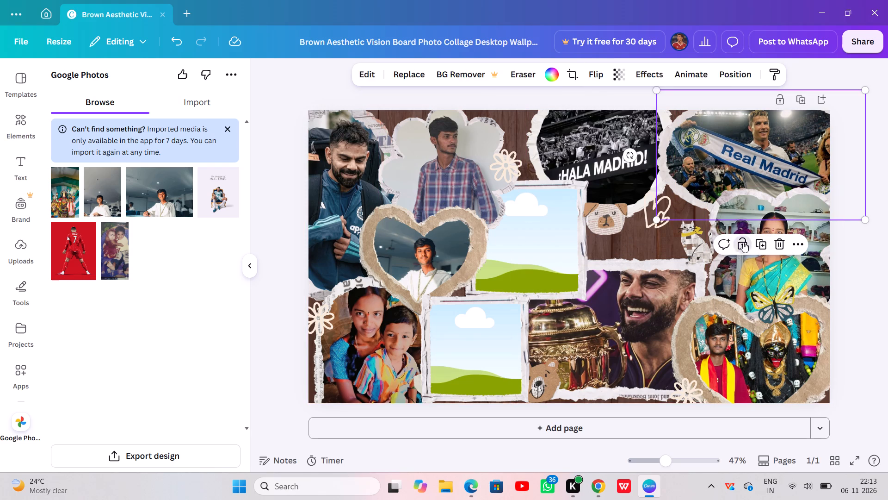
pyautogui.click(784, 273)
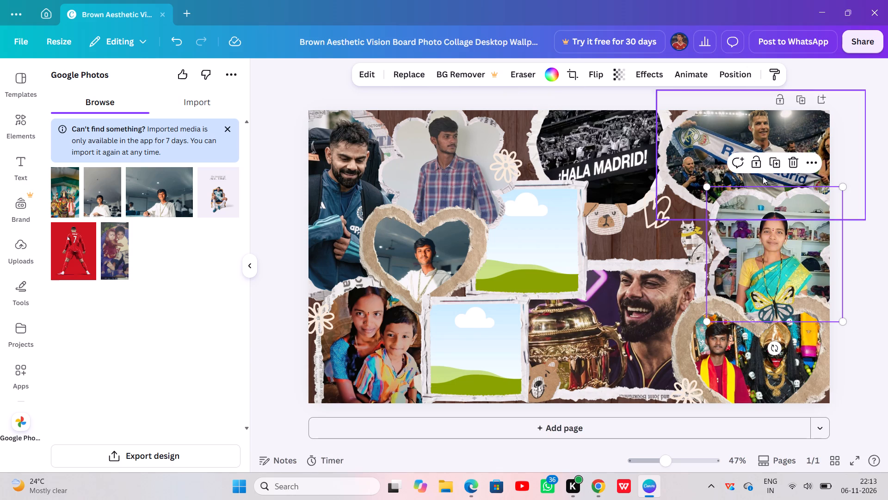
pyautogui.click(759, 162)
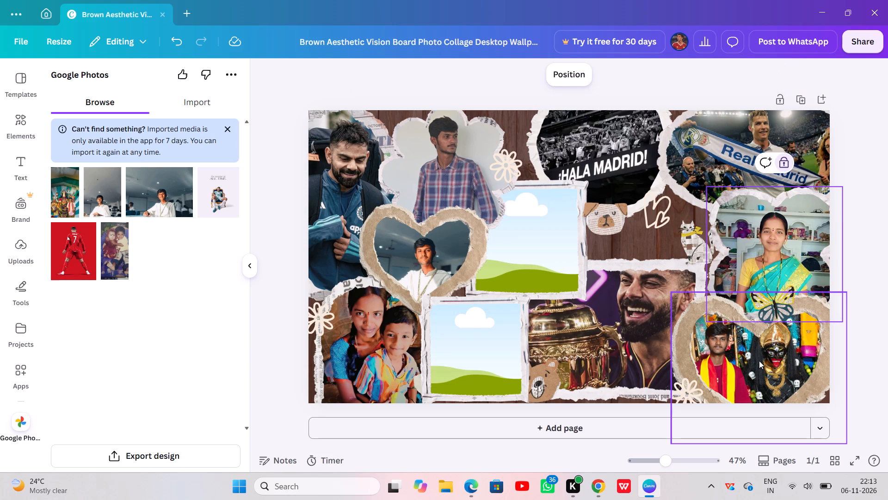
pyautogui.click(759, 361)
pyautogui.click(740, 266)
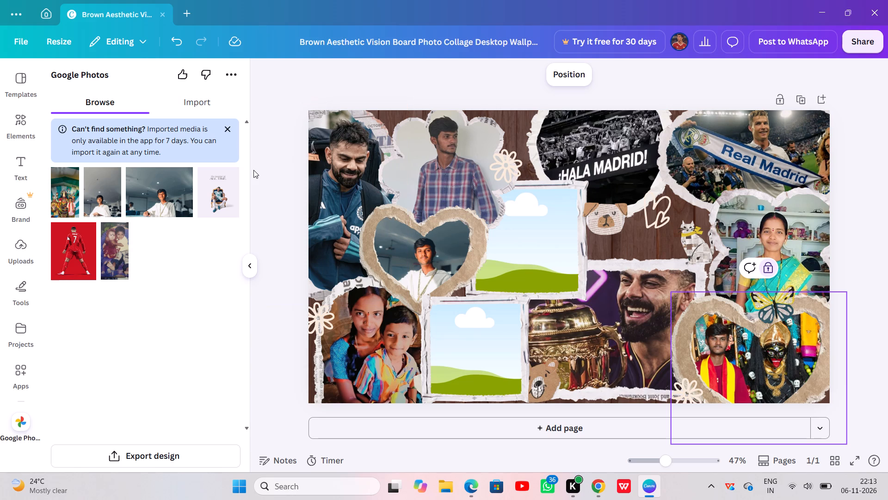
# Add the Google Photos picture of two small children to the page and crop away its lower part.
pyautogui.click(110, 239)
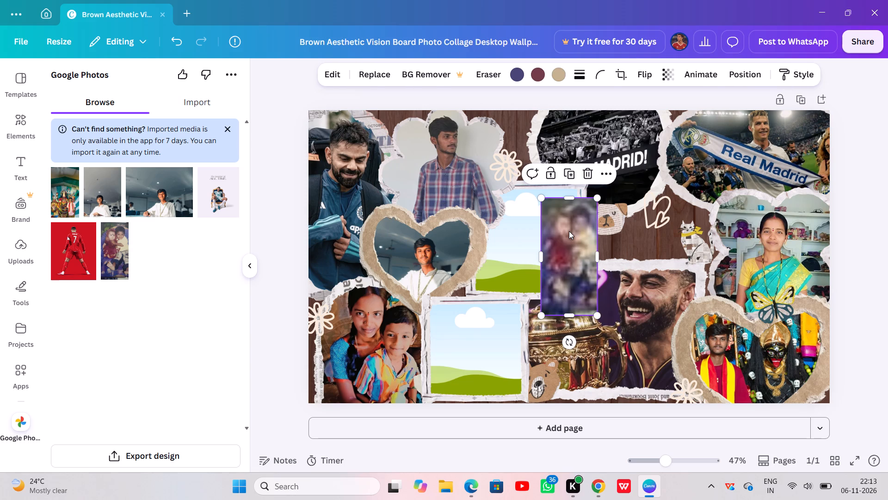
pyautogui.click(620, 77)
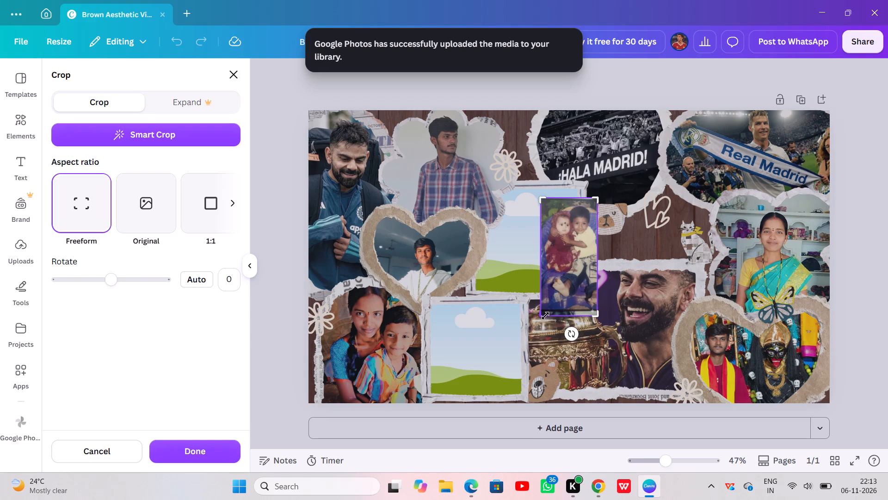
pyautogui.moveTo(543, 315); pyautogui.dragTo(543, 261)
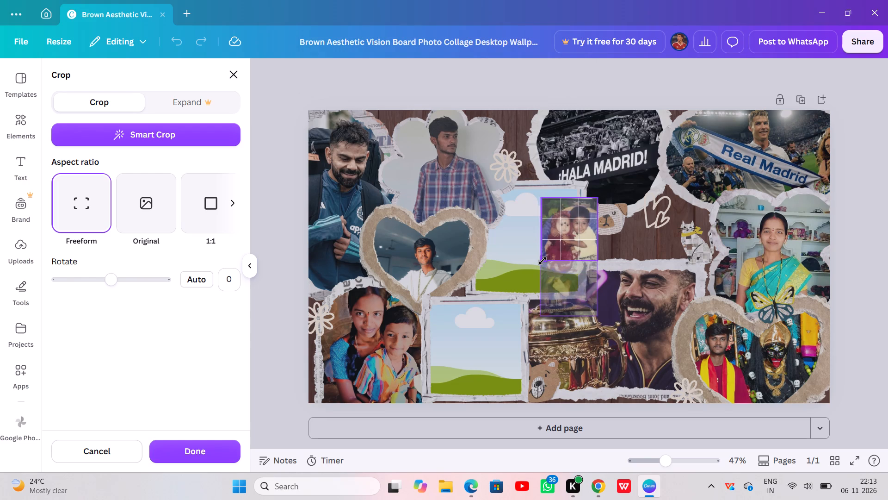
pyautogui.moveTo(543, 261); pyautogui.dragTo(538, 267)
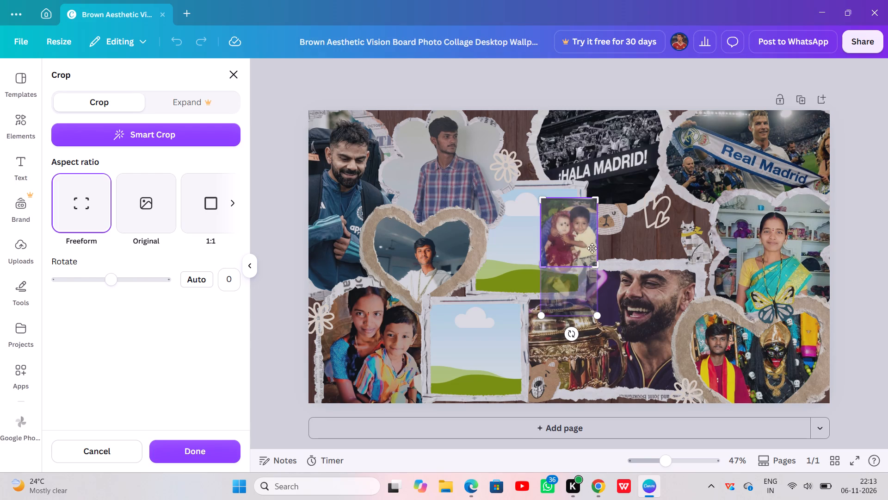
pyautogui.click(203, 449)
# Fill the empty square frame at the page's bottom edge with the cropped children's picture and lock that frame.
pyautogui.moveTo(568, 231); pyautogui.dragTo(561, 247)
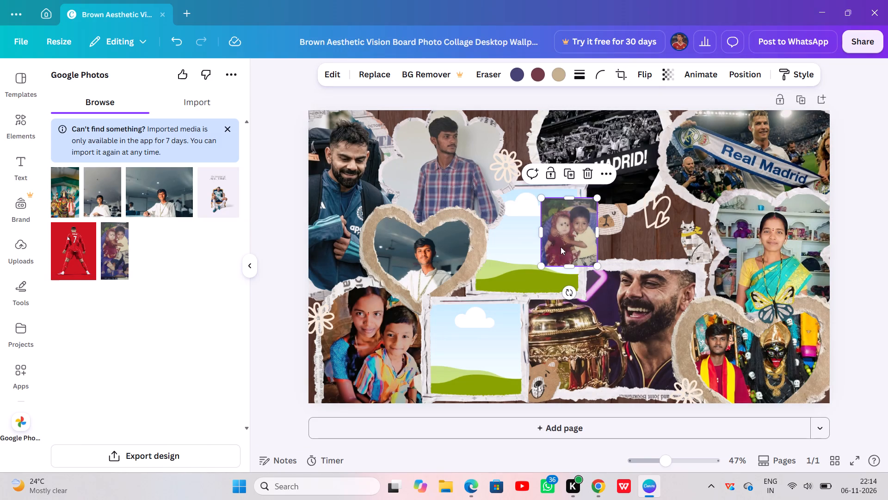
pyautogui.moveTo(561, 247); pyautogui.dragTo(488, 347)
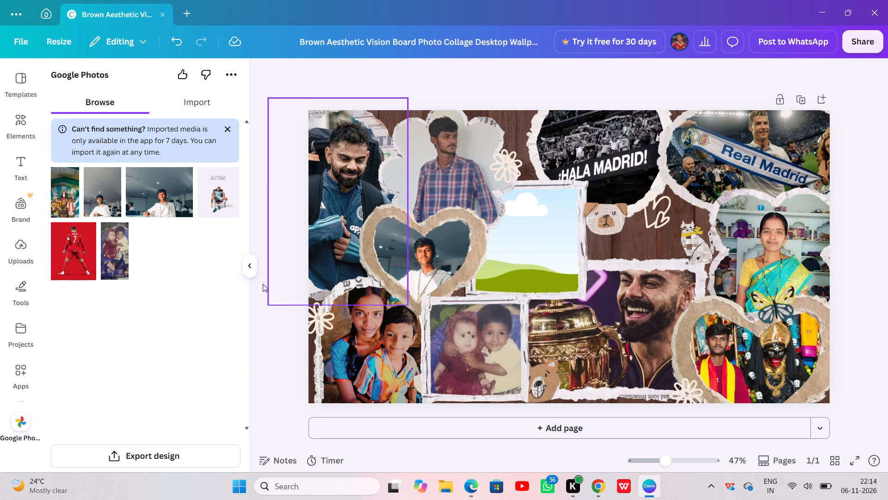
pyautogui.click(459, 350)
pyautogui.click(455, 269)
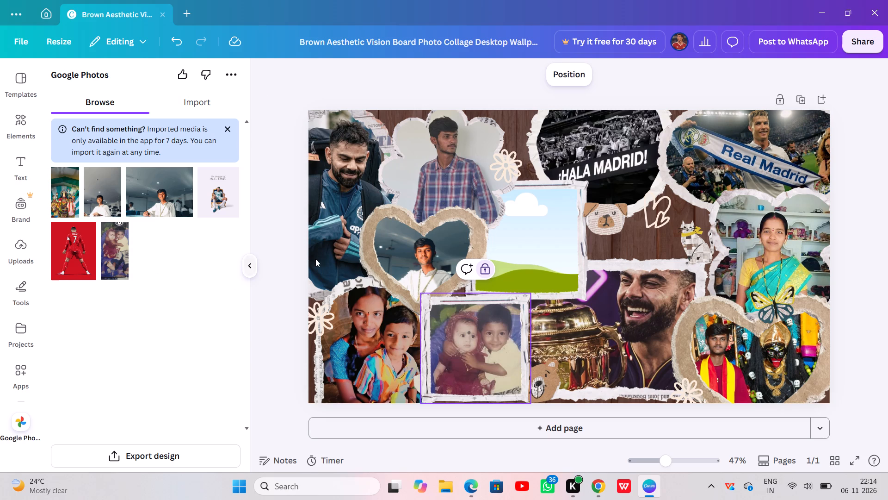
# Unlock the ¡HALA MADRID! photo frame, shift it slightly up towards the page's top edge, and lock it again.
pyautogui.moveTo(565, 156); pyautogui.dragTo(565, 154)
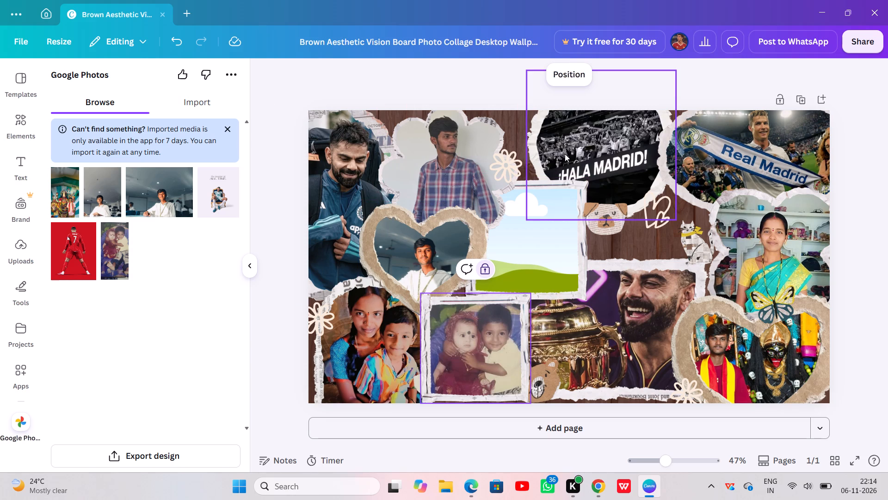
pyautogui.moveTo(565, 154); pyautogui.dragTo(573, 151)
pyautogui.doubleClick(573, 151)
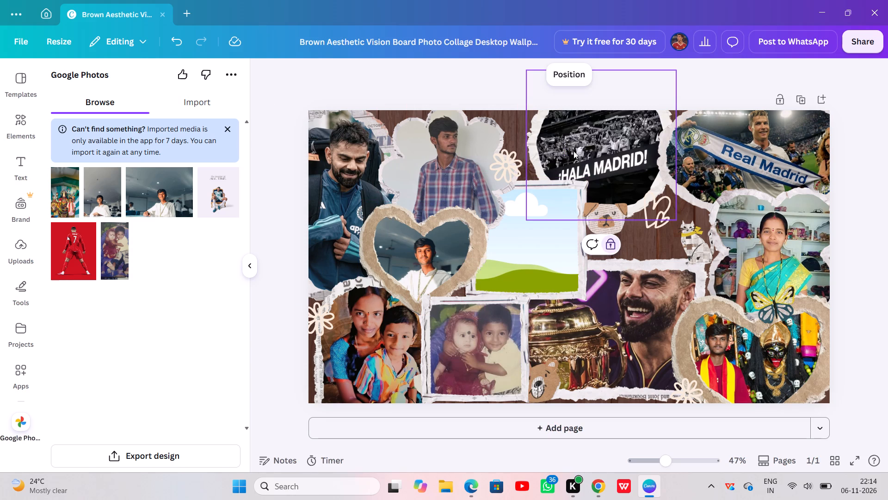
pyautogui.click(610, 246)
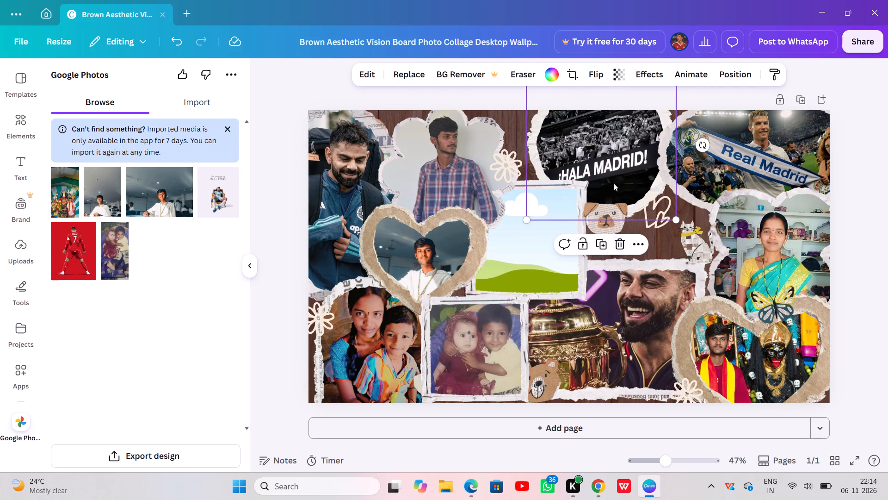
pyautogui.moveTo(595, 164); pyautogui.dragTo(593, 159)
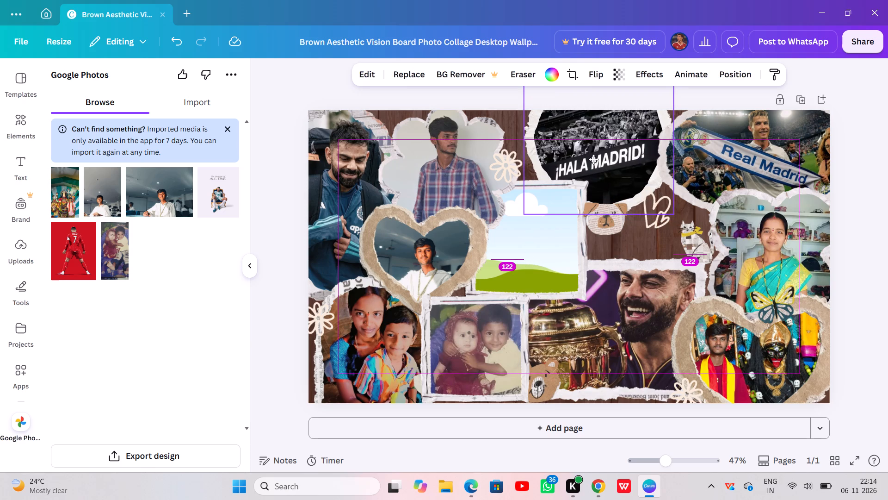
pyautogui.moveTo(593, 159); pyautogui.dragTo(593, 155)
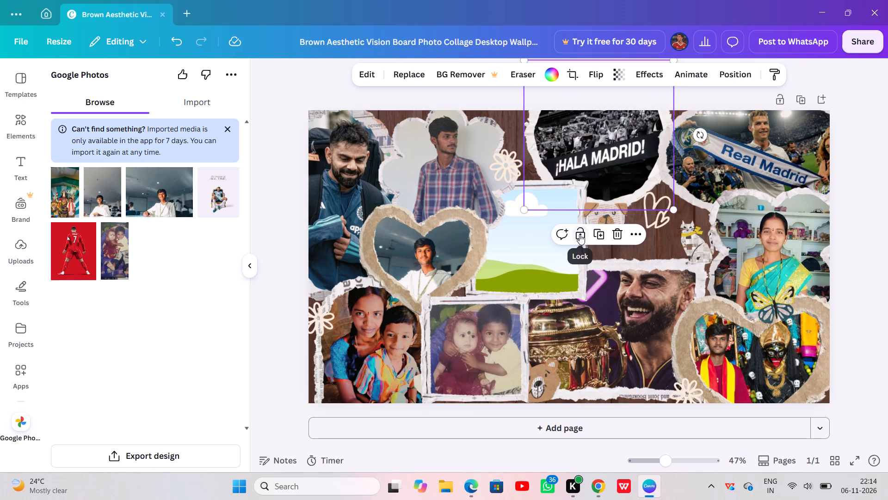
pyautogui.click(580, 233)
# Shift the remaining empty square frame slightly up and to the right, leaving it unlocked.
pyautogui.moveTo(537, 247); pyautogui.dragTo(544, 244)
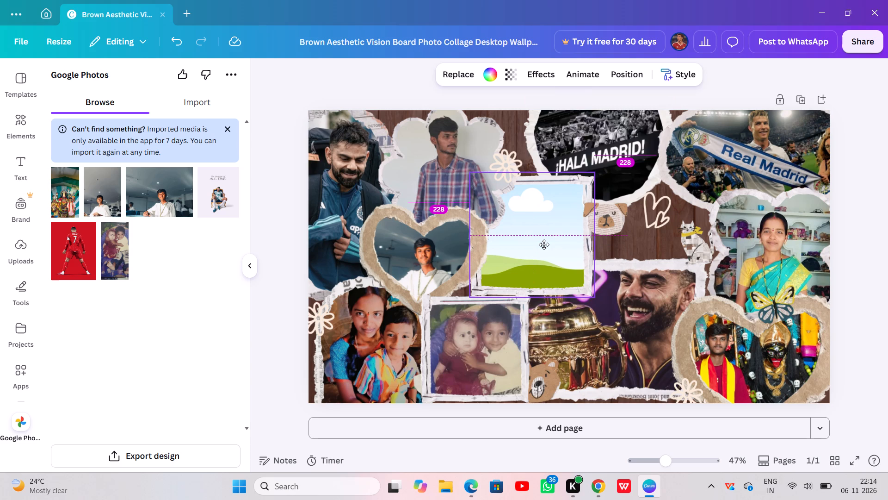
pyautogui.moveTo(544, 244); pyautogui.dragTo(546, 242)
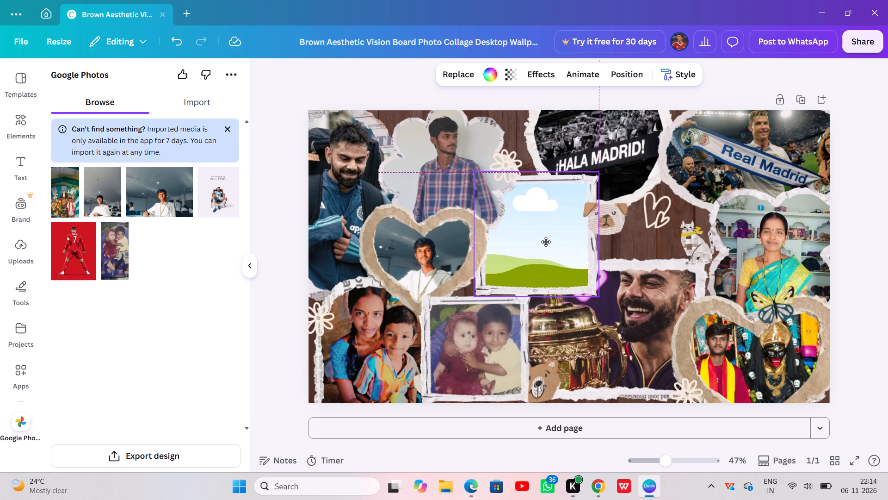
pyautogui.moveTo(546, 242); pyautogui.dragTo(546, 243)
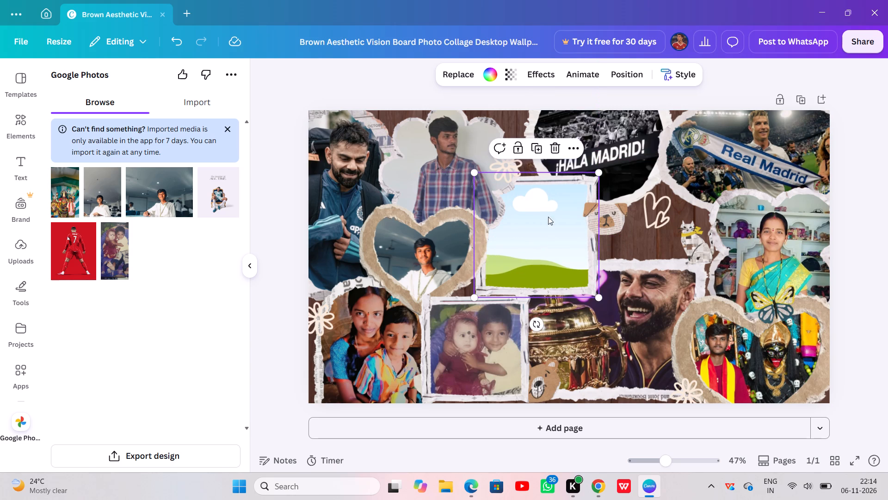
pyautogui.click(516, 144)
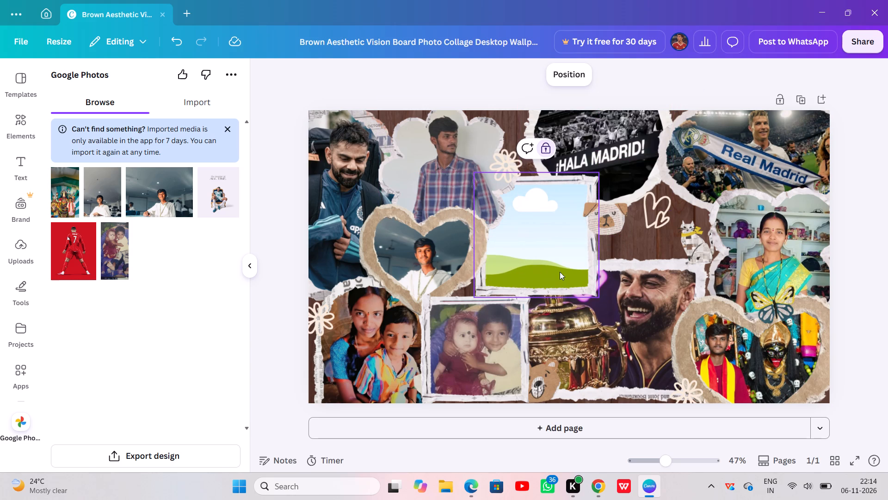
pyautogui.click(549, 144)
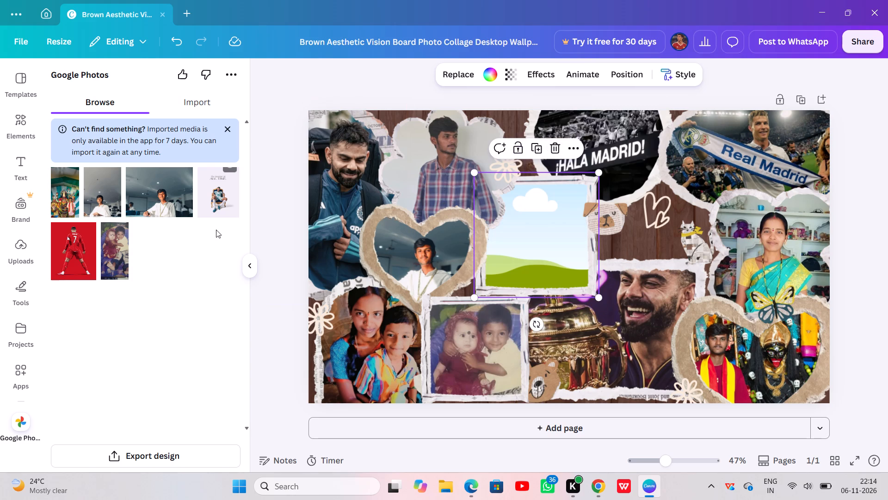
pyautogui.click(197, 98)
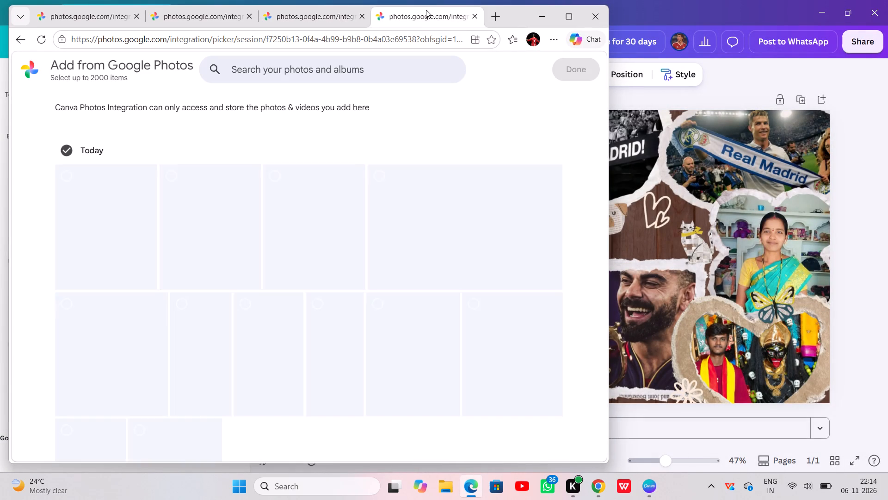
pyautogui.click(319, 233)
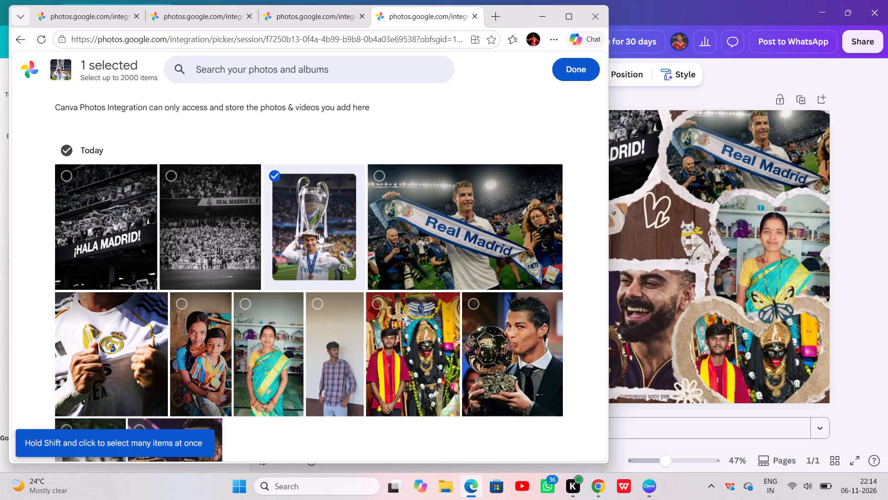
pyautogui.click(571, 65)
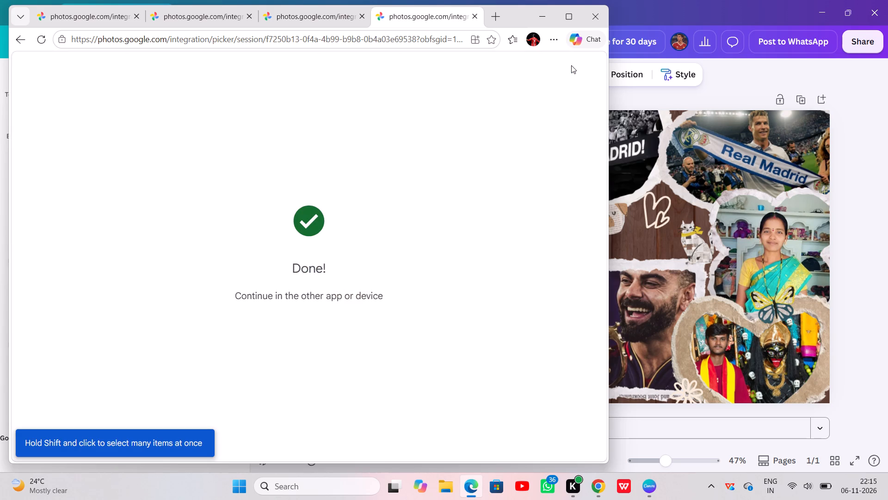
pyautogui.click(543, 16)
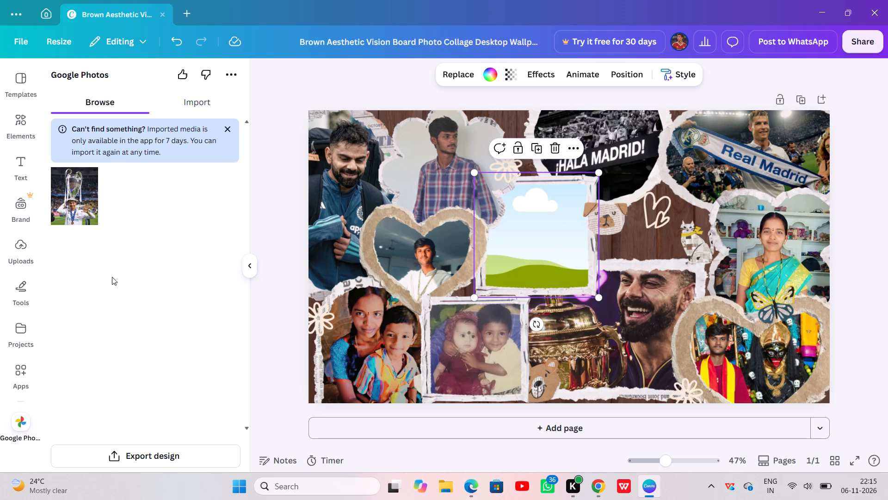
# Add the imported silver trophy picture to the page, fill the remaining empty square frame with it, and lock that frame.
pyautogui.click(75, 200)
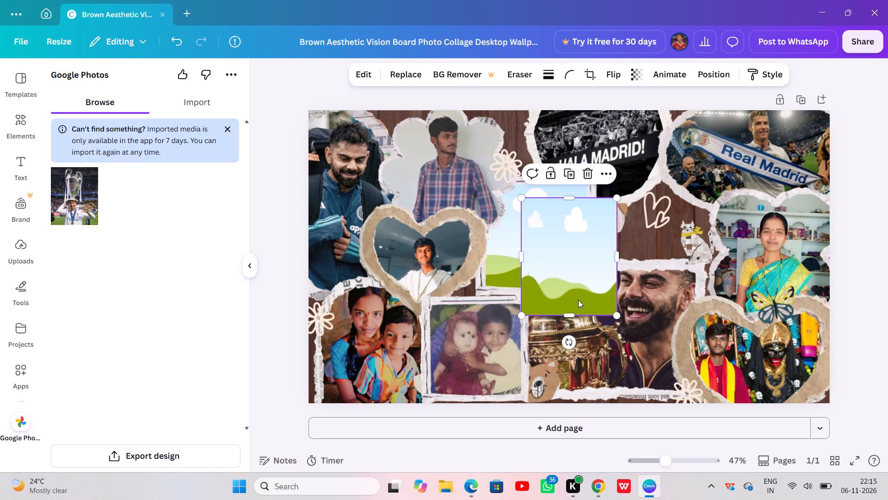
pyautogui.moveTo(582, 263); pyautogui.dragTo(549, 245)
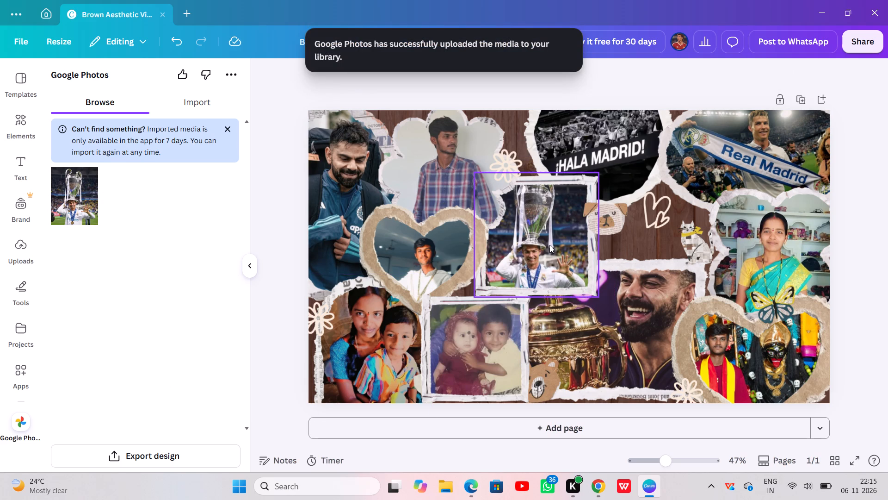
pyautogui.click(534, 218)
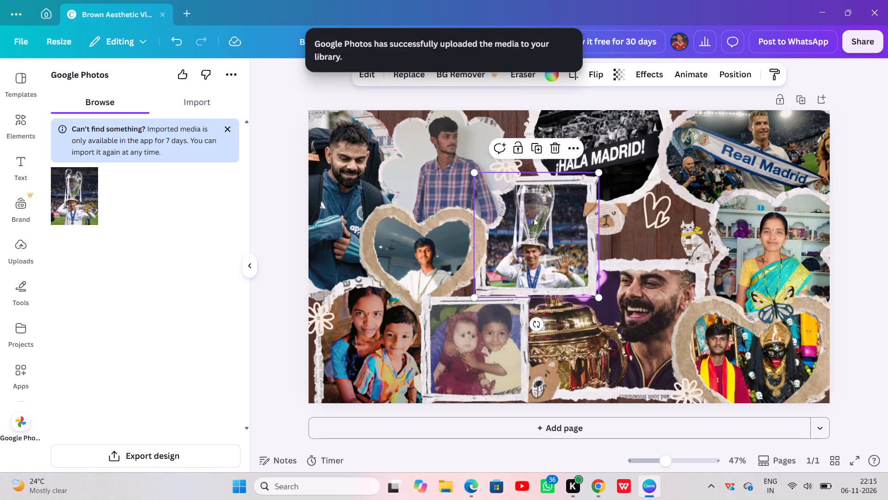
pyautogui.click(516, 148)
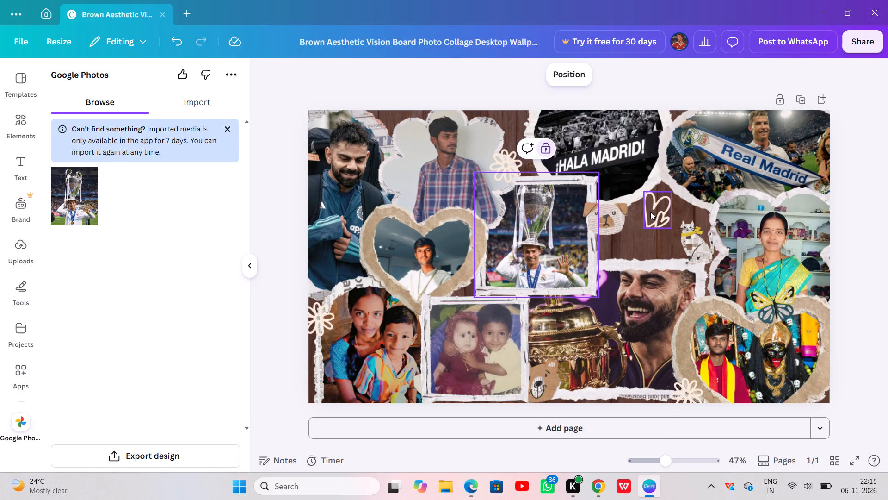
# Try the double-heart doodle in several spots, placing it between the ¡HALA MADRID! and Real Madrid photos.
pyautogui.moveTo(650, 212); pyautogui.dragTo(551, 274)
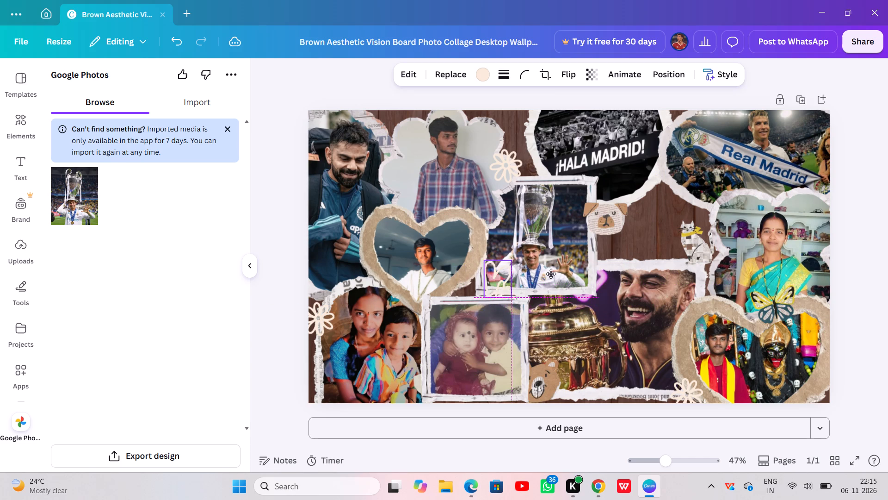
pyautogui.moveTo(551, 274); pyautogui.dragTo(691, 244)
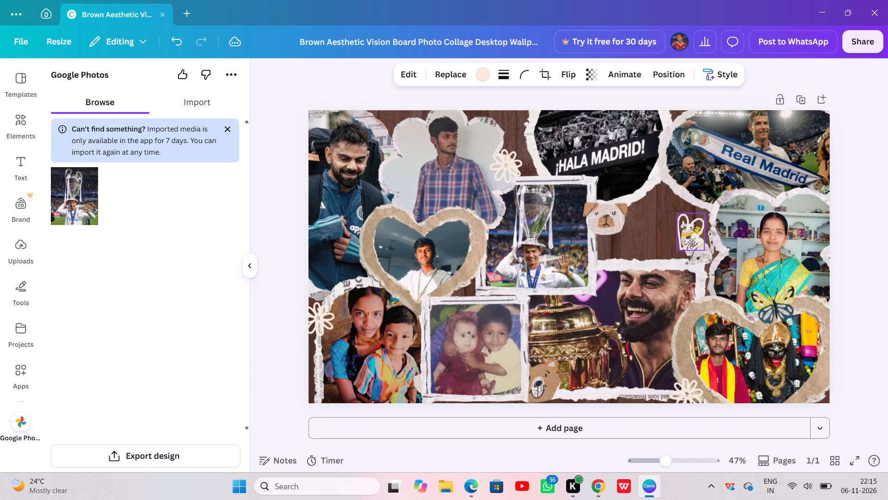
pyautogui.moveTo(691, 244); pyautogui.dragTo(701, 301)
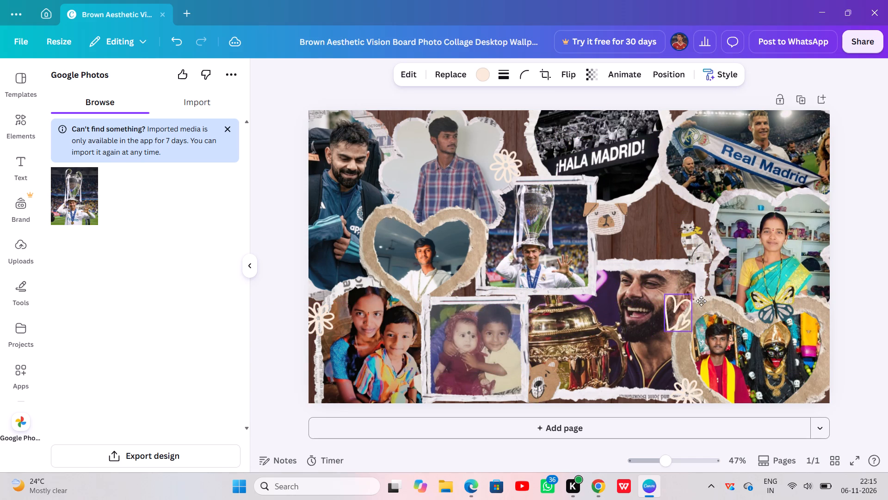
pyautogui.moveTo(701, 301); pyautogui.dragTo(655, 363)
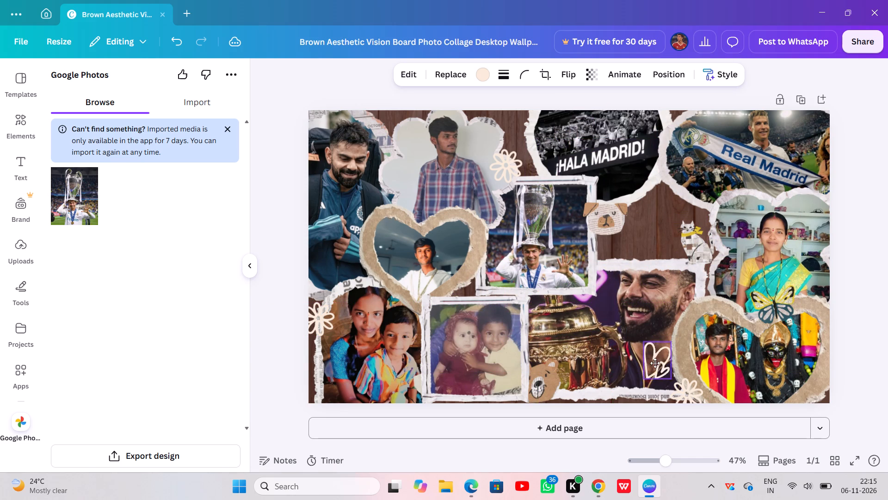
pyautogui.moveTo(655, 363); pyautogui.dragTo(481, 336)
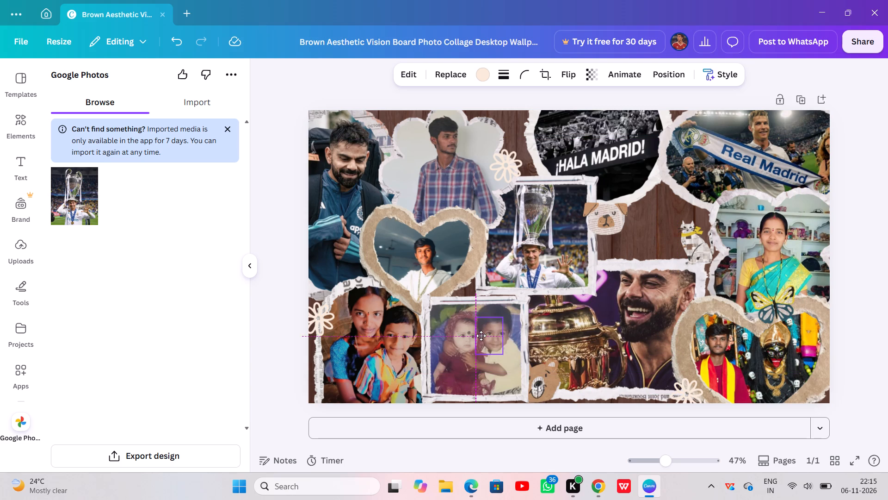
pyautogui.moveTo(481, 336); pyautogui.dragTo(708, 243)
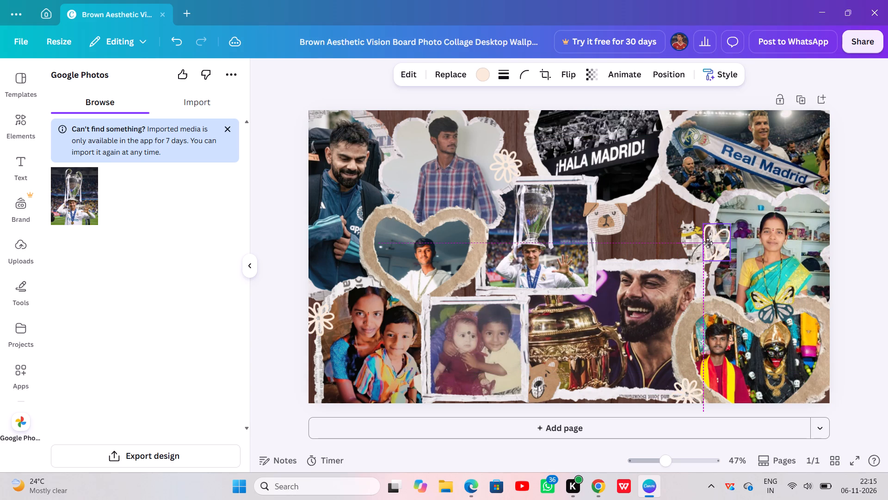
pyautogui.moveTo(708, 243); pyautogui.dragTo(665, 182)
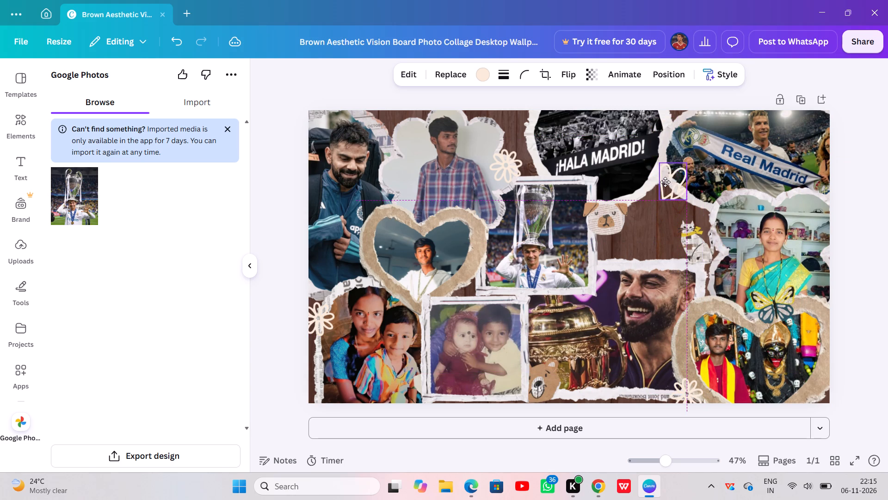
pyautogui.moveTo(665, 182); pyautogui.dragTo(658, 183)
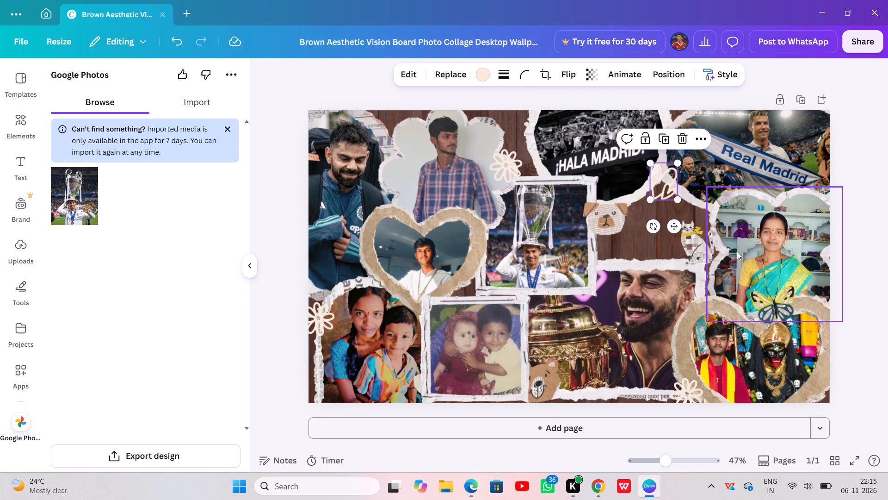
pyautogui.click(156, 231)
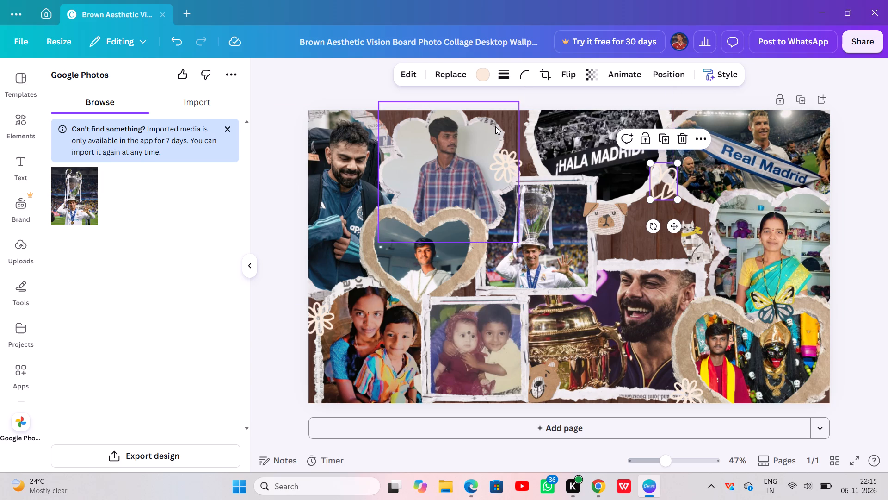
# Delete the dog sticker, the cat sticker and the double-heart doodle around the bare wooden area.
pyautogui.click(616, 225)
pyautogui.click(627, 173)
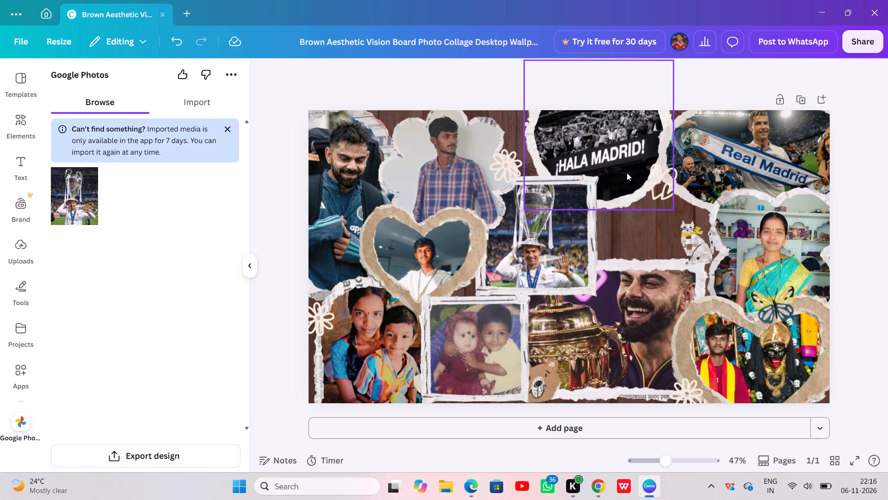
pyautogui.click(699, 251)
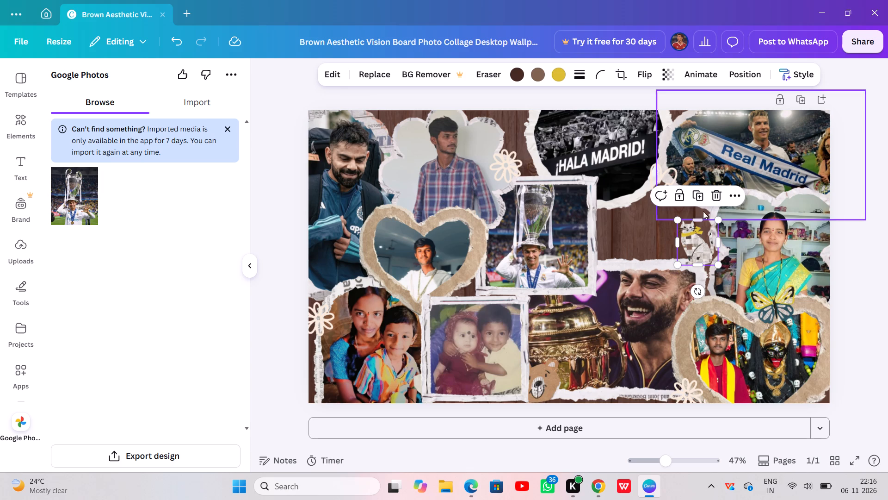
pyautogui.click(717, 196)
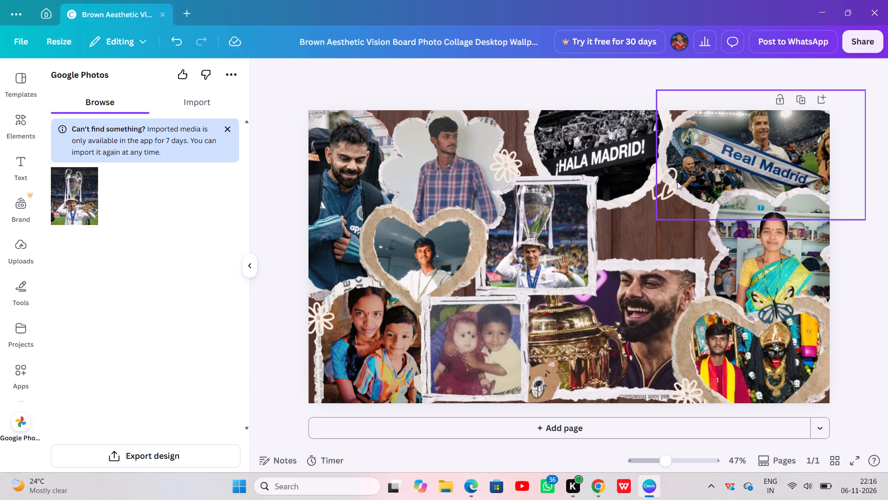
pyautogui.click(656, 184)
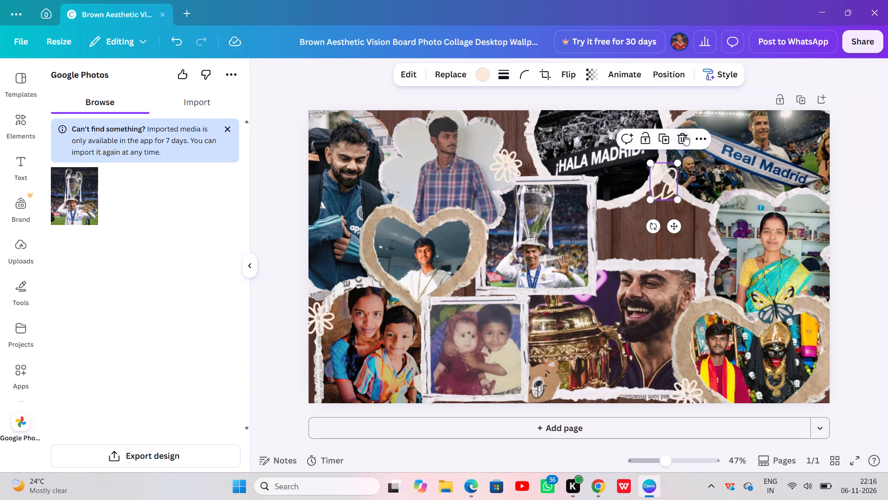
pyautogui.click(683, 137)
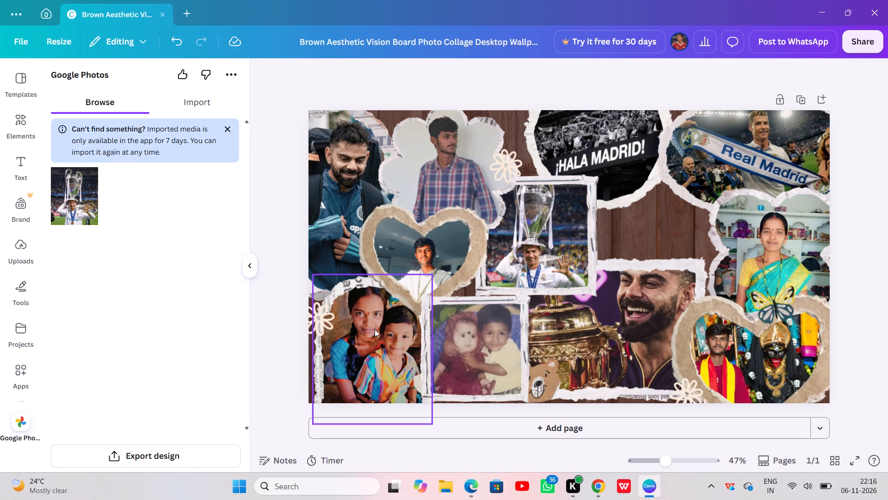
# Unlock the frame with the bearded man and gold trophy, shift it down past the page's bottom edge, and lock it again.
pyautogui.click(617, 327)
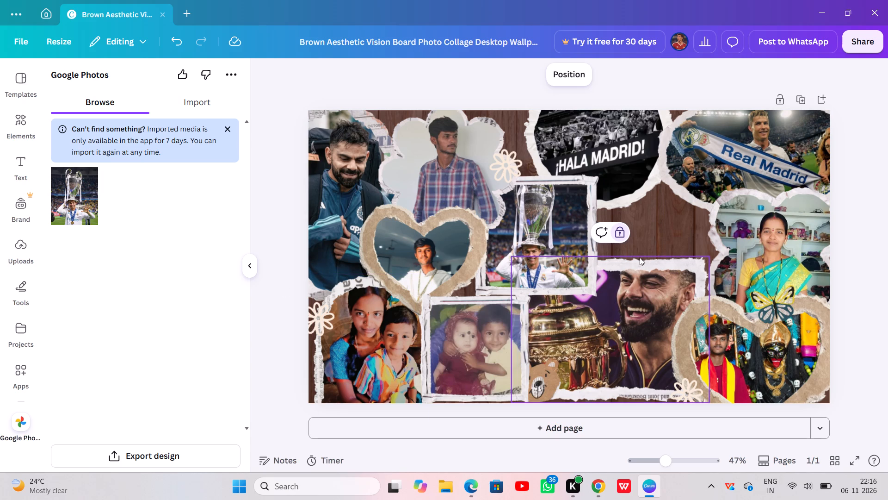
pyautogui.click(623, 226)
pyautogui.moveTo(634, 327); pyautogui.dragTo(631, 349)
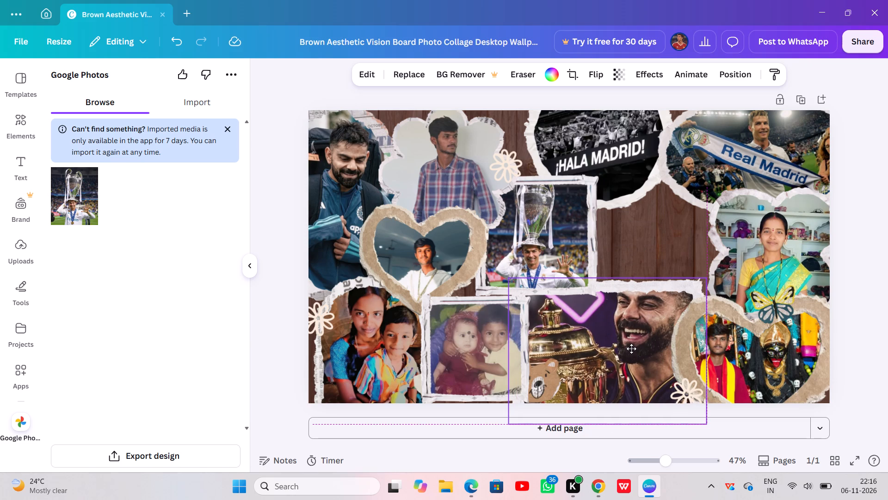
pyautogui.moveTo(631, 349); pyautogui.dragTo(630, 349)
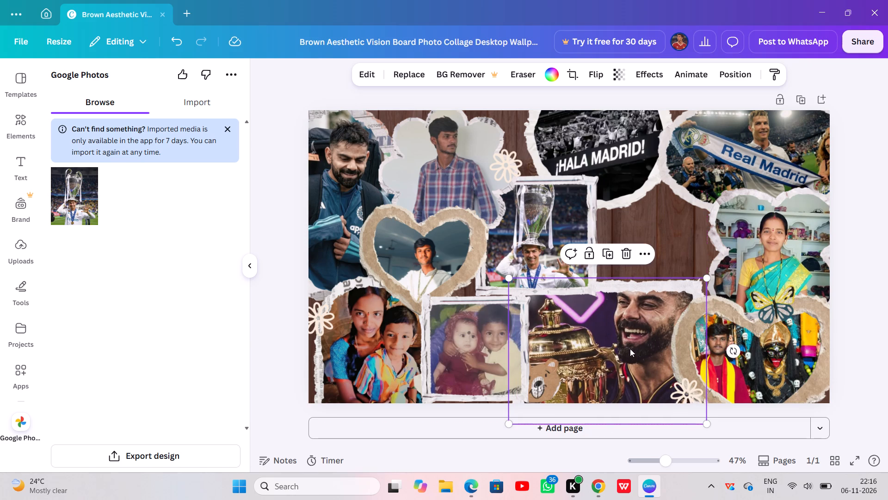
pyautogui.click(587, 250)
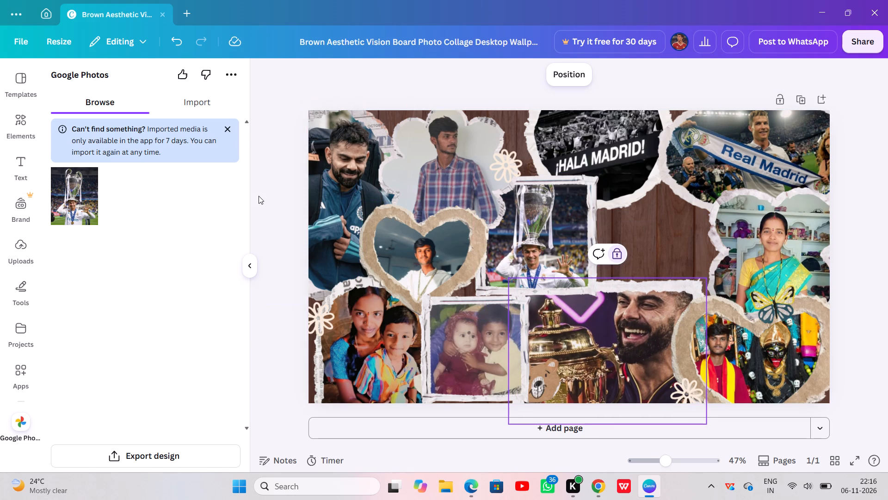
pyautogui.click(282, 229)
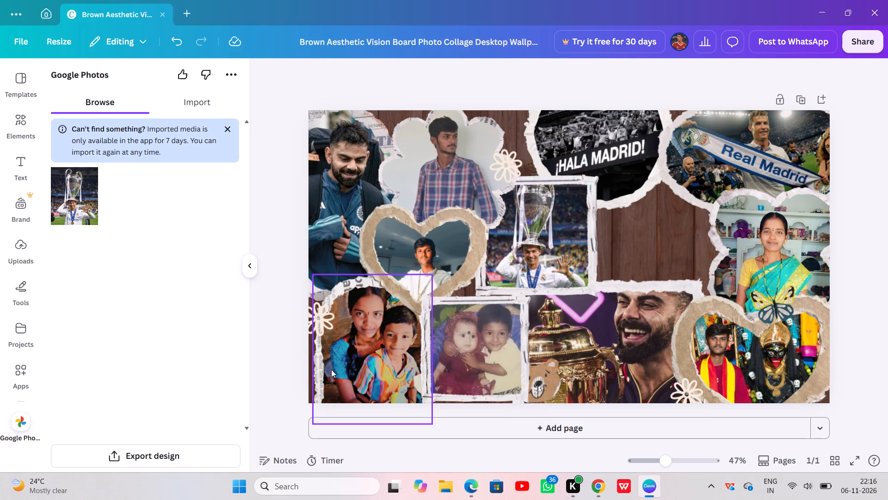
# Unlock the woman and boy photo frame, shift it left and slightly down past the page's edge, and lock it again.
pyautogui.click(344, 368)
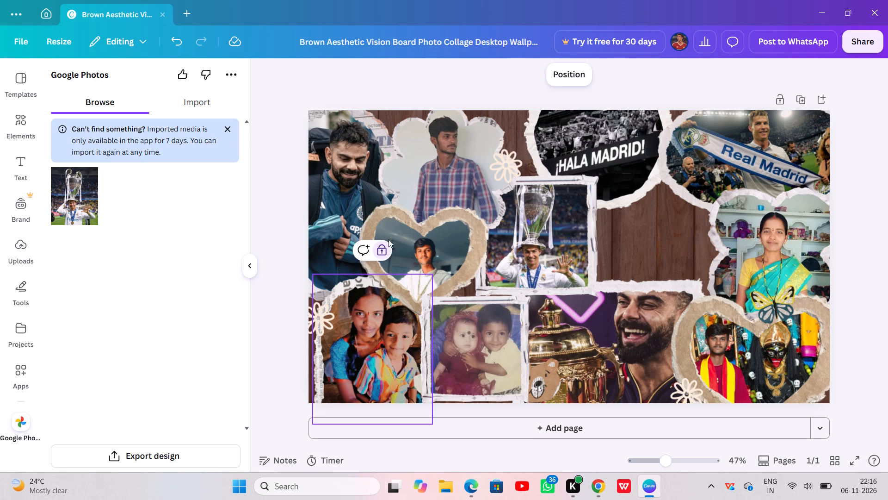
pyautogui.click(381, 247)
pyautogui.moveTo(363, 365); pyautogui.dragTo(347, 369)
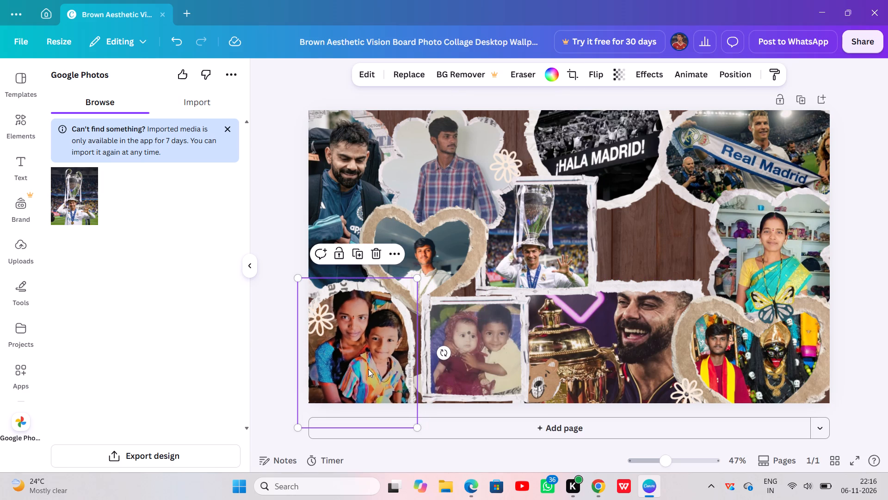
pyautogui.click(334, 252)
# Delete the flower doodle lying over the woman and boy photo.
pyautogui.click(322, 316)
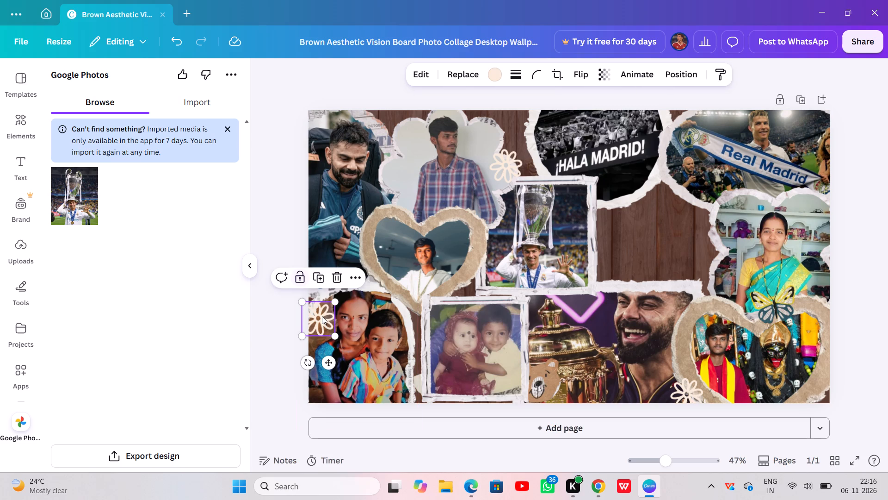
pyautogui.click(337, 276)
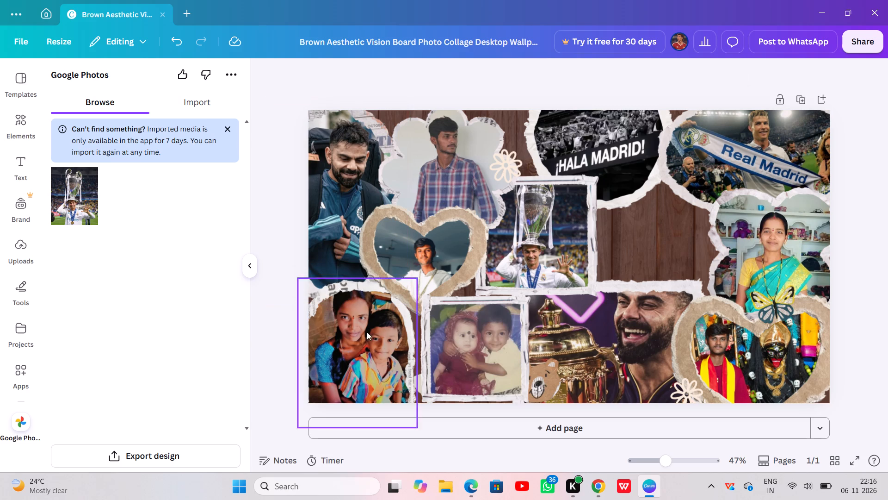
# Unlock the photo frame of the two small children, shift it left and slightly down, and lock it again.
pyautogui.click(480, 363)
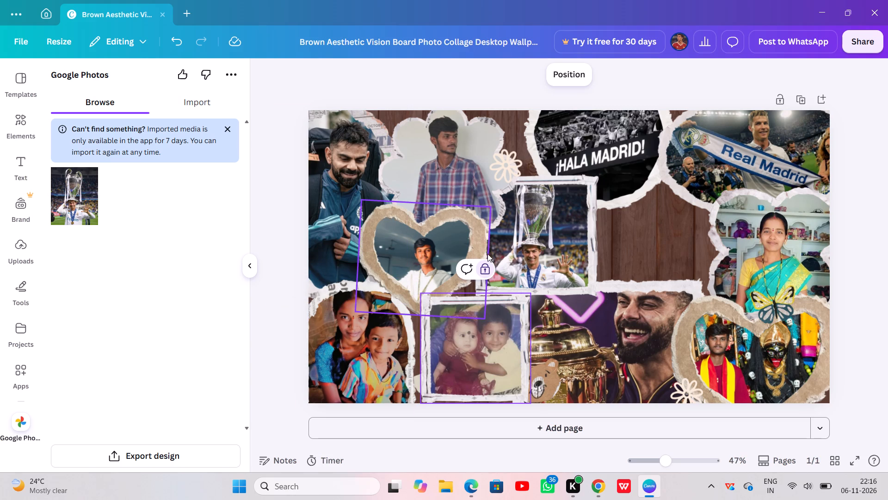
pyautogui.click(484, 266)
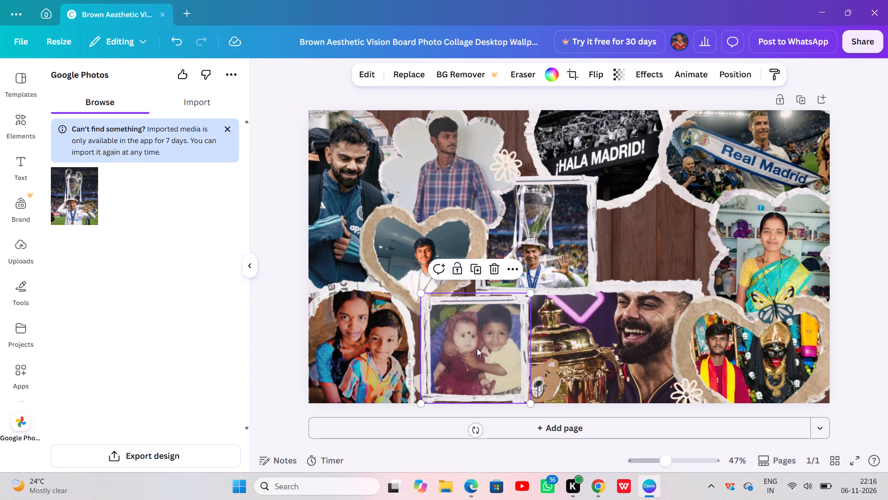
pyautogui.moveTo(477, 348); pyautogui.dragTo(462, 352)
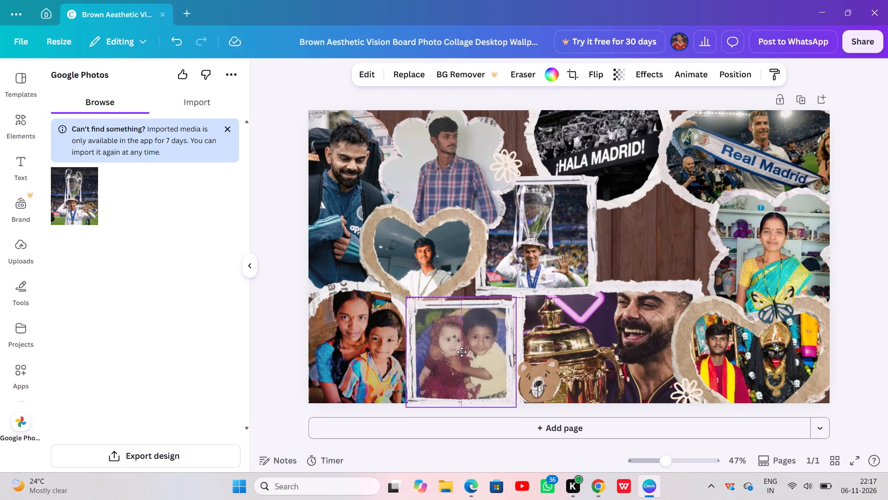
pyautogui.moveTo(462, 352); pyautogui.dragTo(462, 351)
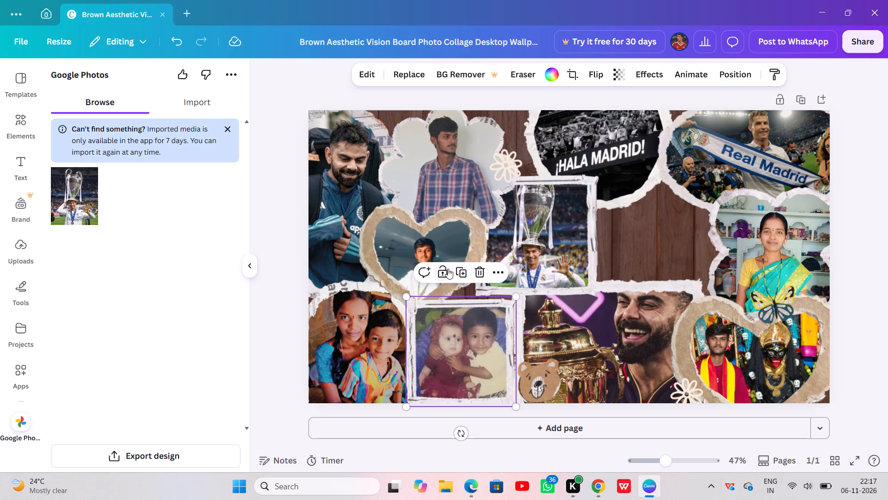
pyautogui.click(442, 269)
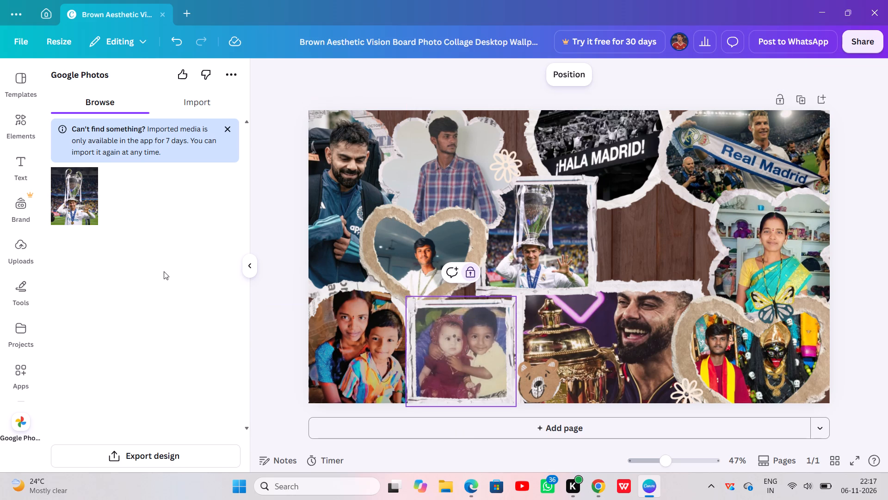
pyautogui.click(111, 295)
pyautogui.click(627, 246)
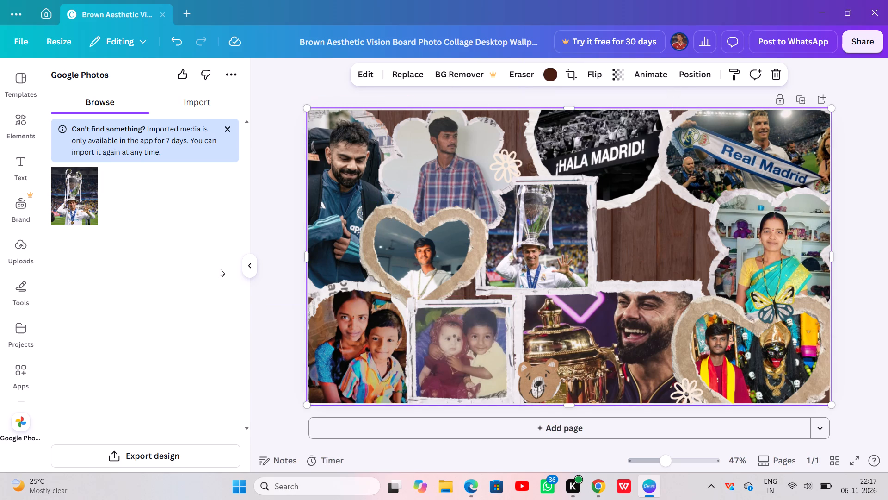
# Unlock the heart frame beside the trophy-lifting footballer and delete its image, keeping the frame.
pyautogui.click(423, 249)
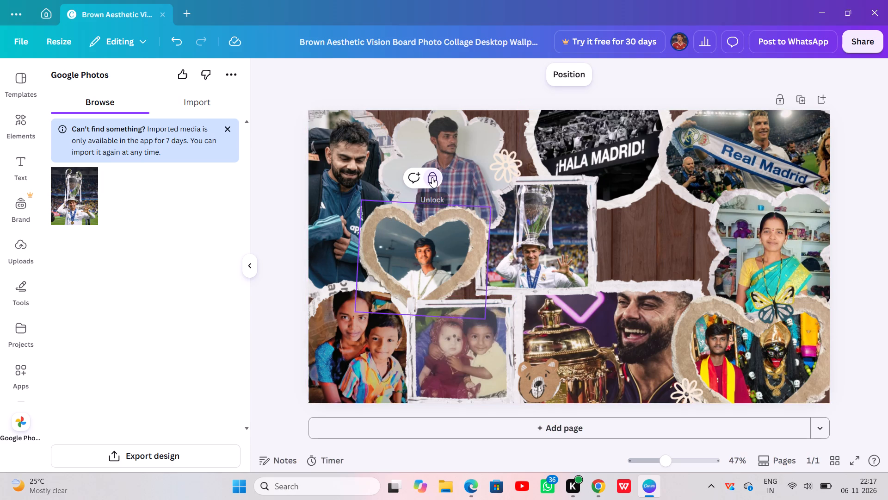
pyautogui.click(432, 177)
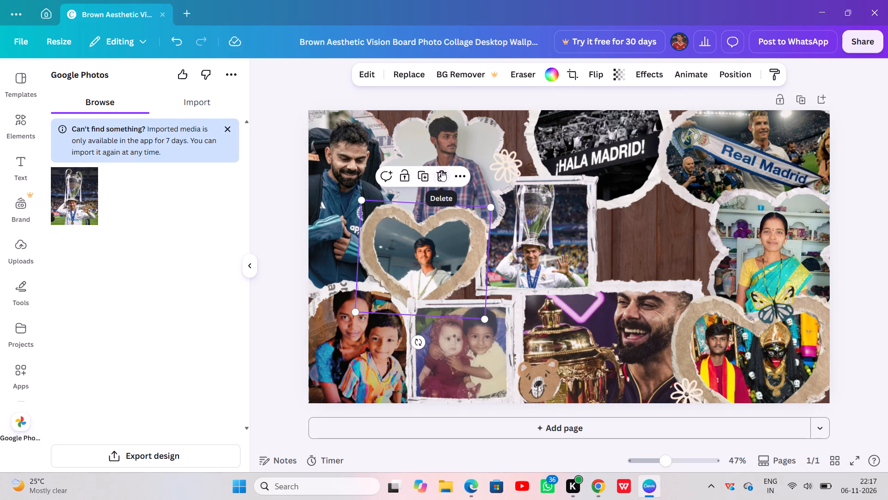
pyautogui.click(441, 171)
pyautogui.click(445, 202)
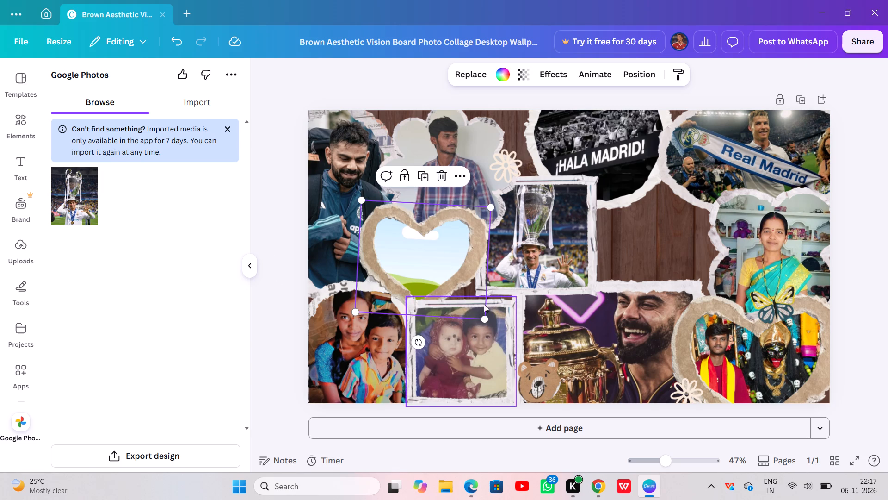
# Enlarge the empty heart frame slightly and rotate it counterclockwise to about -25°.
pyautogui.click(482, 319)
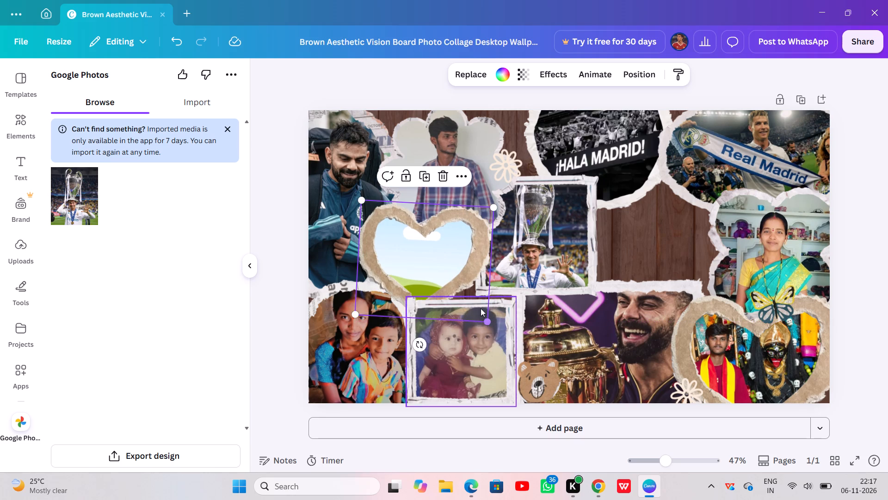
pyautogui.moveTo(414, 344); pyautogui.dragTo(420, 344)
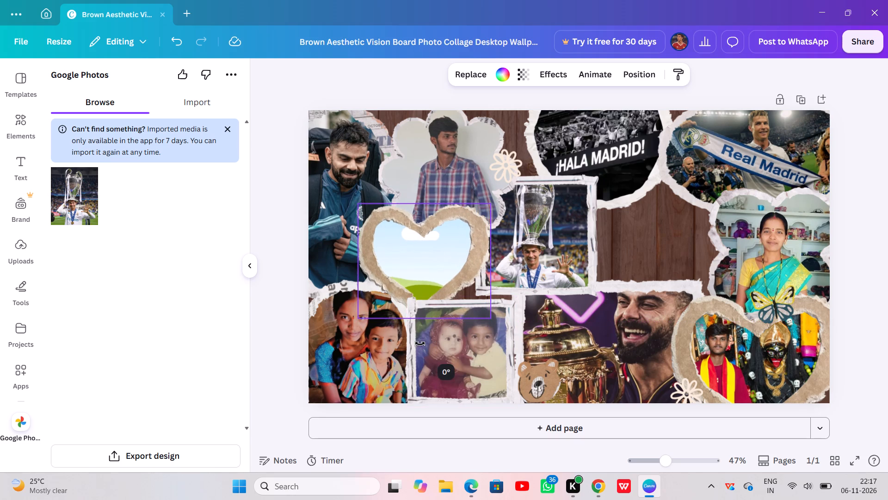
pyautogui.moveTo(420, 344); pyautogui.dragTo(463, 318)
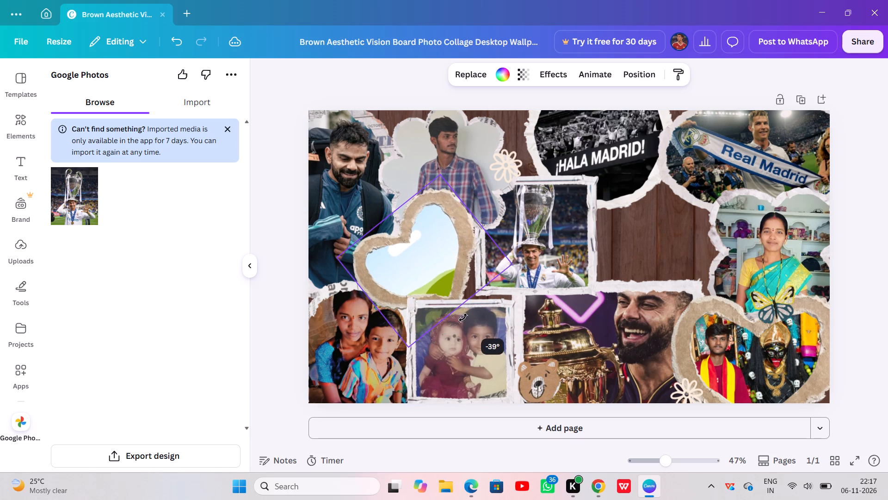
pyautogui.moveTo(463, 318); pyautogui.dragTo(451, 326)
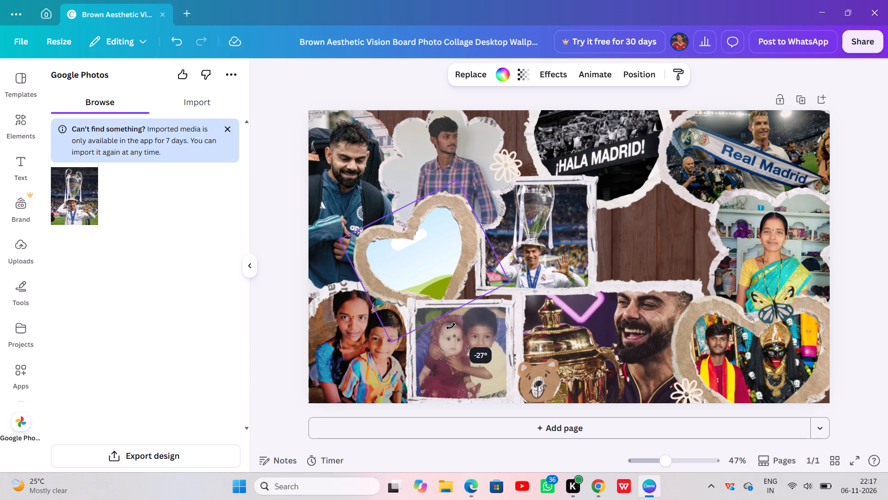
pyautogui.moveTo(451, 326); pyautogui.dragTo(449, 329)
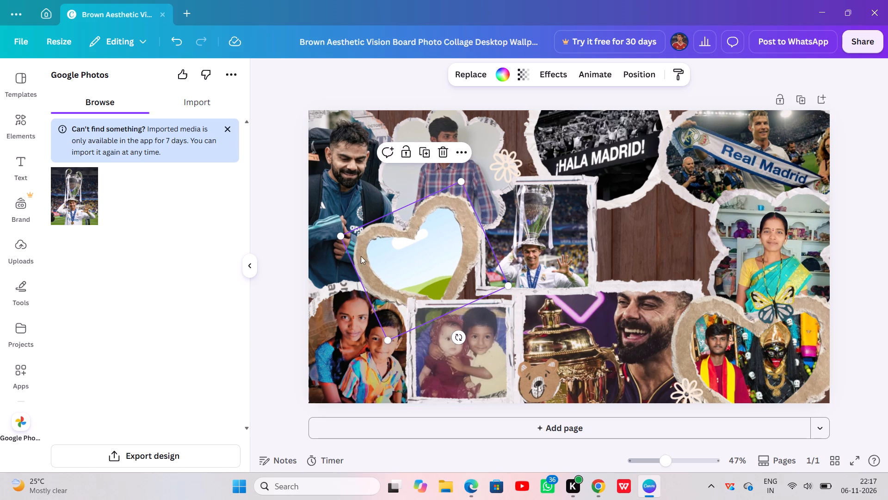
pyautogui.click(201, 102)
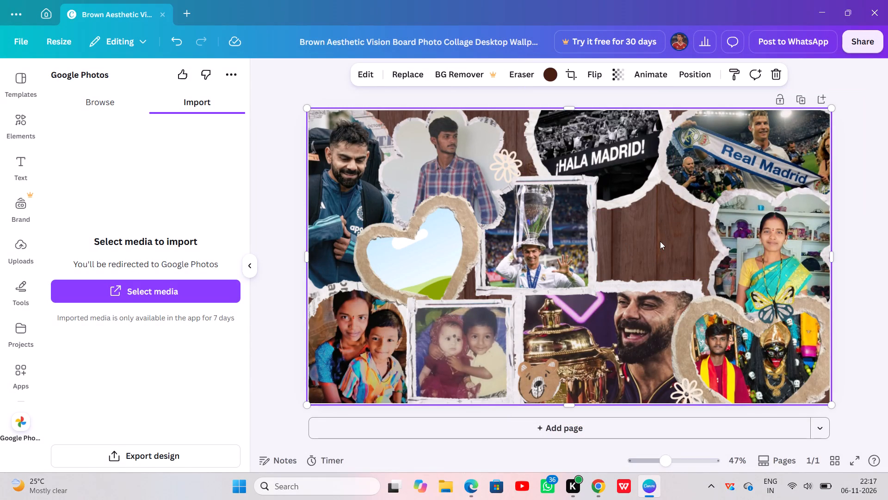
pyautogui.click(613, 356)
pyautogui.click(616, 251)
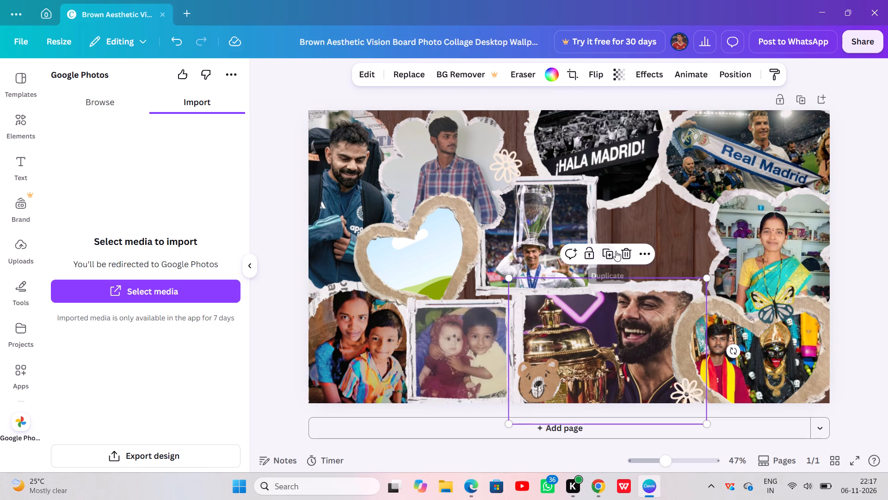
pyautogui.click(604, 251)
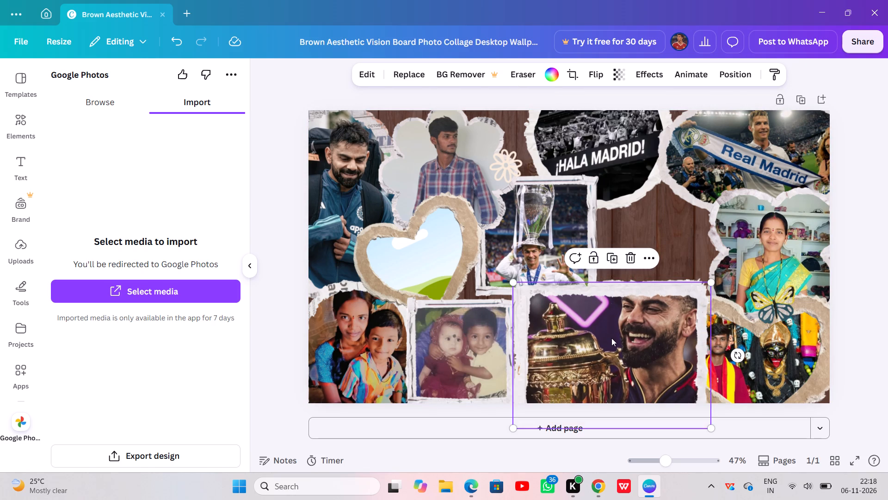
# Move the duplicated frame onto the bare wooden area below the Hala Madrid photo and shrink it to fit the gap.
pyautogui.moveTo(612, 339); pyautogui.dragTo(658, 232)
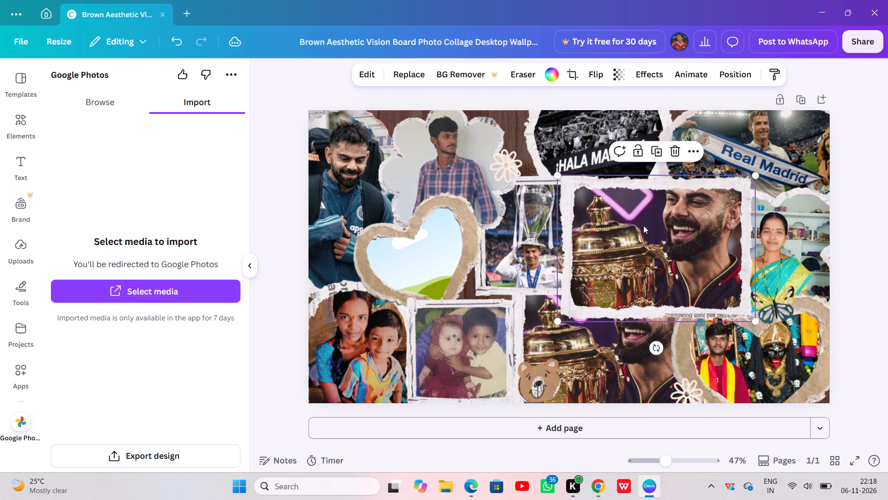
pyautogui.moveTo(553, 177); pyautogui.dragTo(563, 185)
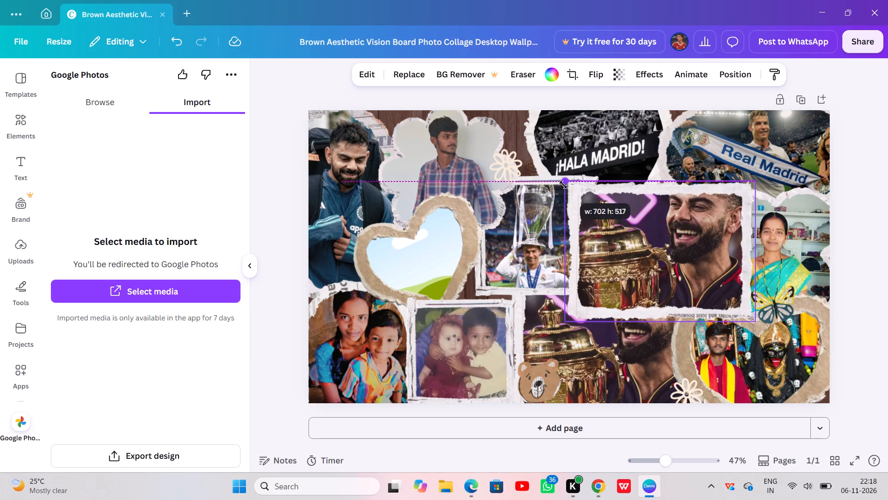
pyautogui.moveTo(563, 185); pyautogui.dragTo(598, 216)
pyautogui.moveTo(684, 266); pyautogui.dragTo(660, 244)
pyautogui.moveTo(582, 184); pyautogui.dragTo(592, 196)
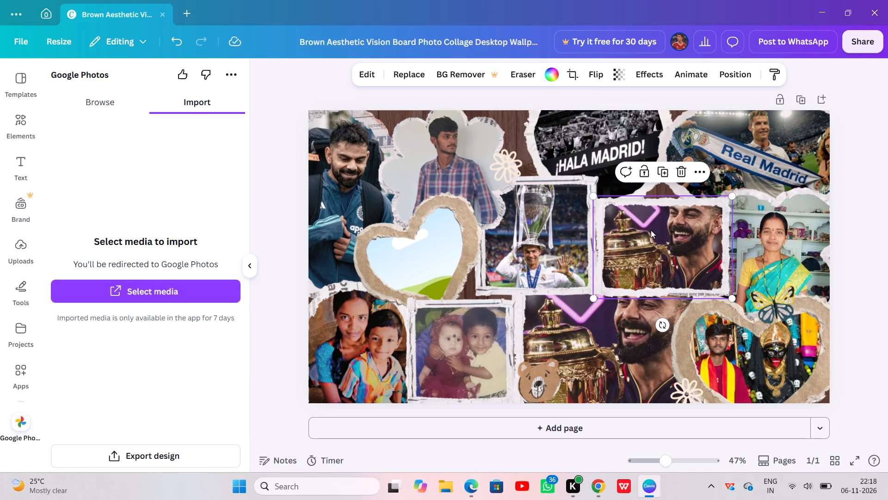
pyautogui.moveTo(651, 231); pyautogui.dragTo(641, 213)
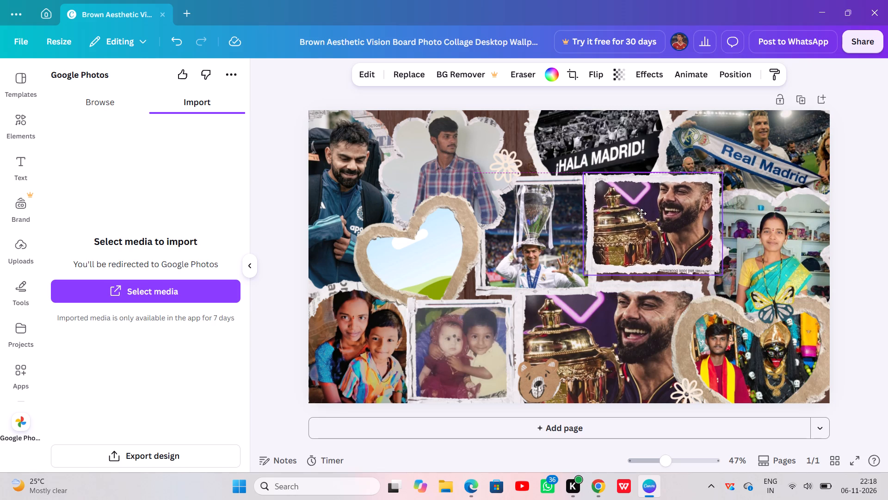
pyautogui.moveTo(641, 213); pyautogui.dragTo(647, 219)
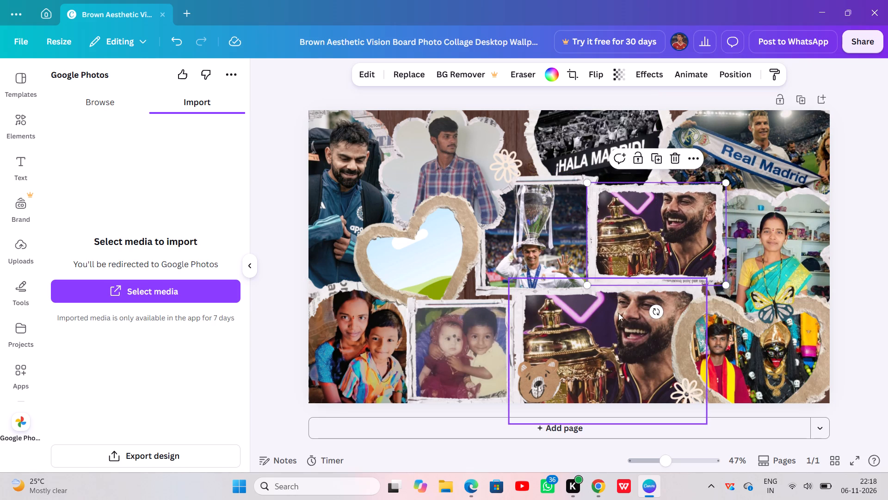
# Lock the original frame with the bearded man and gold trophy again.
pyautogui.click(601, 344)
pyautogui.click(587, 255)
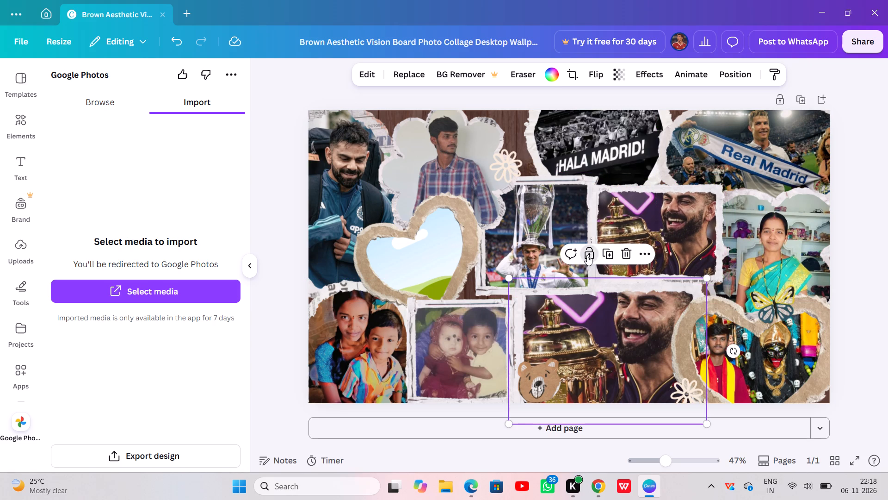
# Delete the image from the duplicated frame, keeping the empty frame in the former wooden gap.
pyautogui.click(656, 245)
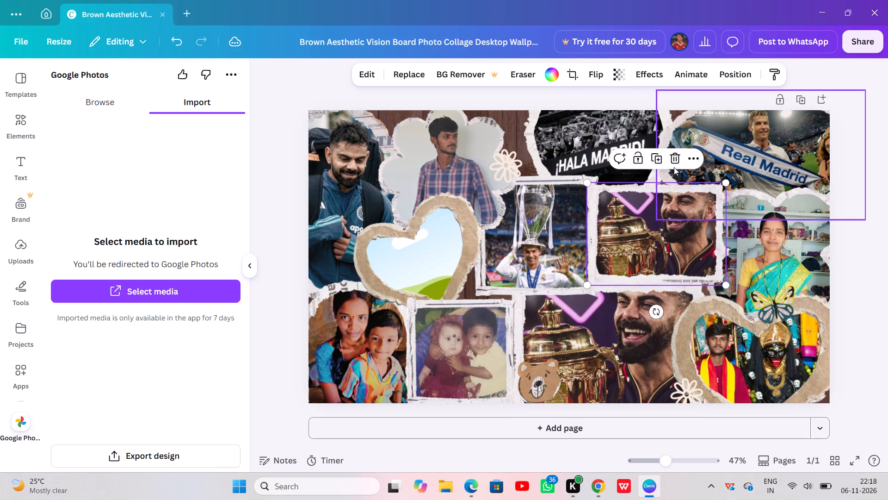
pyautogui.click(669, 156)
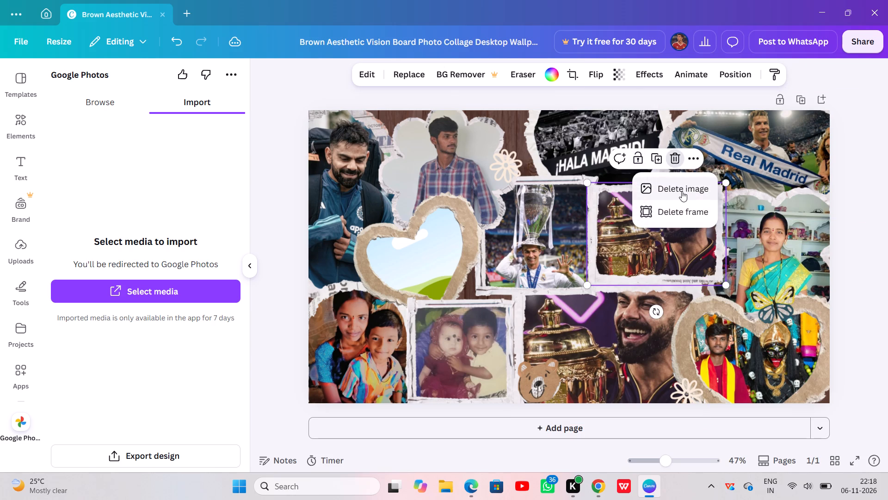
pyautogui.click(682, 191)
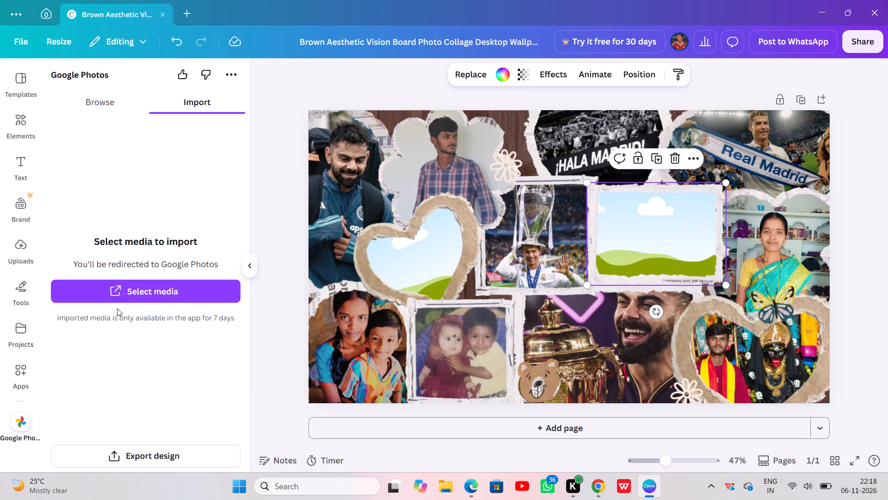
# Shift the tilted empty heart frame slightly right and up toward the photo of the footballer lifting the trophy.
pyautogui.moveTo(413, 265); pyautogui.dragTo(424, 265)
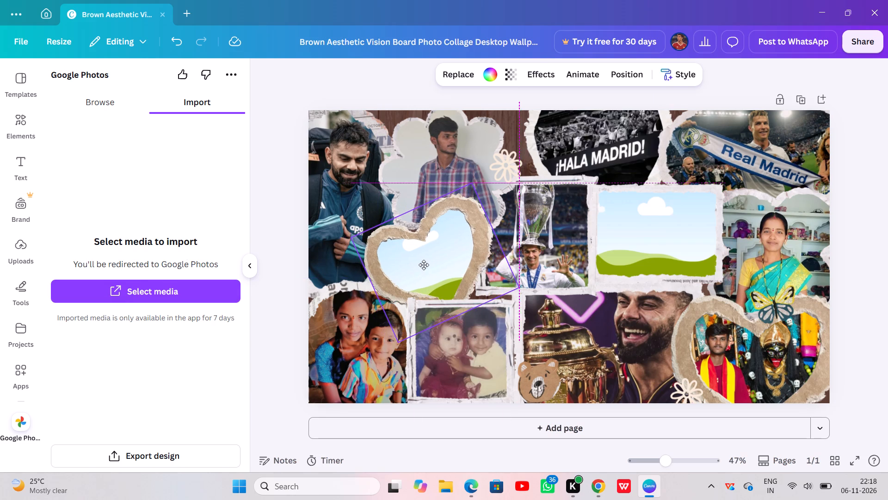
pyautogui.moveTo(424, 265); pyautogui.dragTo(428, 263)
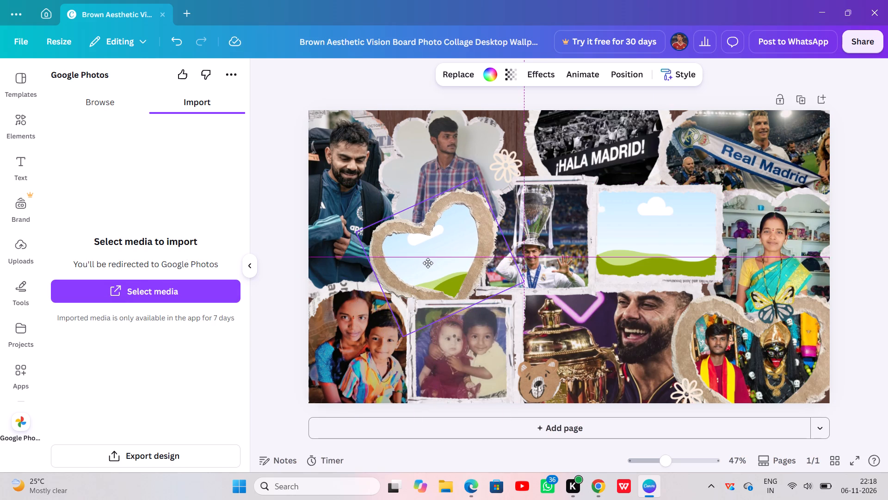
pyautogui.moveTo(428, 263); pyautogui.dragTo(428, 262)
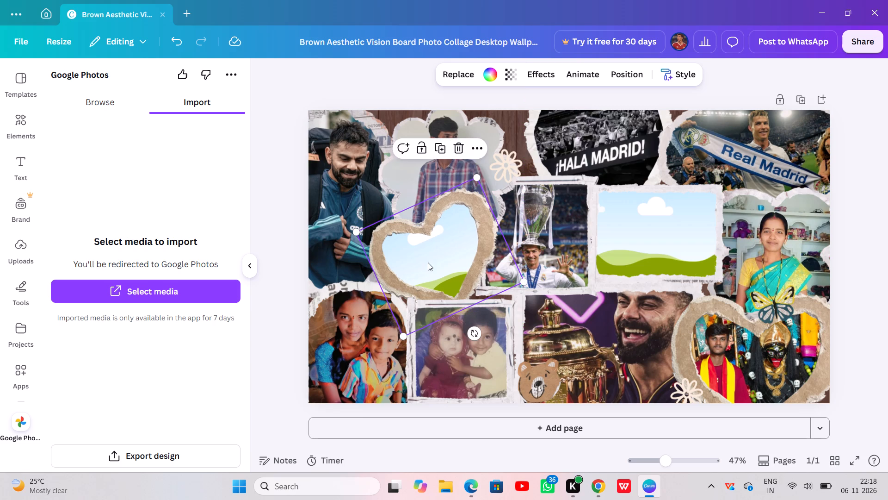
pyautogui.click(166, 181)
# Delete the flower sticker between the flower-shaped frame and the Hala Madrid photo.
pyautogui.click(503, 158)
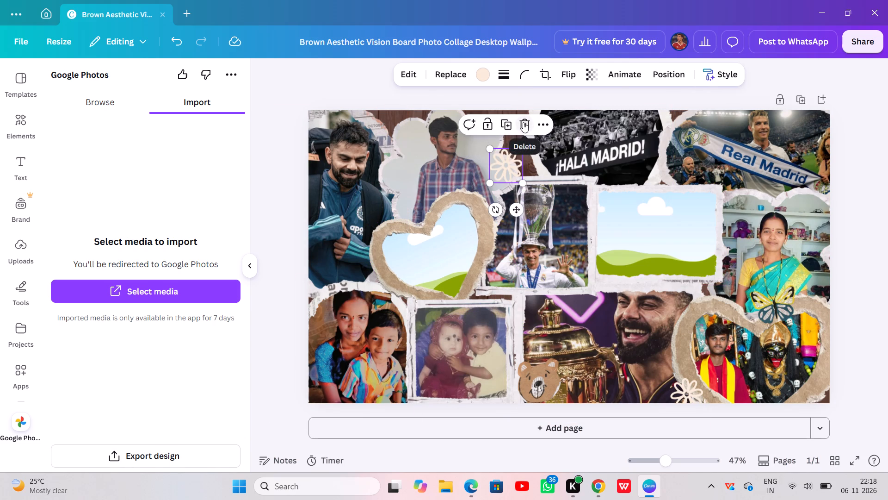
pyautogui.click(523, 122)
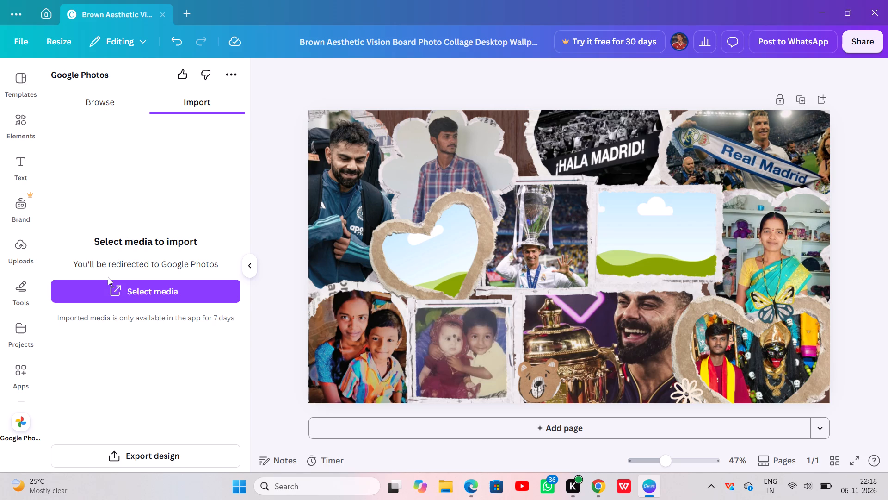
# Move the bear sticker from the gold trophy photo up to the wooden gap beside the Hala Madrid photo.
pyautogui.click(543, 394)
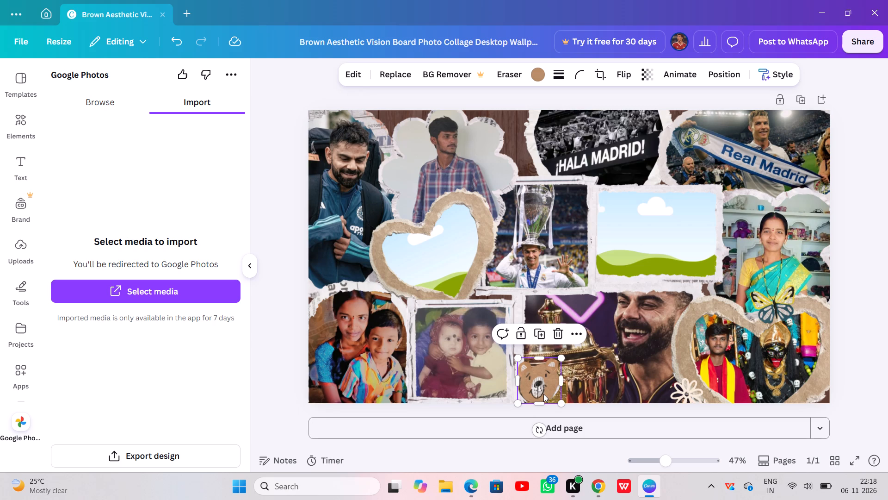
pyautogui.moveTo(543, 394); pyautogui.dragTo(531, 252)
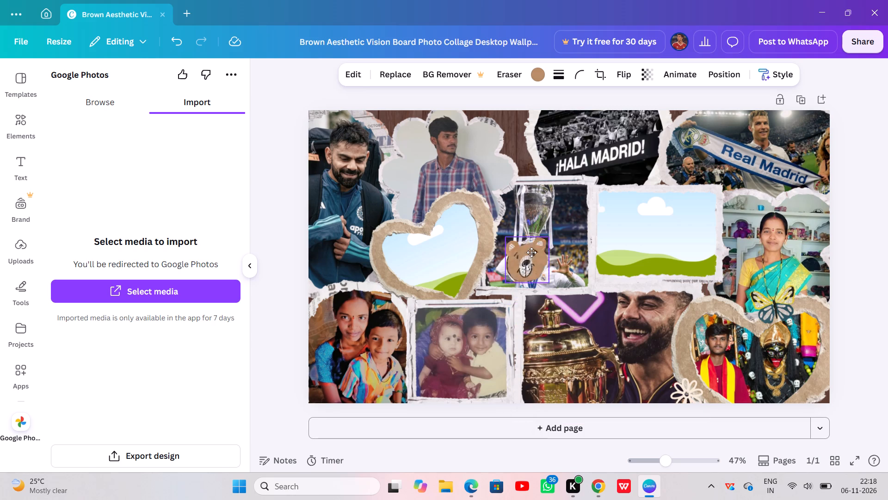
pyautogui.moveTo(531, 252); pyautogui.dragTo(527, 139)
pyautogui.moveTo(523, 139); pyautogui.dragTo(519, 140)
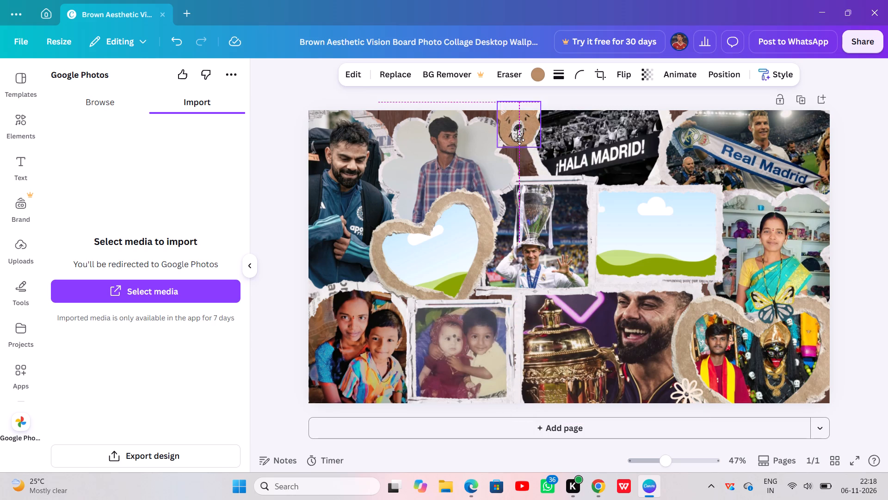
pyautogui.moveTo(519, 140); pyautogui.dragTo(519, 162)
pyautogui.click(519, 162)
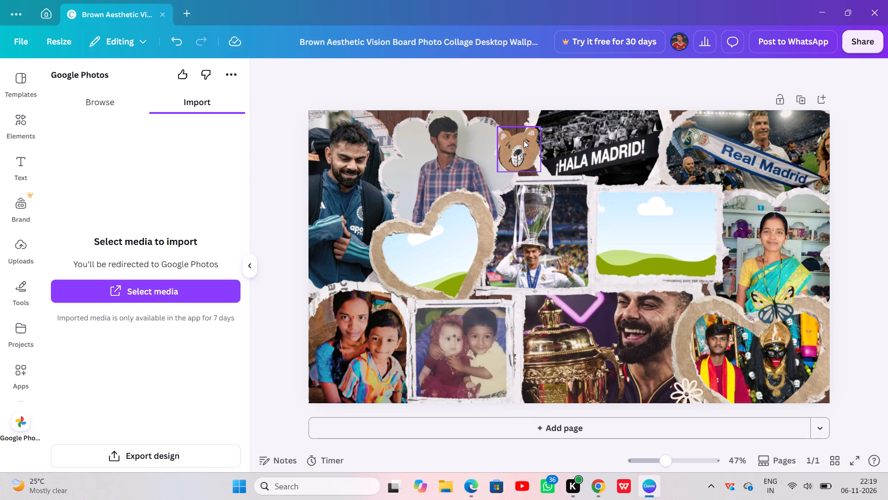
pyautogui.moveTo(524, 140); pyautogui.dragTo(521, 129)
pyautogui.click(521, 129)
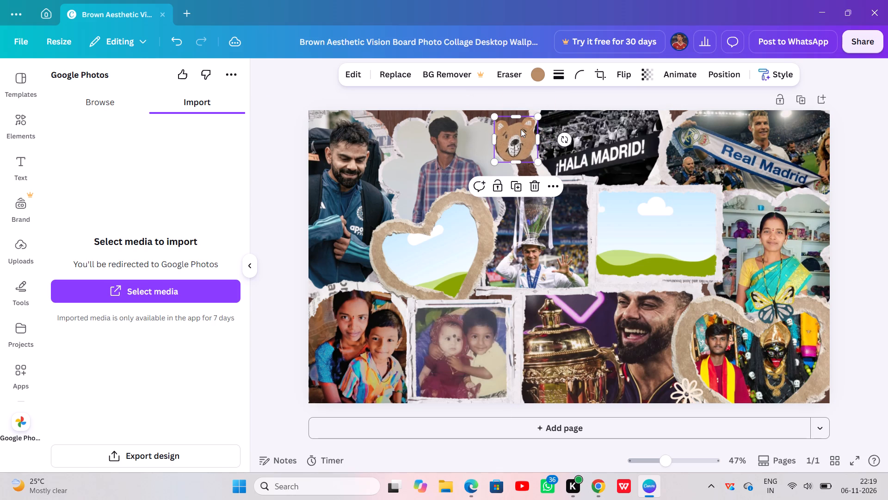
# Delete the bear sticker from the collage.
pyautogui.click(519, 144)
pyautogui.click(538, 183)
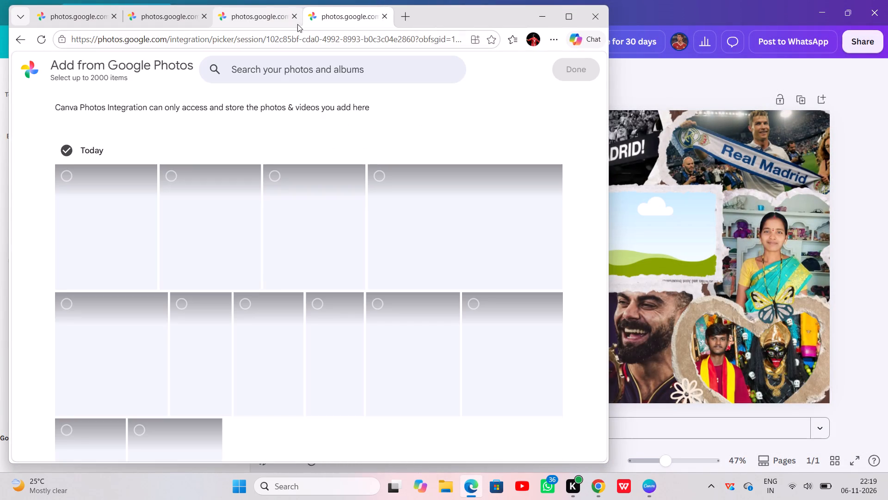
pyautogui.click(294, 19)
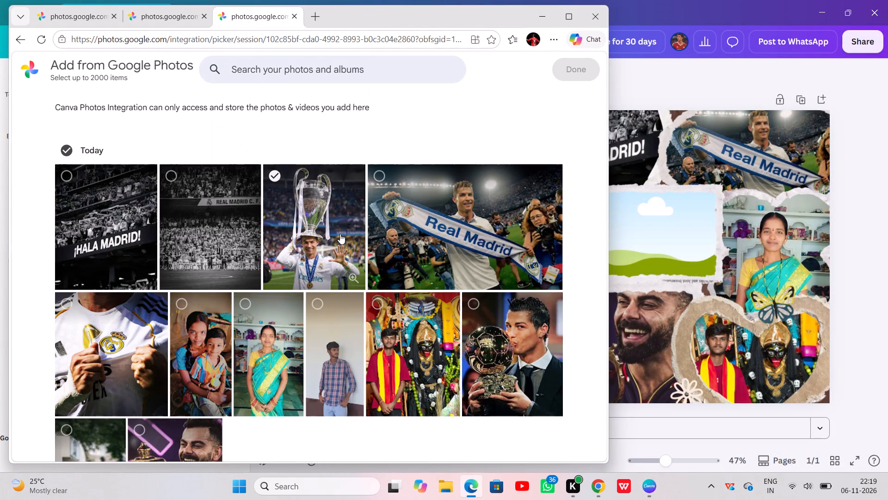
# Select today's photo of the laughing bearded man with the gold trophy for import.
pyautogui.scroll(-1, 339, 229)
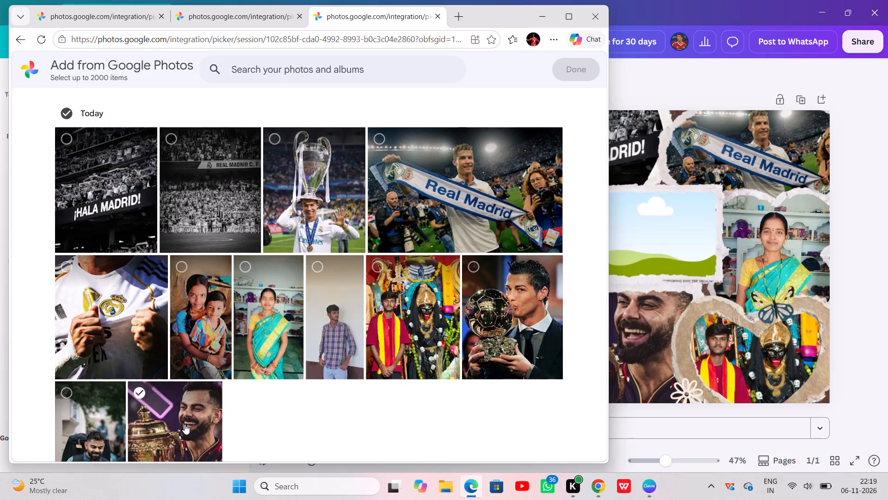
pyautogui.click(185, 424)
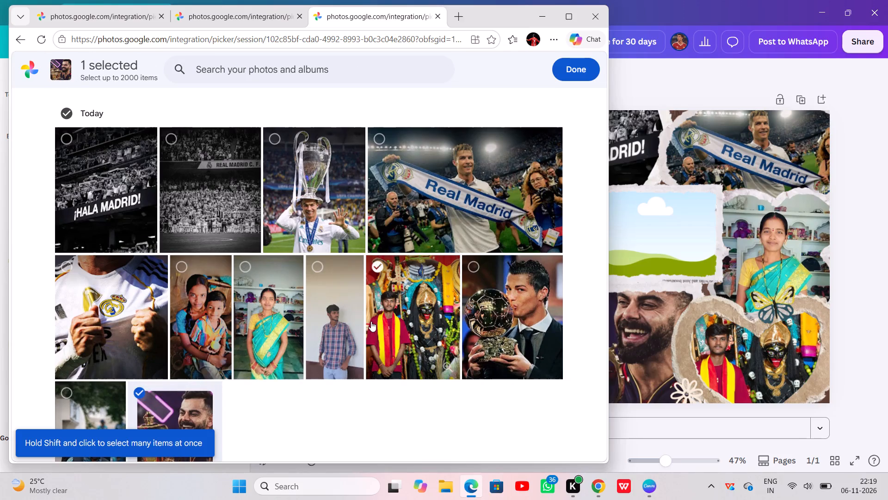
# Look through the photo library from November back to June 2026 for further pictures for the empty collage frames.
pyautogui.scroll(-3, 371, 321)
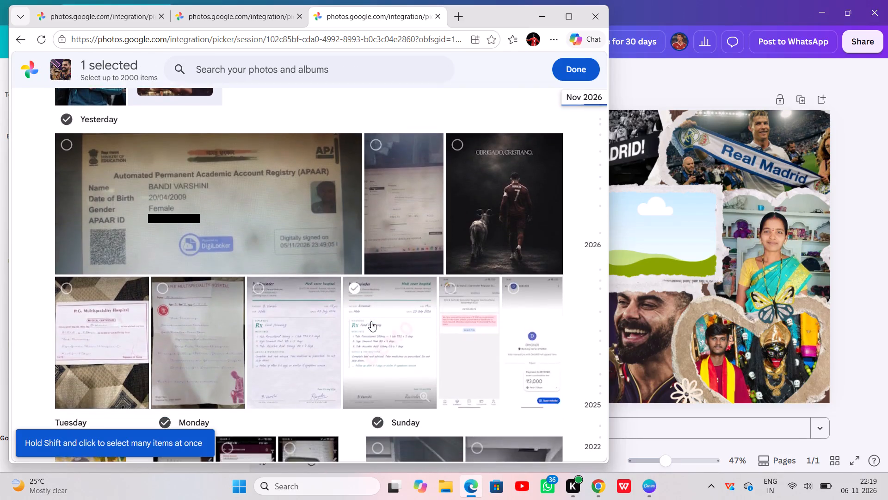
pyautogui.scroll(-6, 371, 321)
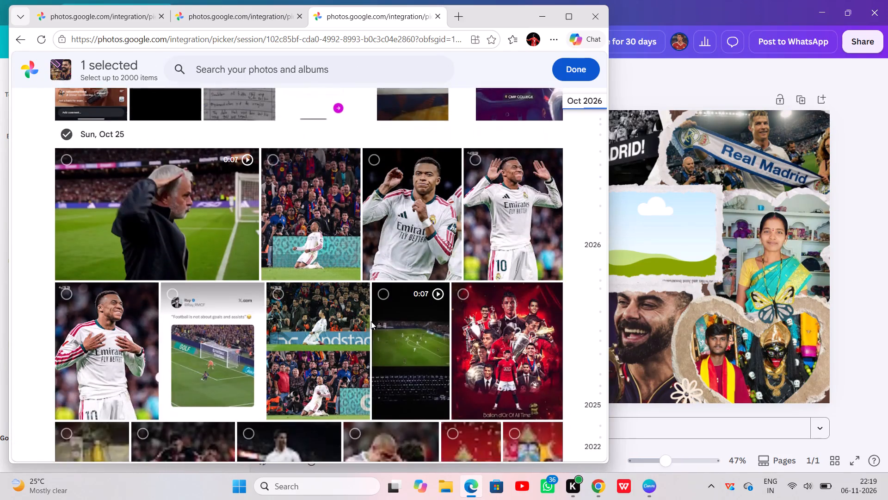
pyautogui.scroll(-6, 371, 321)
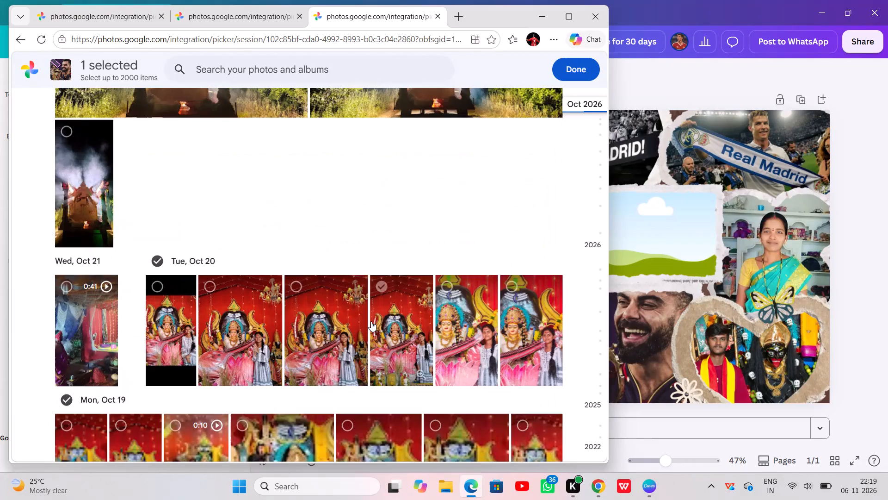
pyautogui.scroll(-6, 371, 321)
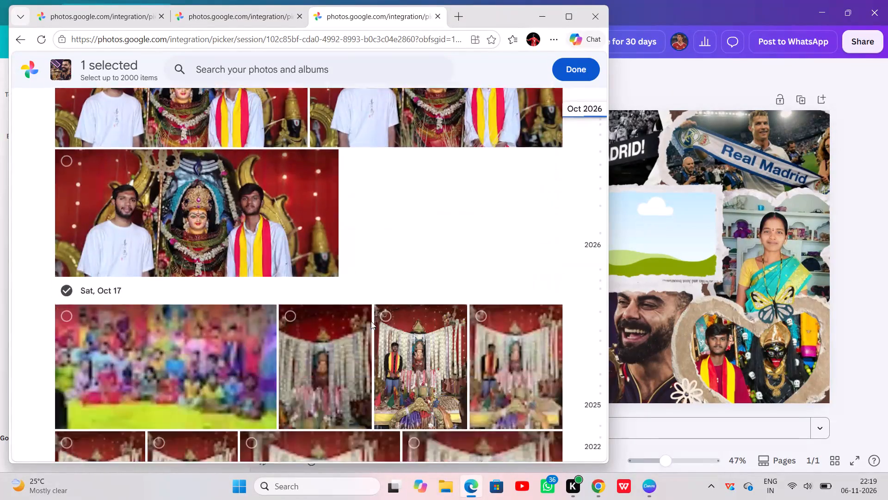
pyautogui.scroll(-10, 371, 321)
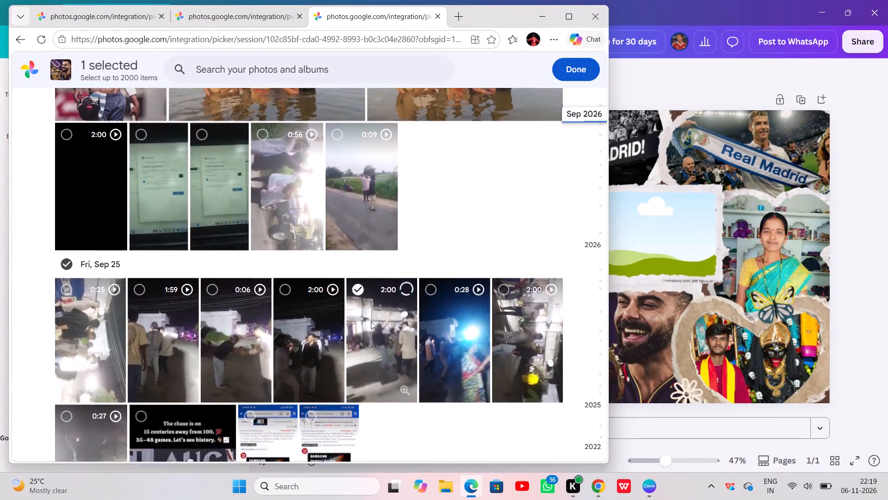
pyautogui.scroll(-5, 371, 321)
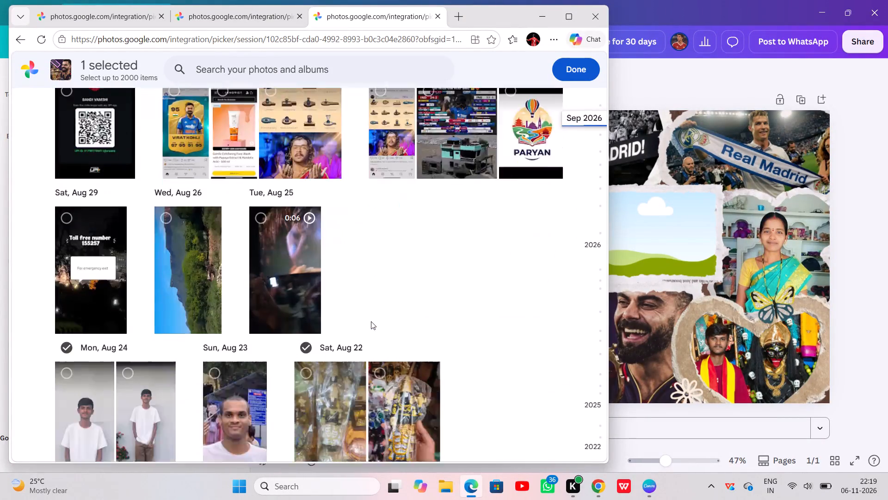
pyautogui.scroll(-5, 371, 321)
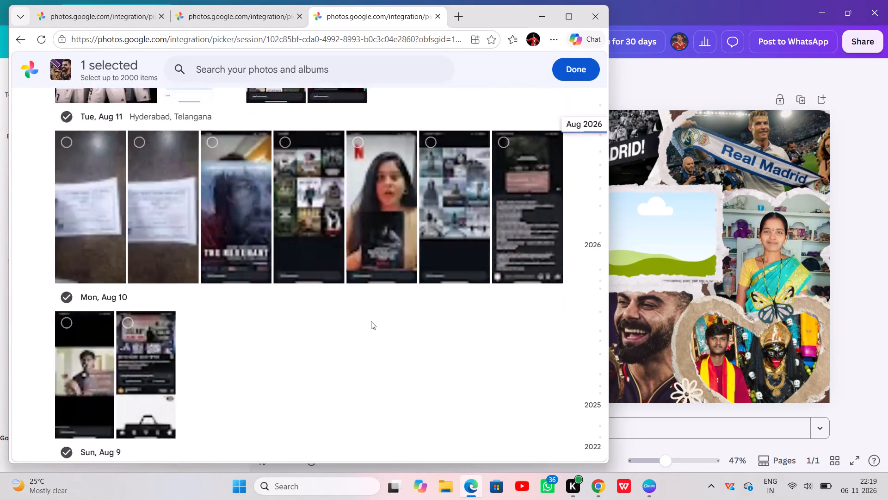
pyautogui.scroll(-5, 371, 321)
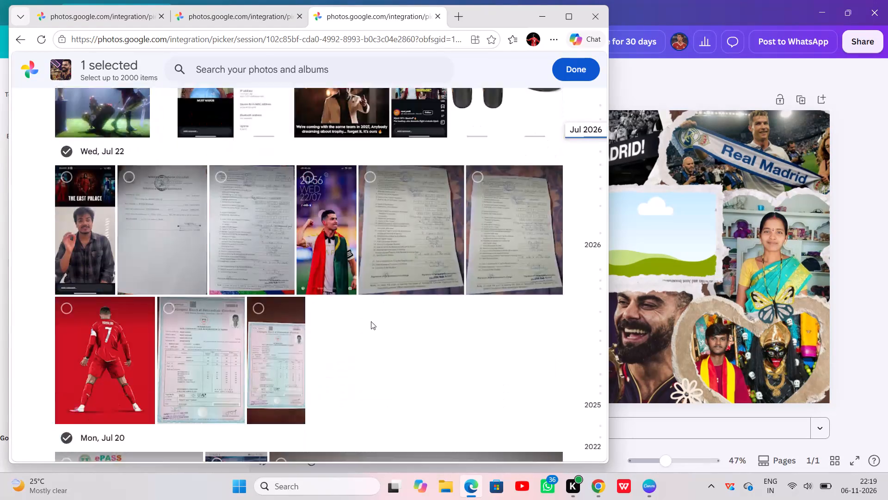
pyautogui.scroll(-4, 371, 321)
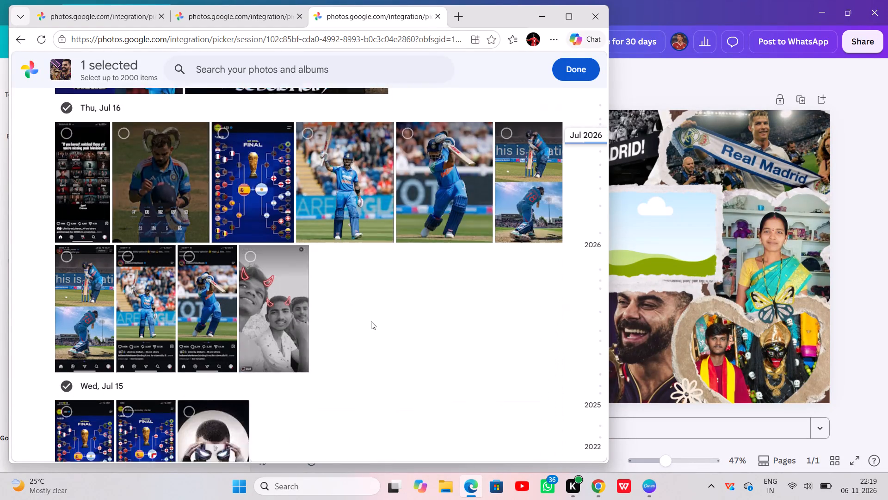
pyautogui.scroll(-4, 371, 321)
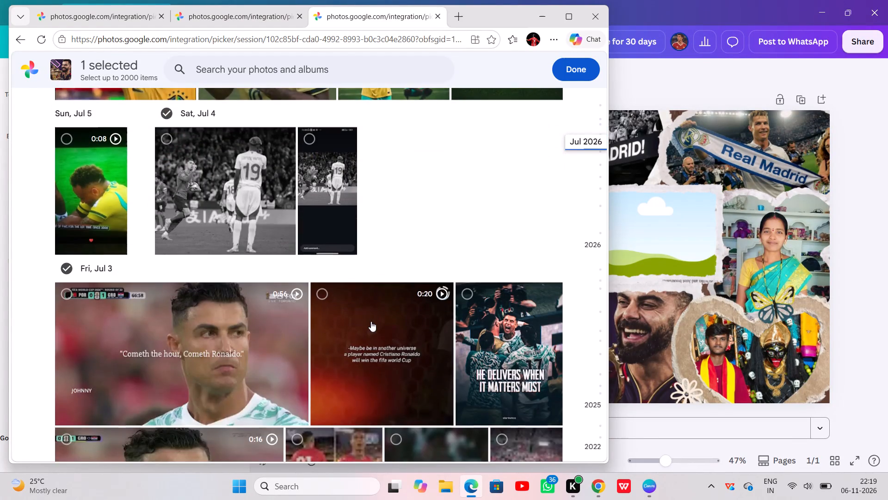
pyautogui.scroll(-4, 371, 321)
pyautogui.scroll(1, 371, 321)
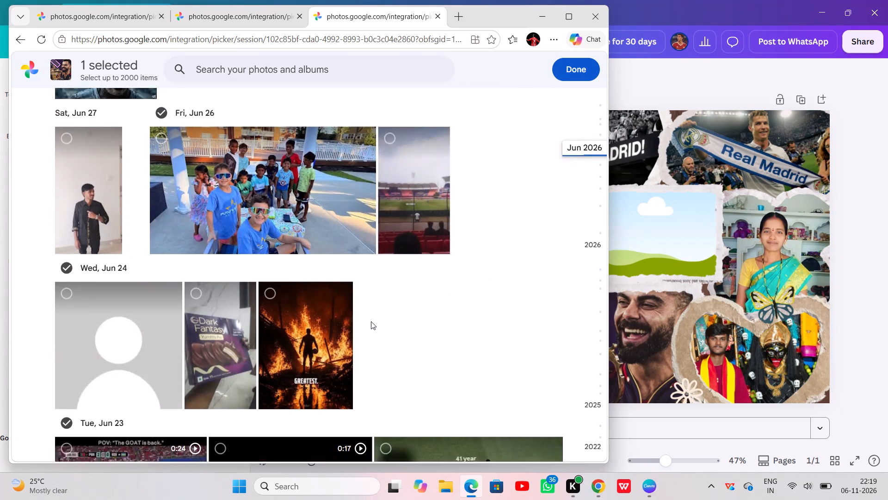
pyautogui.scroll(2, 371, 321)
pyautogui.scroll(-4, 371, 321)
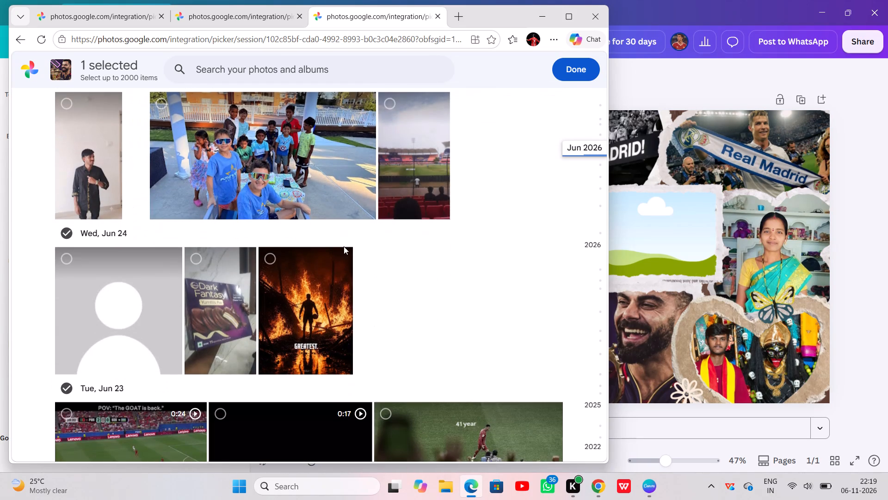
pyautogui.scroll(-6, 344, 246)
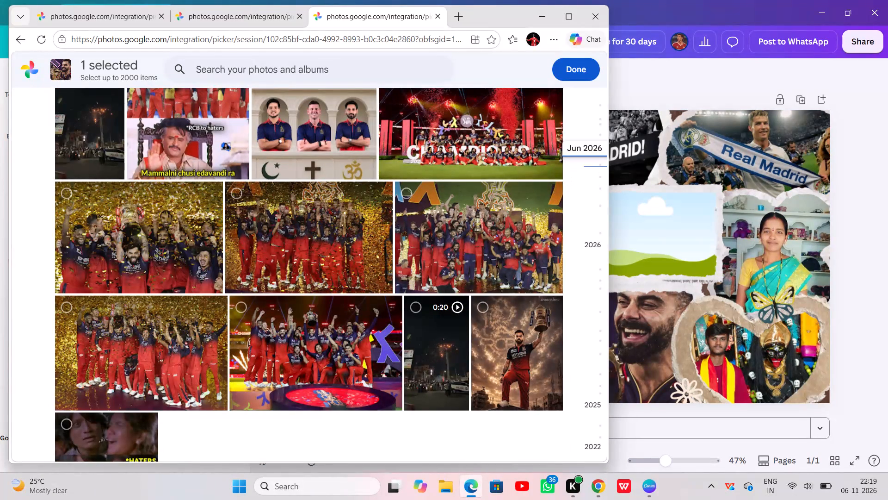
# Skim the photo library from June 2026 back to September 2025 for further pictures for the empty collage frames.
pyautogui.moveTo(601, 162); pyautogui.dragTo(606, 197)
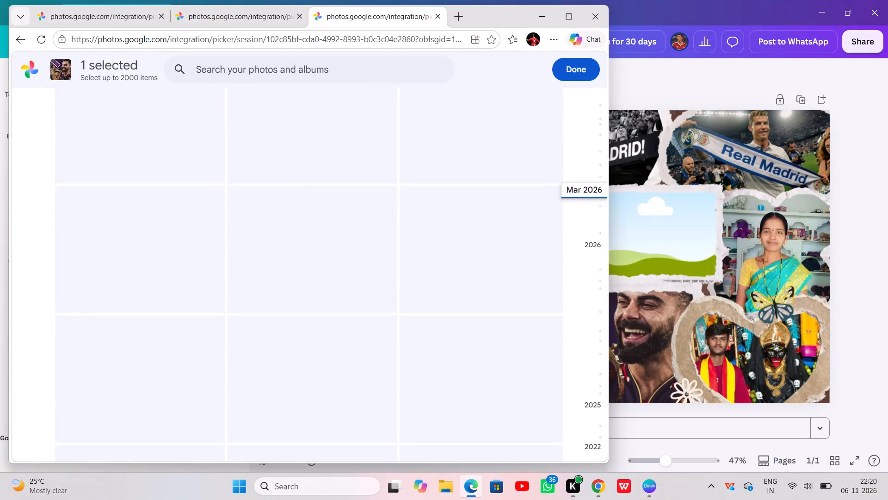
pyautogui.moveTo(606, 197); pyautogui.dragTo(604, 185)
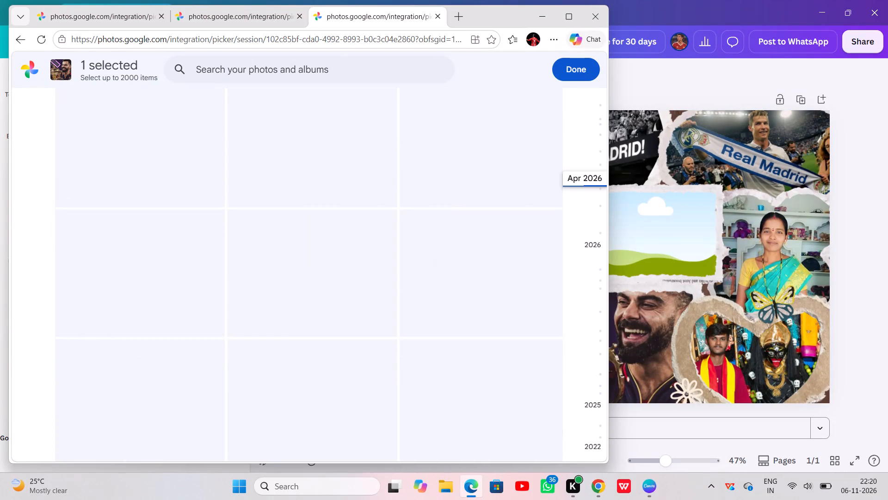
pyautogui.moveTo(604, 185); pyautogui.dragTo(600, 195)
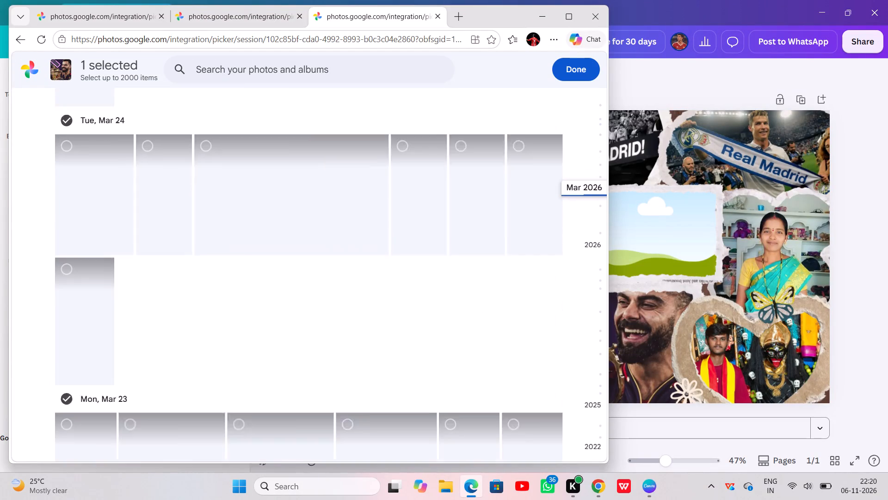
pyautogui.moveTo(600, 195); pyautogui.dragTo(598, 168)
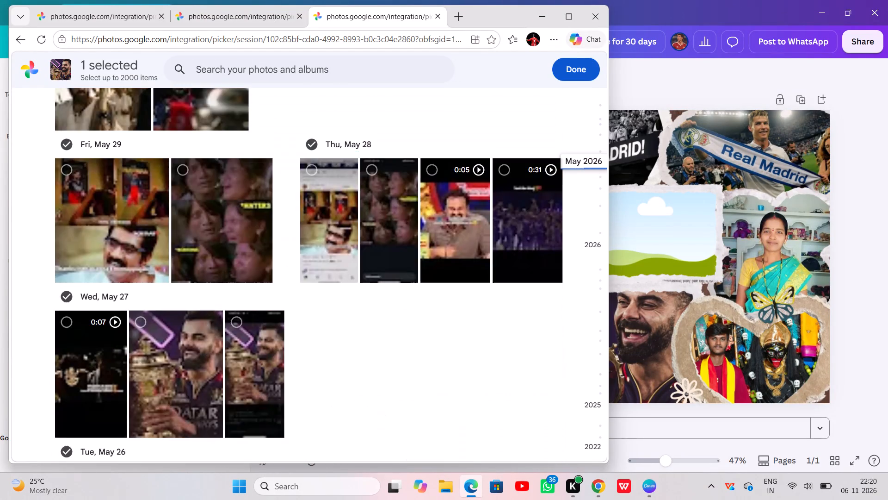
pyautogui.moveTo(598, 168); pyautogui.dragTo(587, 281)
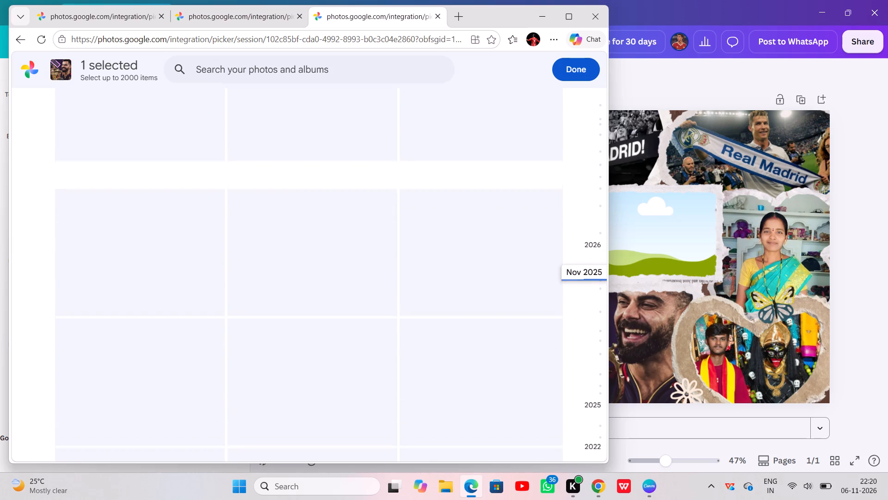
pyautogui.moveTo(587, 281); pyautogui.dragTo(587, 296)
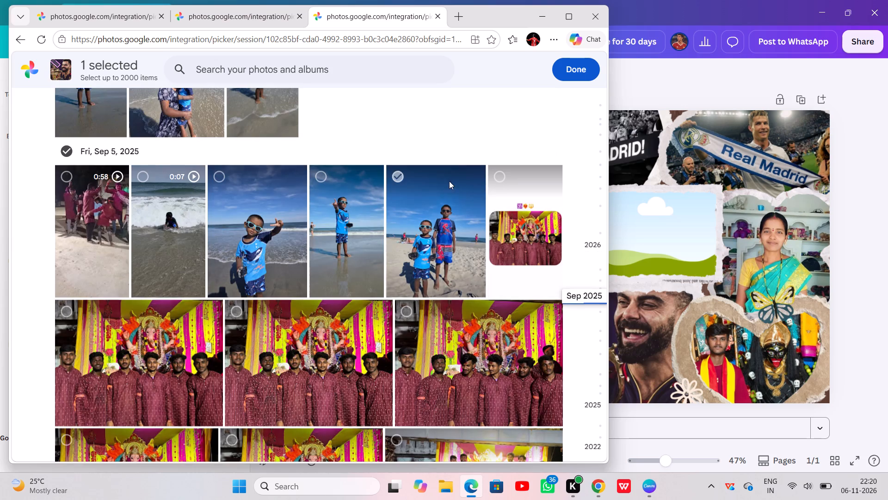
# Look through the early September 2025 beach and Ganesh festival photos for a suitable collage picture.
pyautogui.scroll(-5, 382, 230)
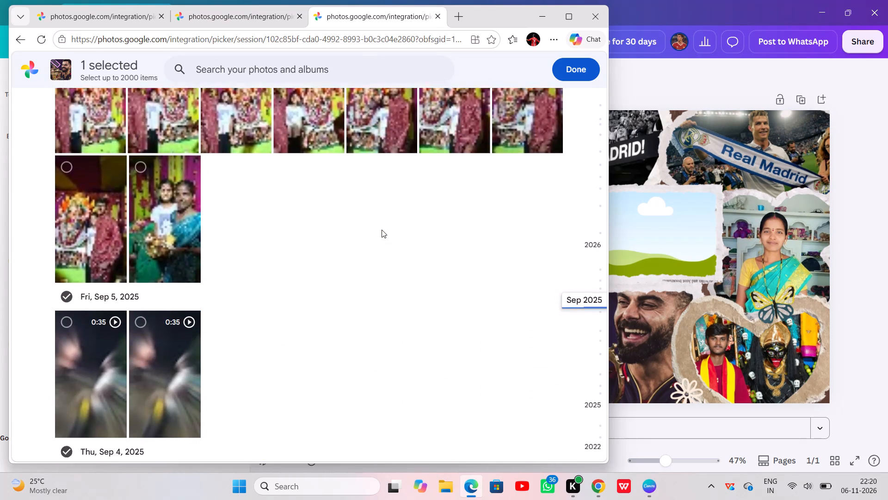
pyautogui.scroll(-5, 382, 230)
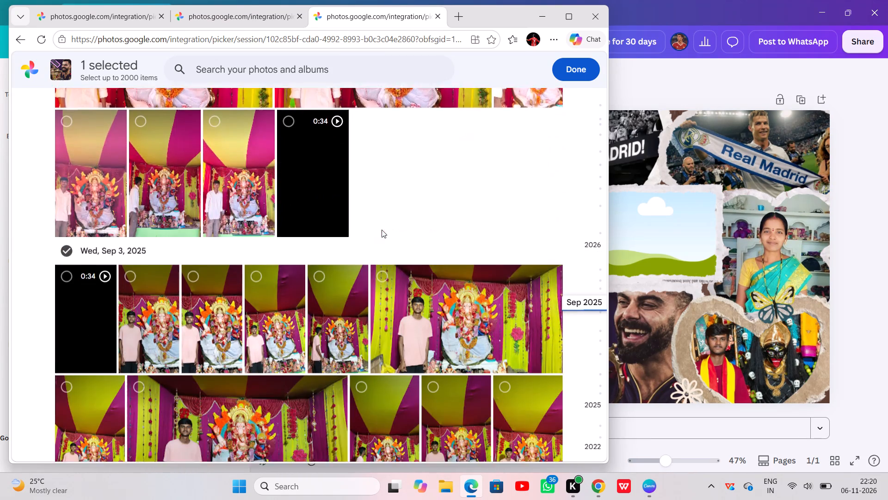
pyautogui.scroll(8, 382, 230)
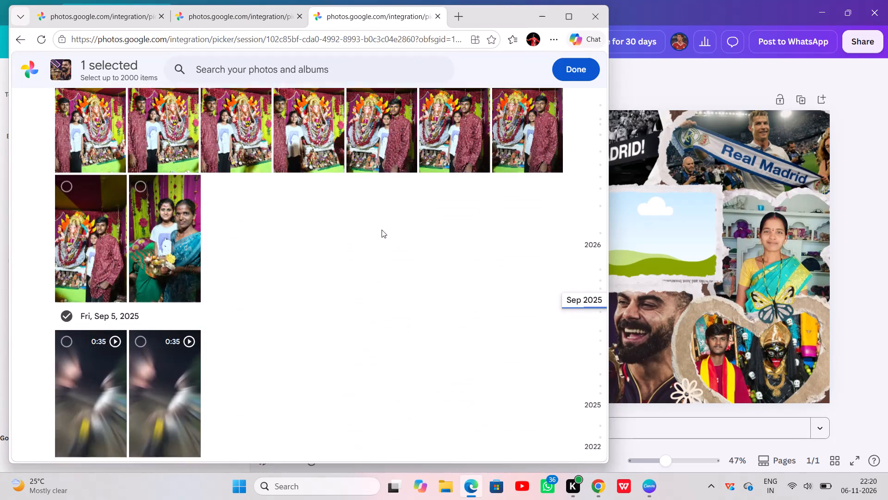
pyautogui.scroll(7, 382, 230)
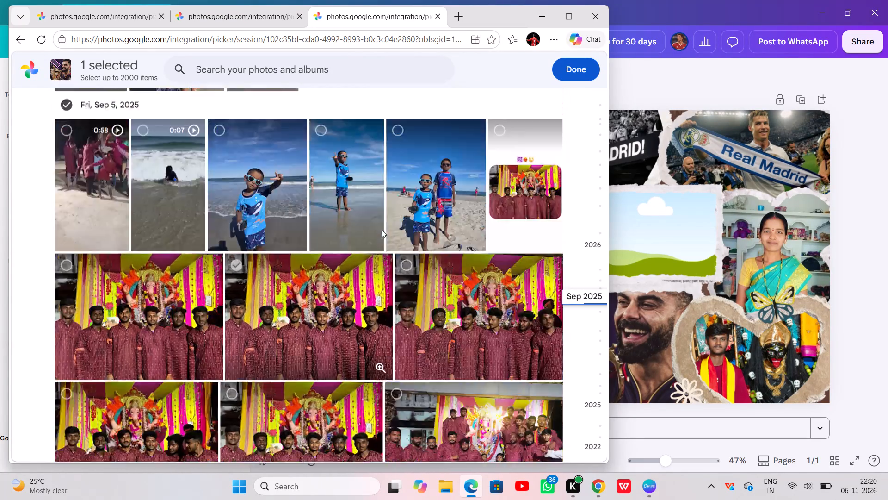
pyautogui.scroll(1, 382, 230)
pyautogui.scroll(-4, 382, 230)
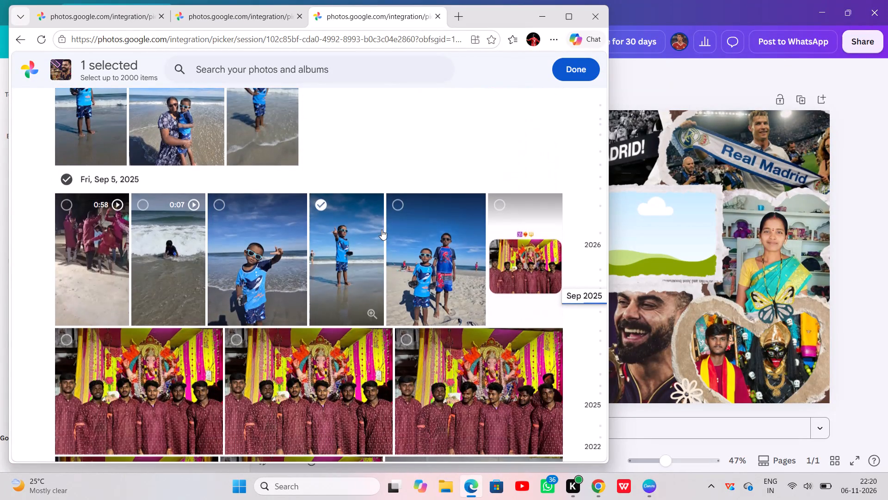
pyautogui.scroll(-4, 382, 230)
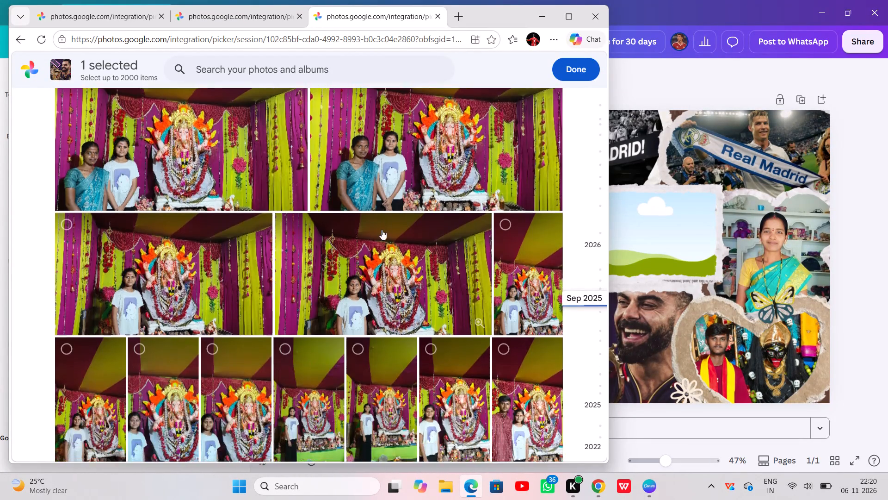
pyautogui.scroll(-5, 382, 230)
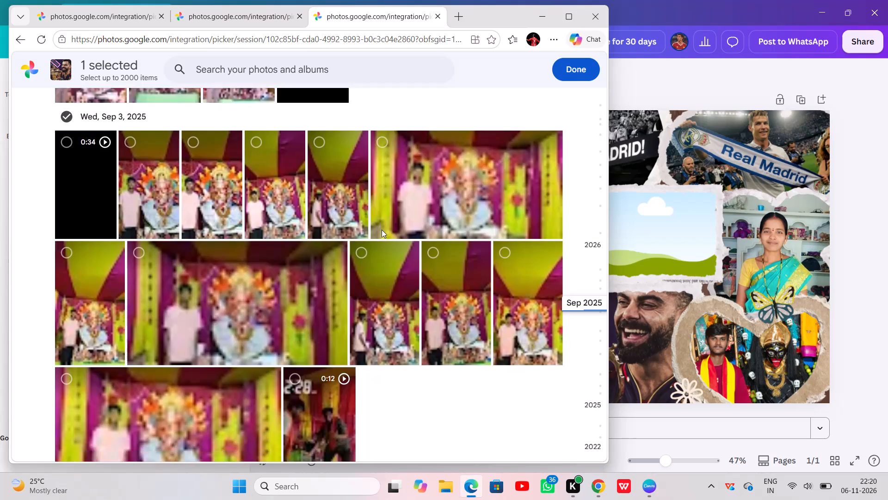
# Examine the August 2025 photos, including the portraits and waterfall outing, for a suitable collage picture.
pyautogui.scroll(-4, 382, 230)
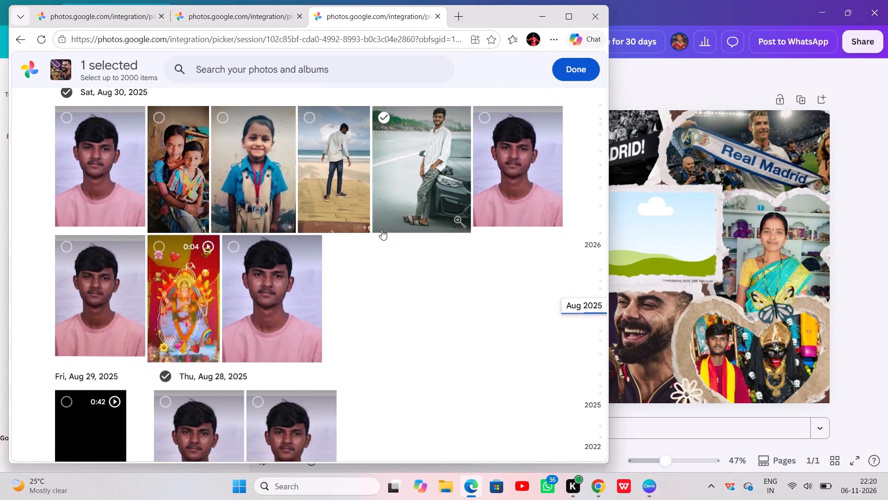
pyautogui.scroll(-5, 382, 230)
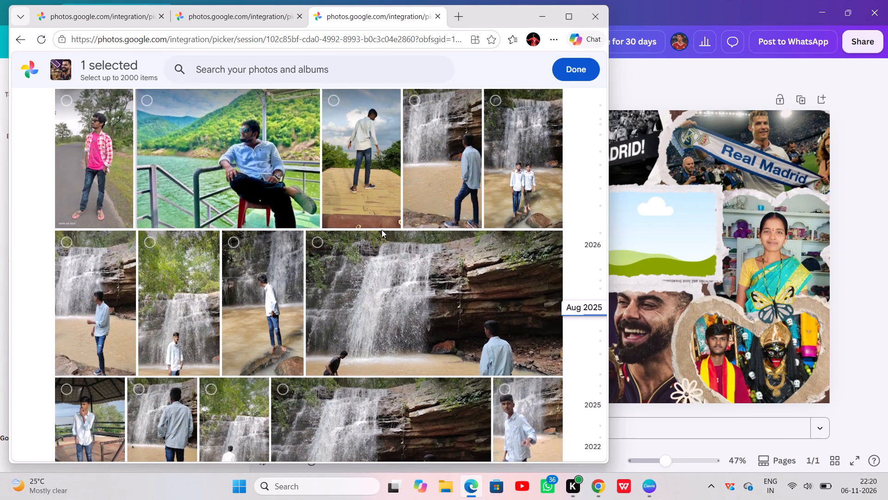
pyautogui.scroll(-2, 382, 230)
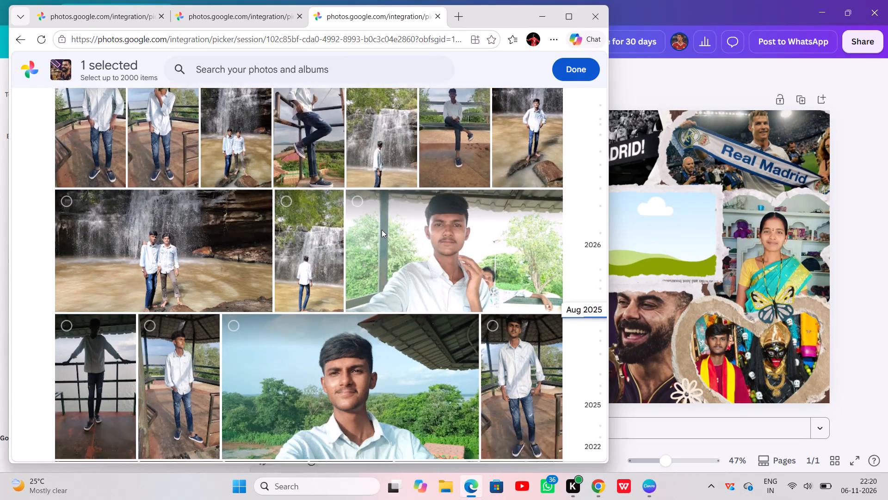
pyautogui.scroll(-1, 382, 230)
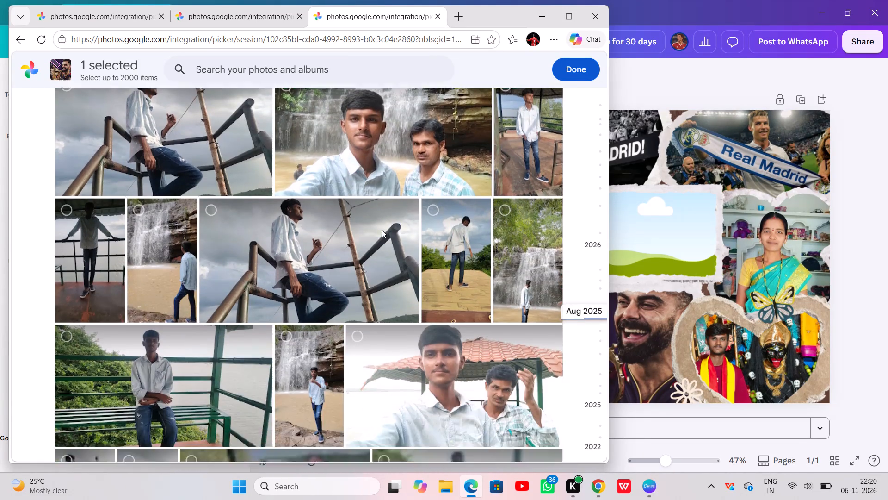
pyautogui.scroll(-7, 382, 230)
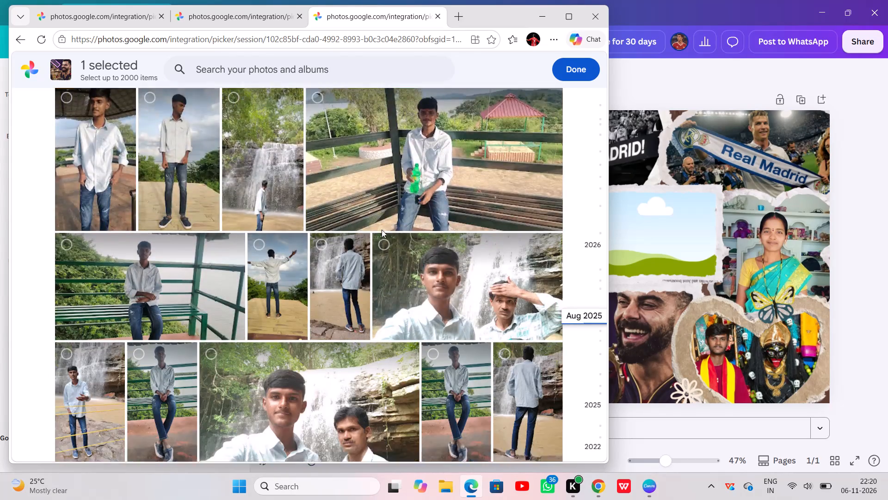
pyautogui.scroll(-8, 382, 230)
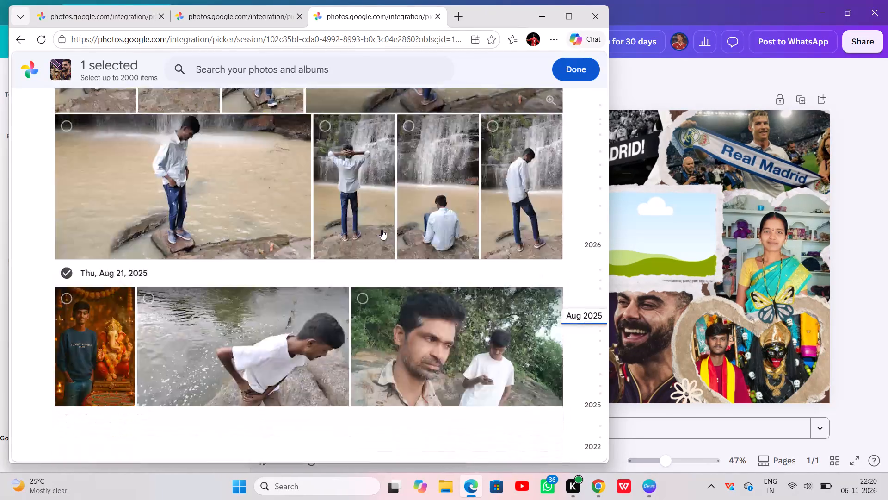
pyautogui.scroll(-5, 382, 230)
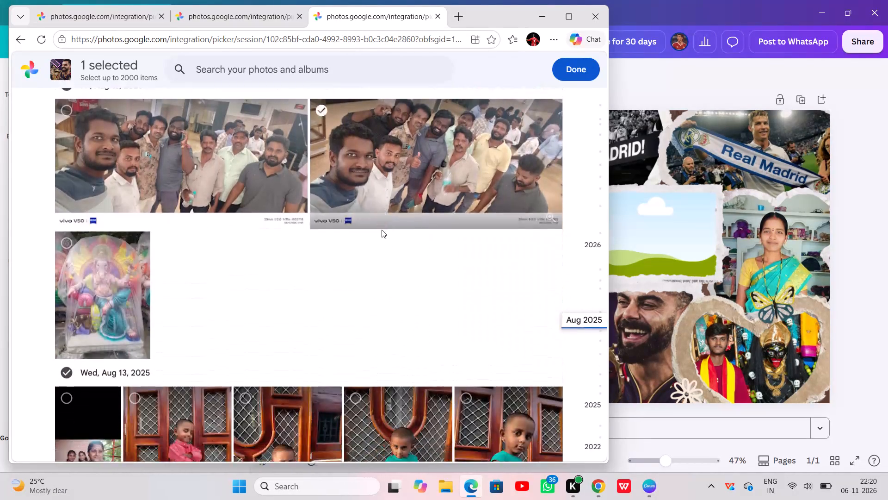
pyautogui.scroll(-4, 382, 230)
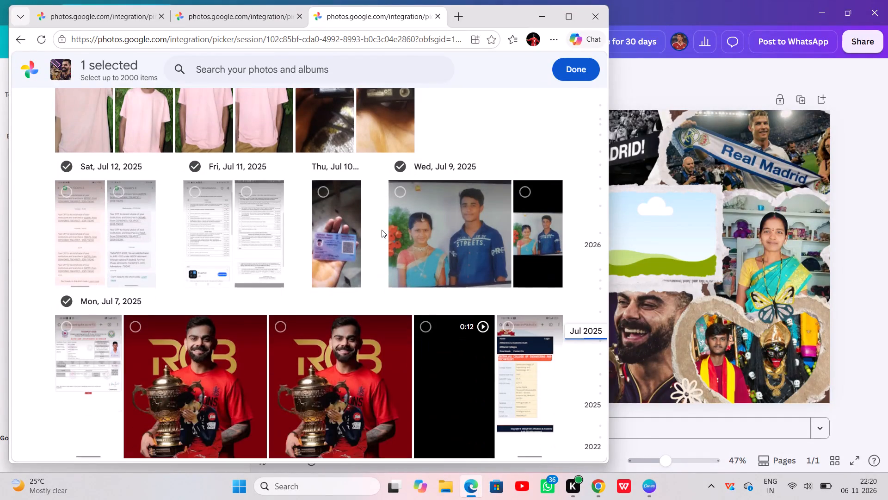
pyautogui.scroll(-4, 382, 230)
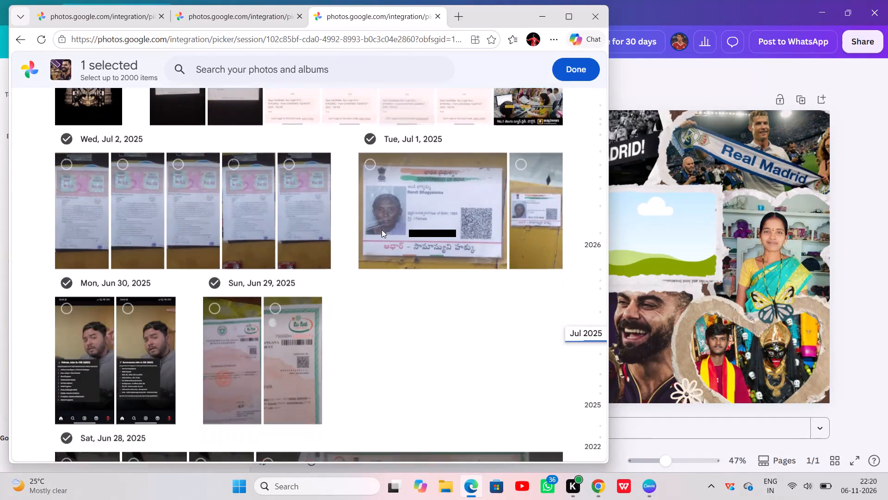
pyautogui.scroll(-2, 382, 230)
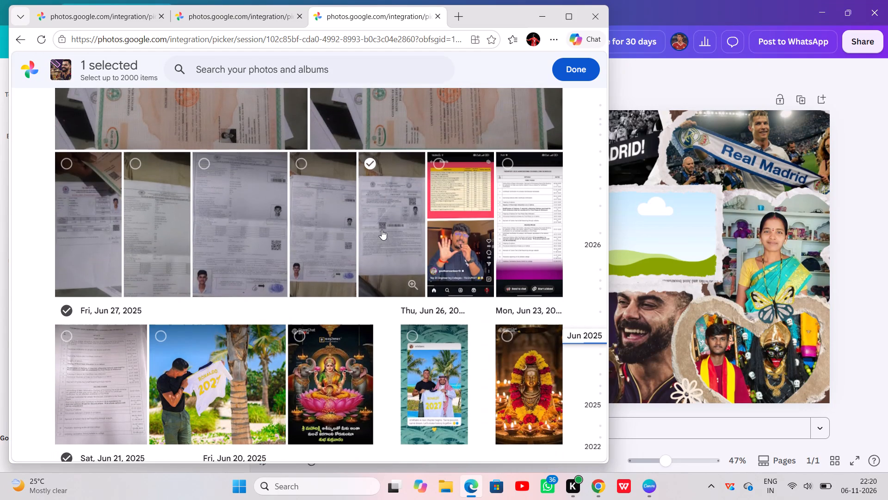
pyautogui.scroll(-6, 382, 230)
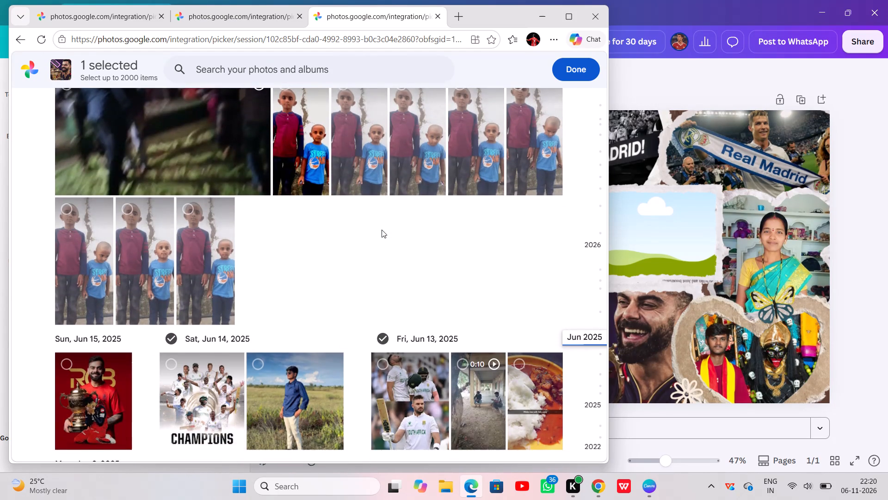
# Look through the photos from early June back to mid-May 2025 for collage candidates.
pyautogui.scroll(-10, 382, 230)
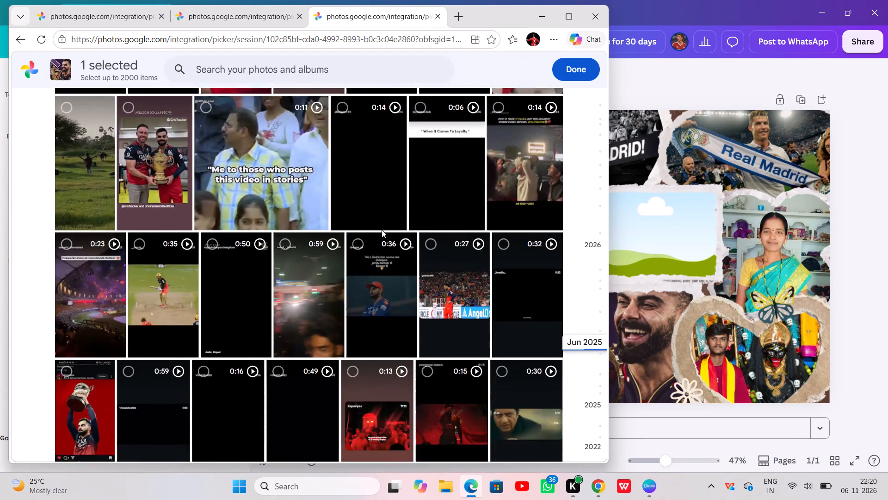
pyautogui.scroll(-6, 382, 230)
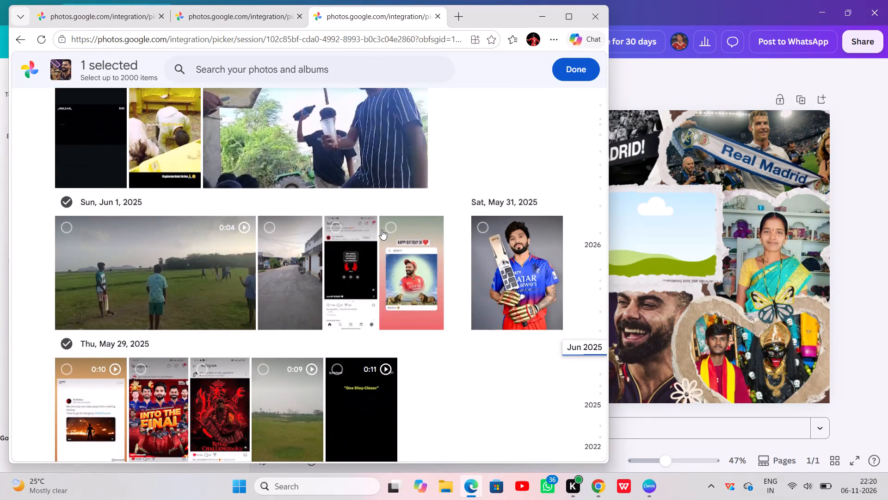
pyautogui.scroll(-2, 382, 230)
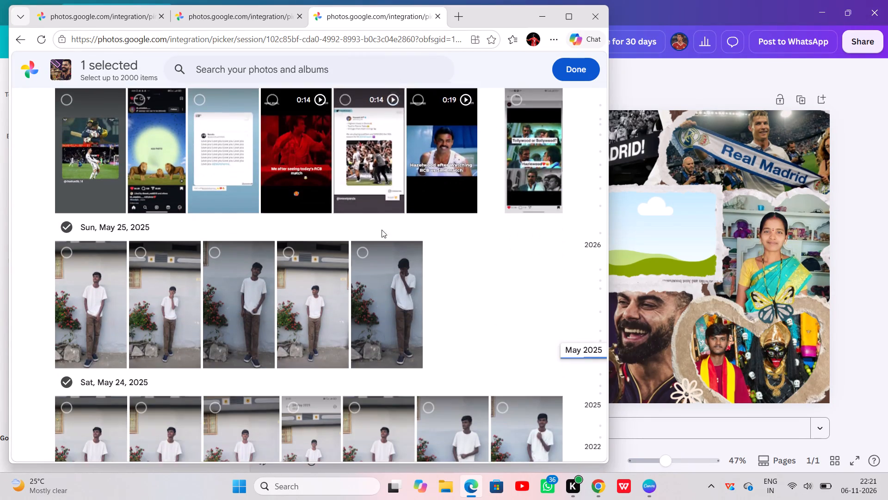
pyautogui.scroll(-2, 382, 230)
pyautogui.scroll(2, 382, 230)
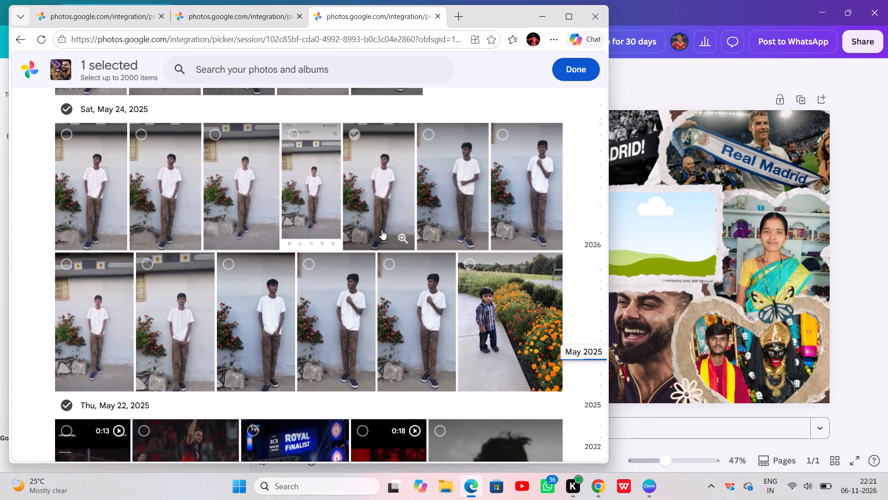
pyautogui.scroll(-6, 382, 230)
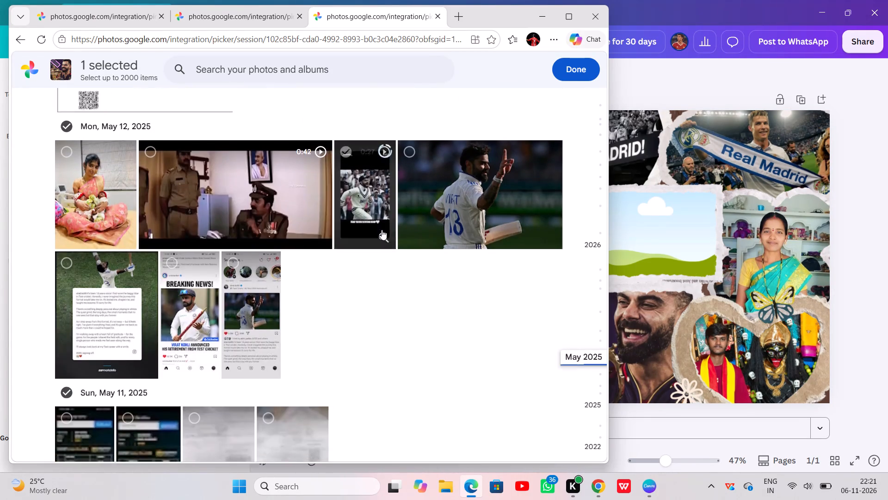
pyautogui.scroll(6, 382, 230)
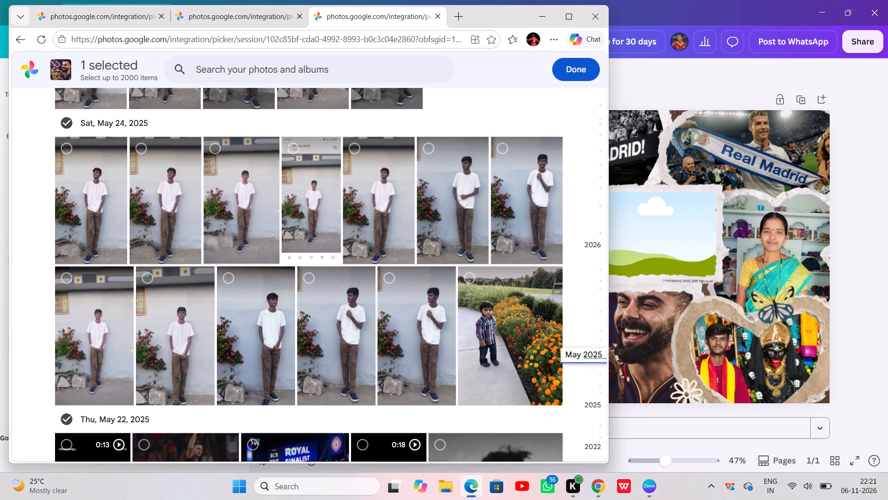
# Skim the photo library forward from May 2025 to early December 2025 for collage candidates.
pyautogui.moveTo(595, 353); pyautogui.dragTo(595, 326)
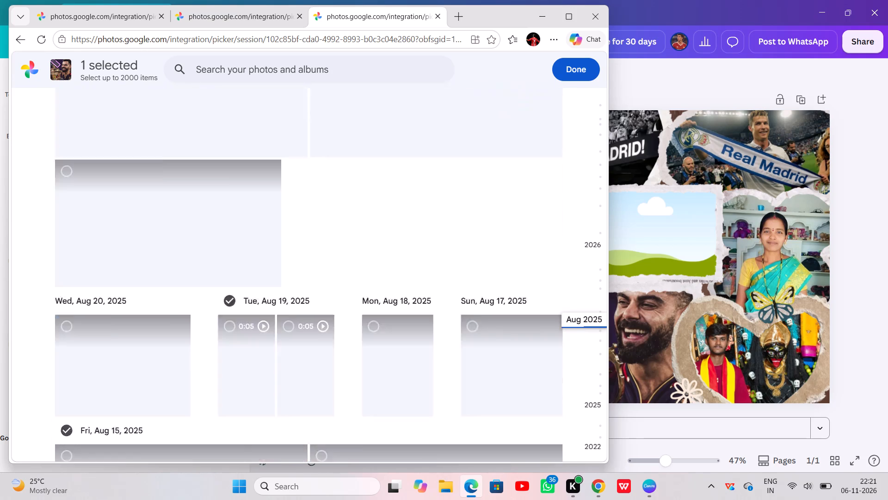
pyautogui.moveTo(595, 326); pyautogui.dragTo(594, 319)
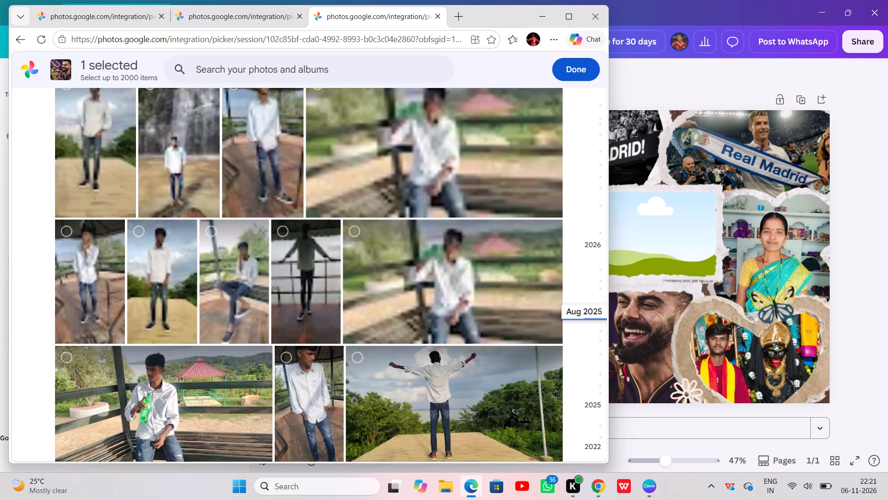
pyautogui.moveTo(594, 319); pyautogui.dragTo(594, 303)
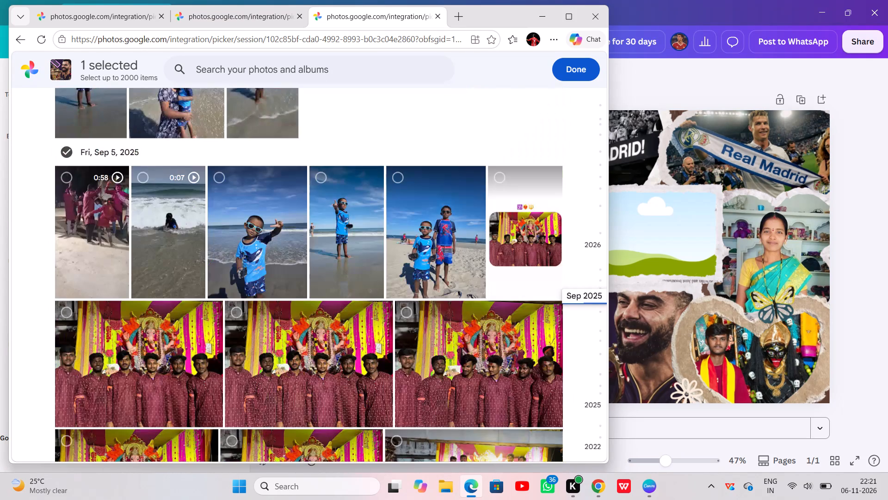
pyautogui.moveTo(594, 303); pyautogui.dragTo(594, 289)
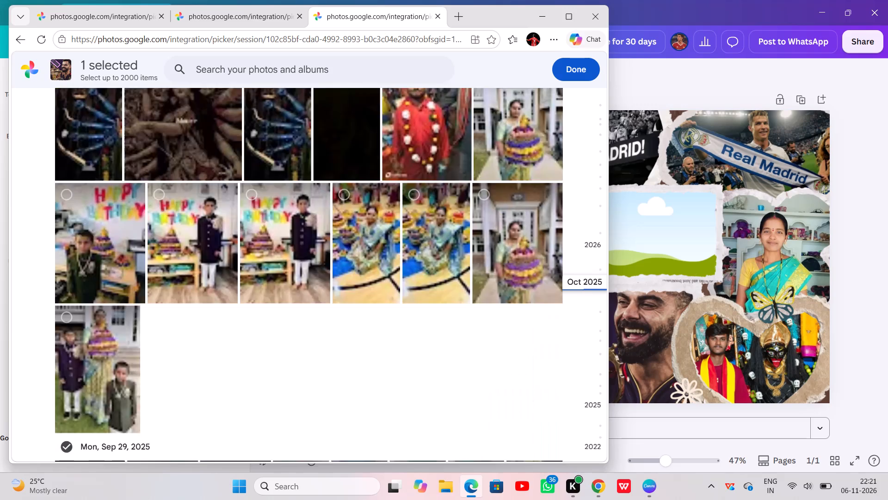
pyautogui.moveTo(594, 289); pyautogui.dragTo(594, 287)
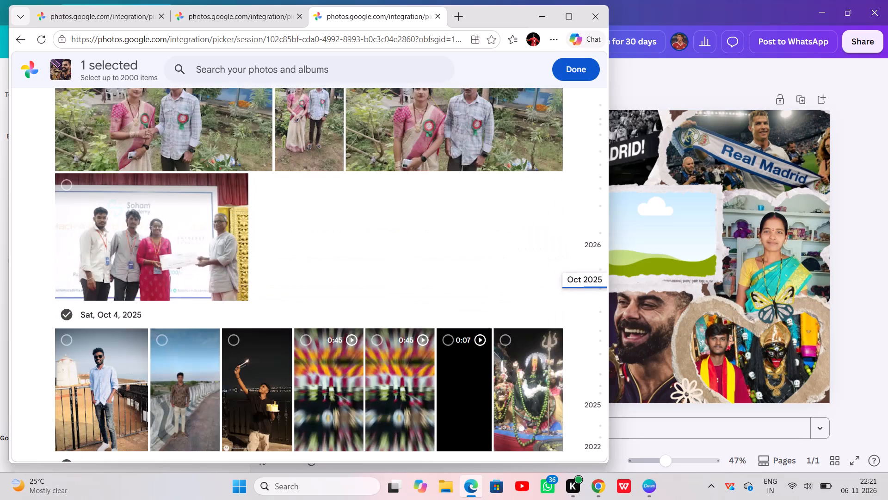
pyautogui.moveTo(594, 287); pyautogui.dragTo(594, 276)
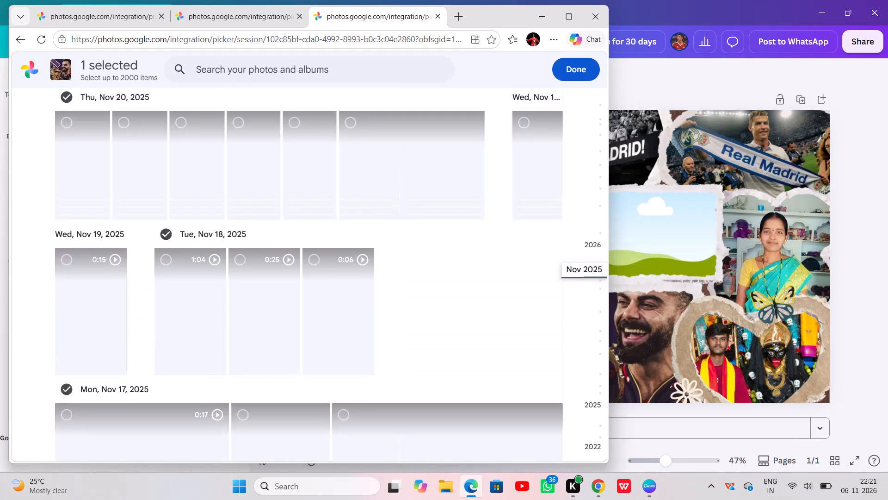
pyautogui.moveTo(594, 276); pyautogui.dragTo(594, 276)
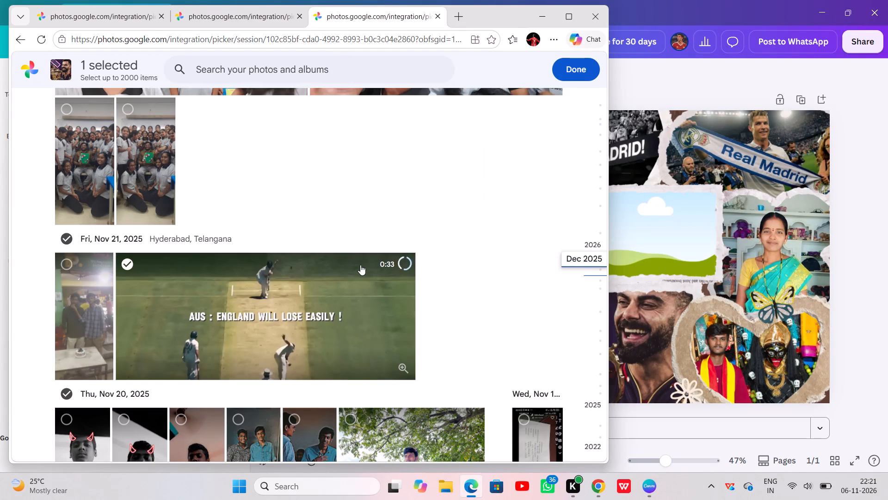
pyautogui.scroll(-2, 360, 265)
pyautogui.scroll(10, 360, 265)
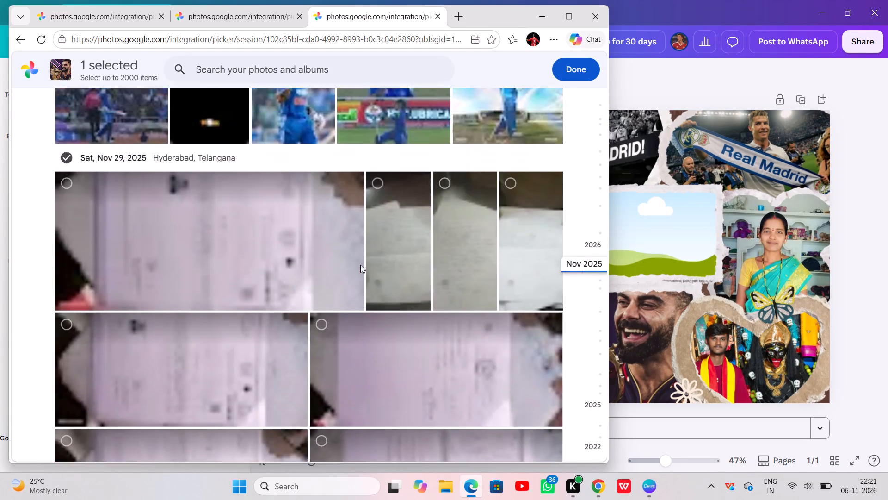
pyautogui.scroll(10, 360, 265)
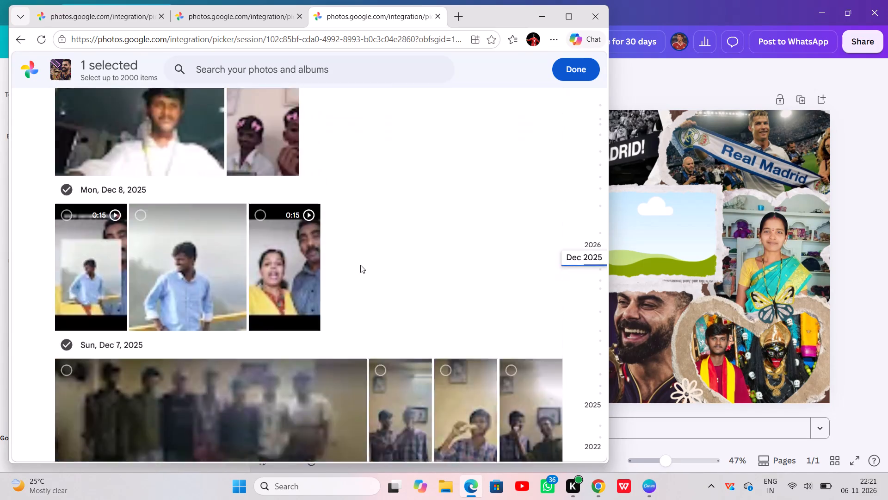
# Examine the mid-December 2025 photos, including the white-shirt portraits and group shots, for a suitable collage picture.
pyautogui.scroll(9, 360, 265)
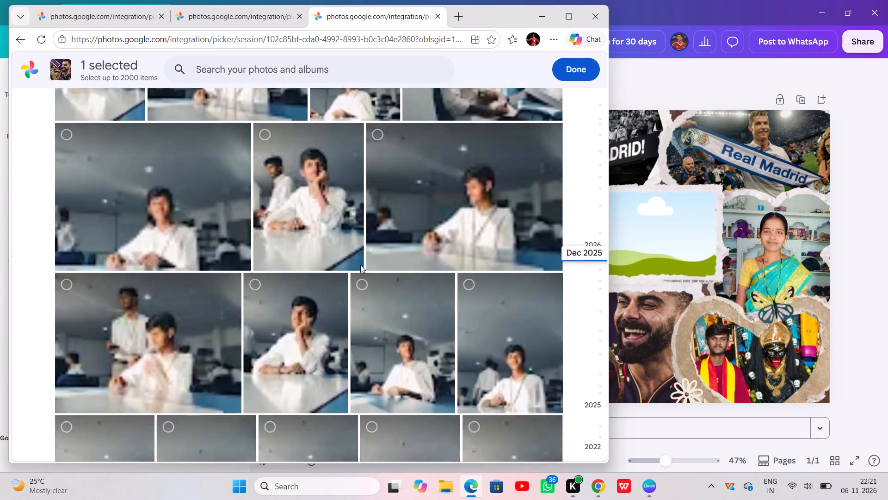
pyautogui.scroll(6, 360, 265)
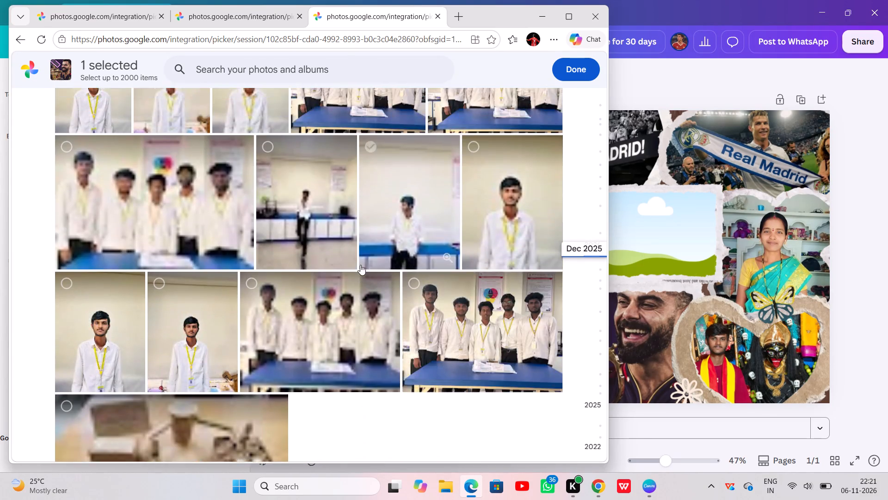
pyautogui.scroll(4, 360, 265)
pyautogui.scroll(-4, 360, 265)
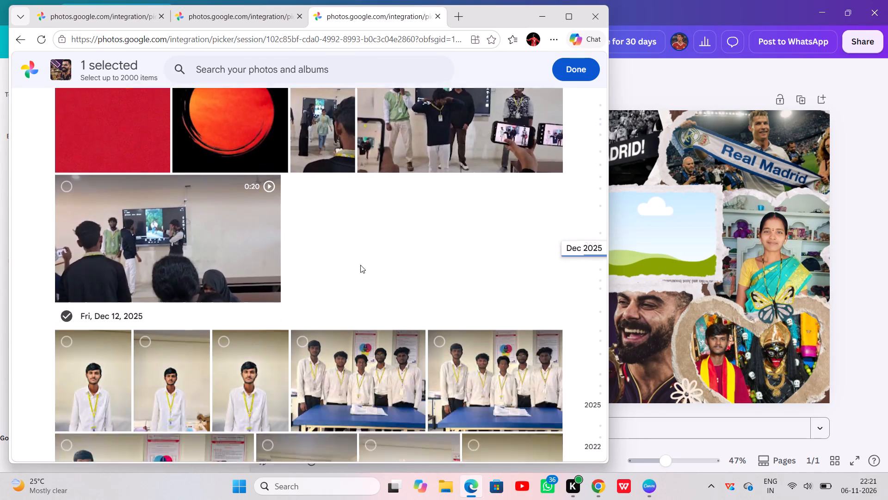
pyautogui.scroll(-1, 360, 265)
pyautogui.scroll(13, 360, 265)
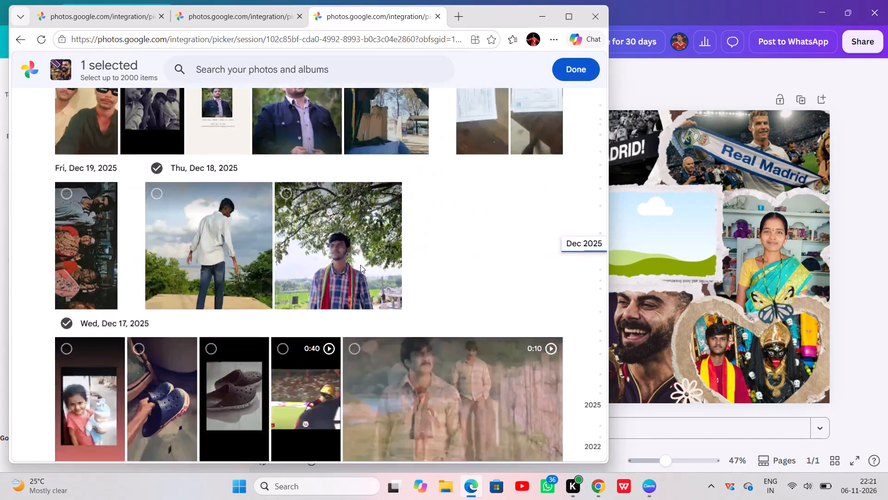
# Look through the late December 2025 photos, including the cricket and football posters, for a suitable collage picture.
pyautogui.scroll(4, 360, 265)
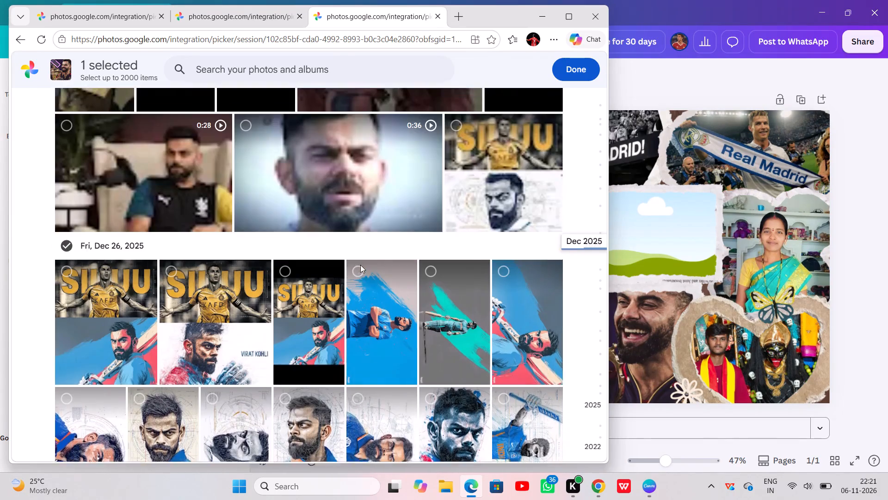
pyautogui.scroll(1, 360, 265)
pyautogui.scroll(-3, 360, 265)
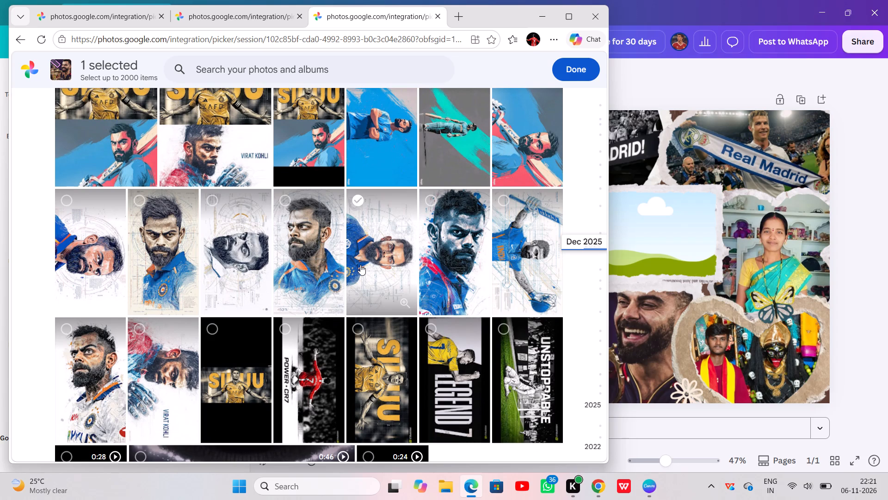
pyautogui.scroll(3, 360, 265)
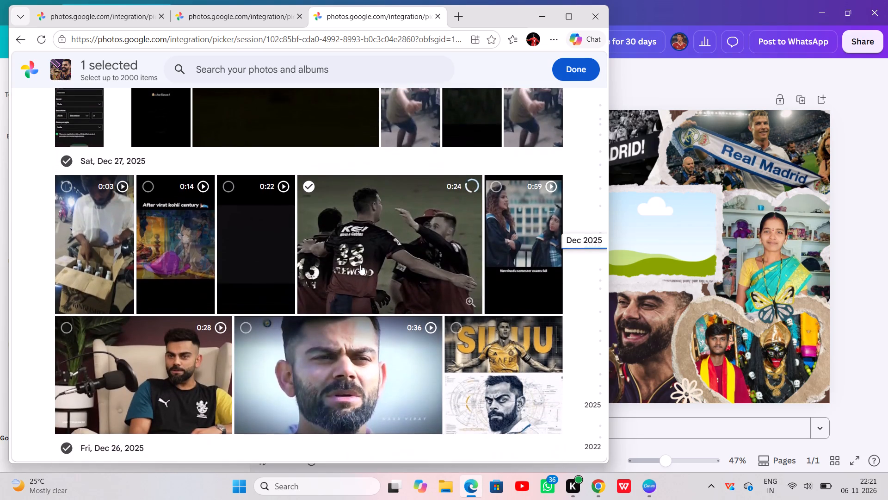
pyautogui.scroll(5, 360, 265)
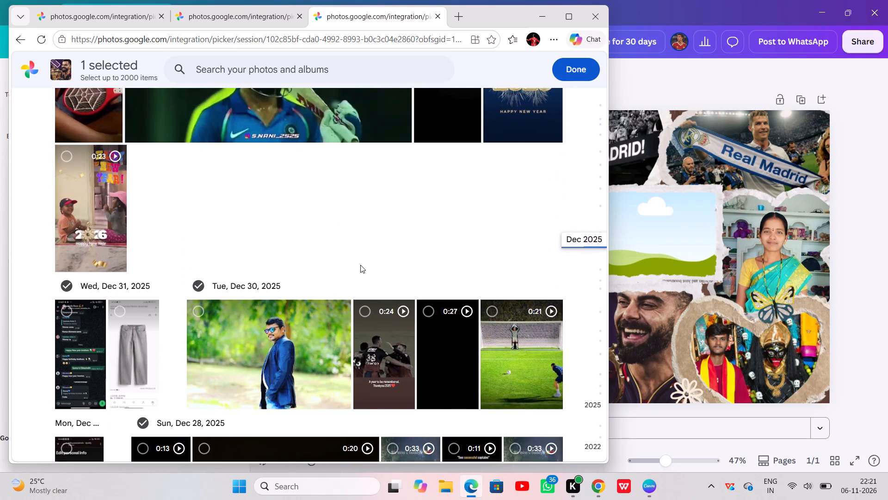
# Look through the January 2026 photos for a suitable collage picture.
pyautogui.scroll(5, 360, 265)
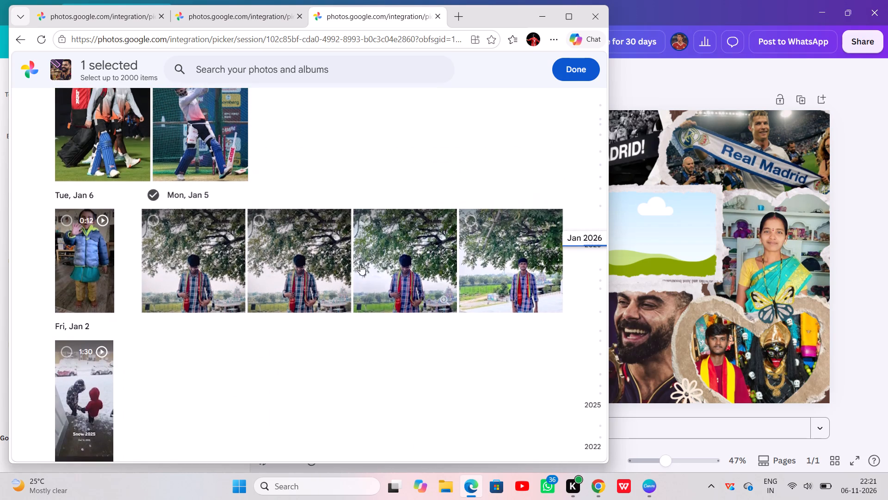
pyautogui.scroll(2, 360, 265)
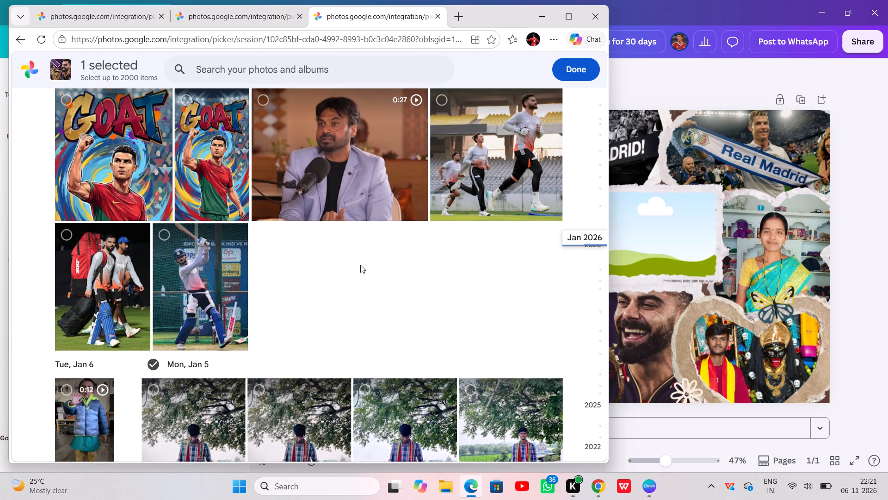
pyautogui.scroll(3, 360, 265)
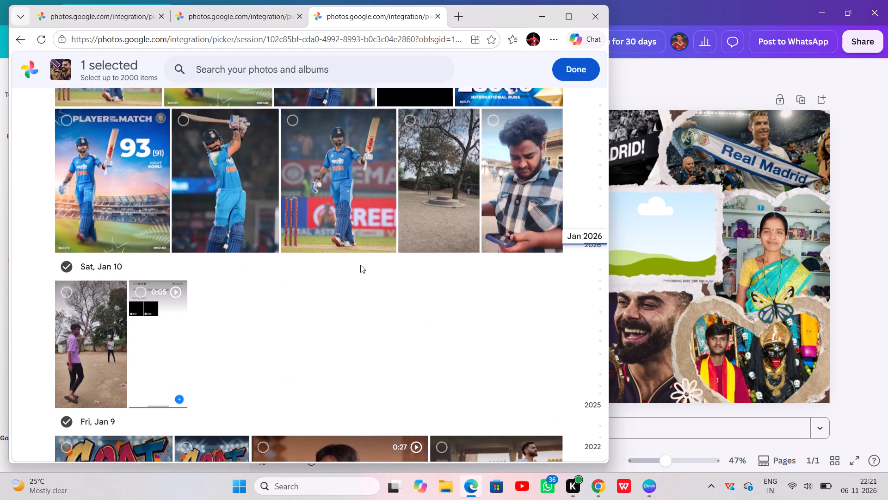
pyautogui.scroll(6, 360, 265)
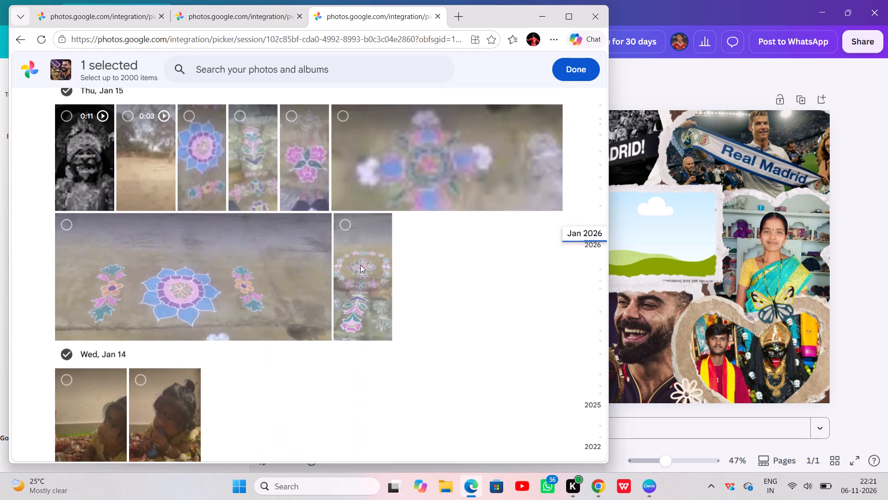
pyautogui.scroll(7, 360, 265)
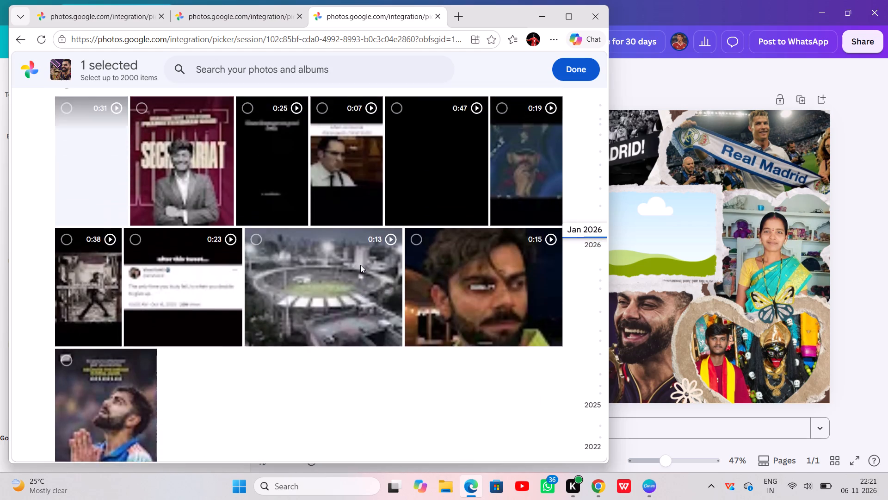
pyautogui.scroll(4, 360, 265)
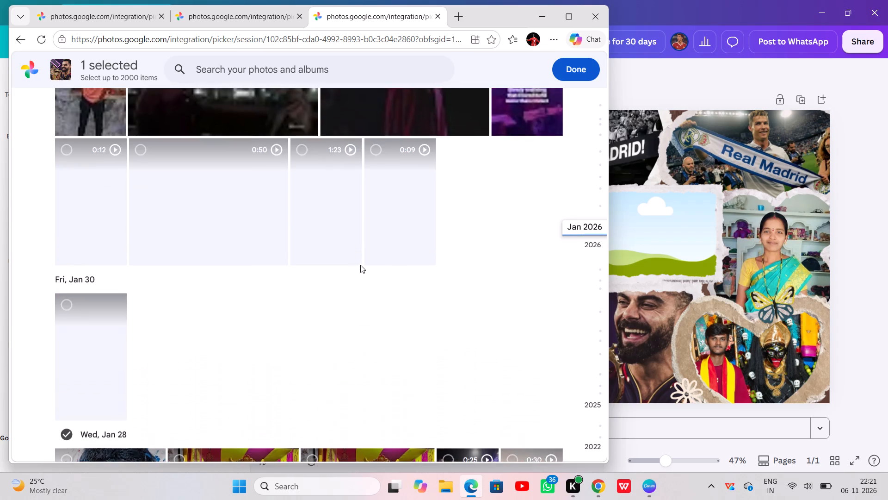
# Add the February 8, 2026 portrait of the man standing in a green field to the import selection.
pyautogui.scroll(4, 360, 265)
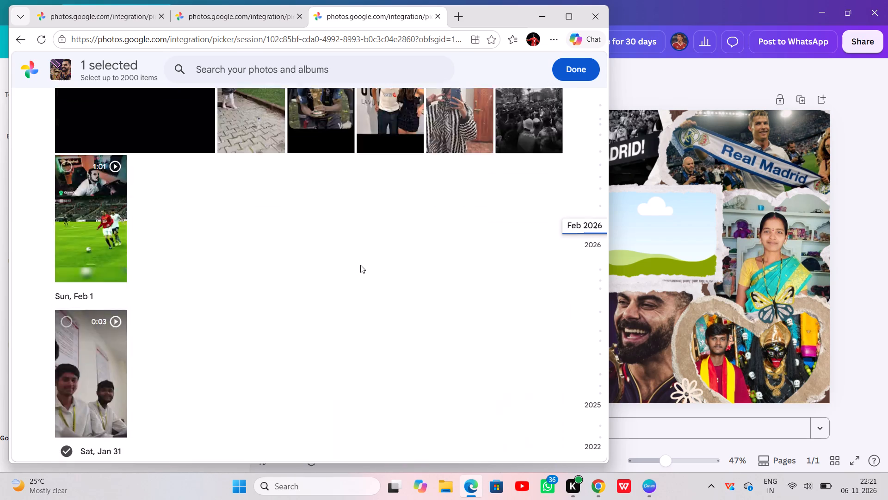
pyautogui.scroll(7, 360, 265)
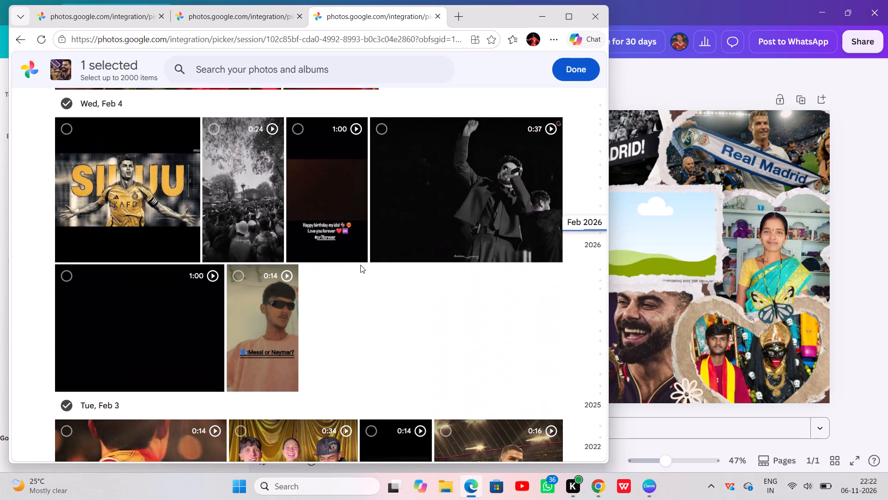
pyautogui.scroll(3, 360, 265)
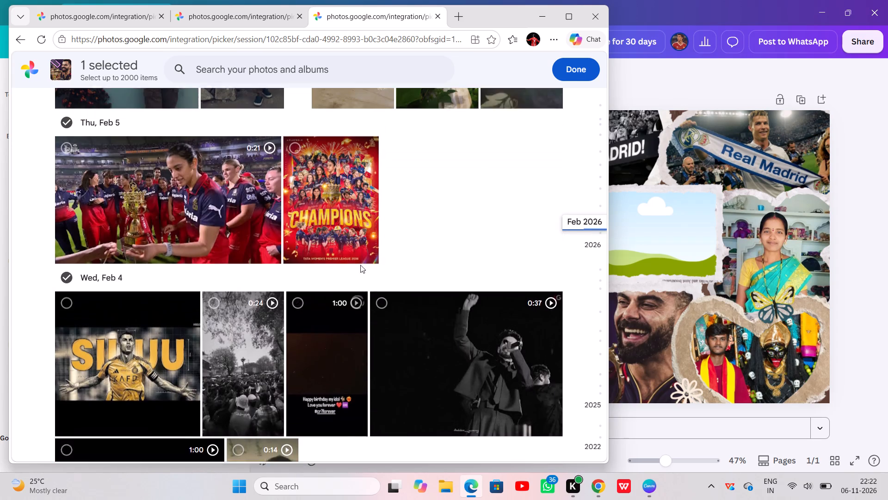
pyautogui.scroll(2, 360, 265)
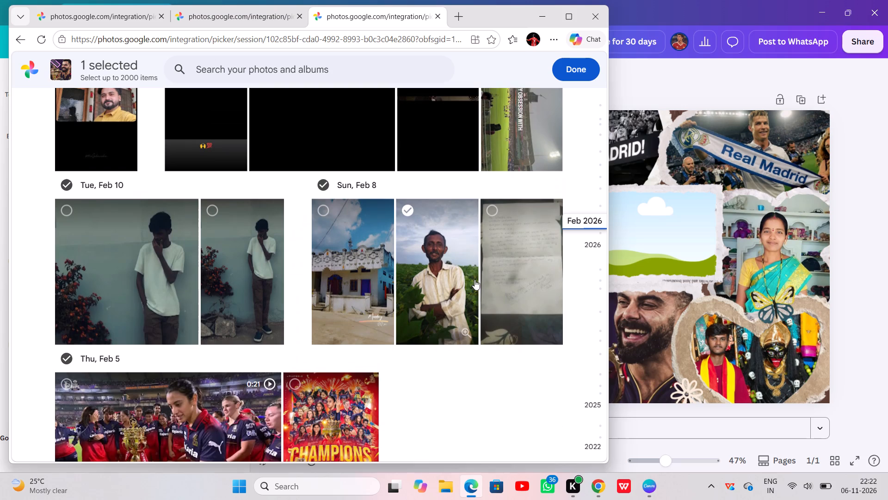
pyautogui.click(453, 285)
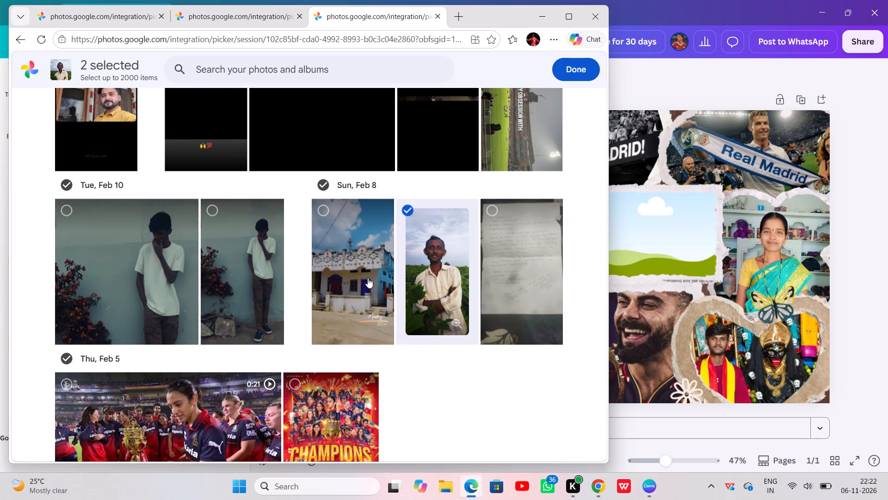
pyautogui.scroll(4, 368, 278)
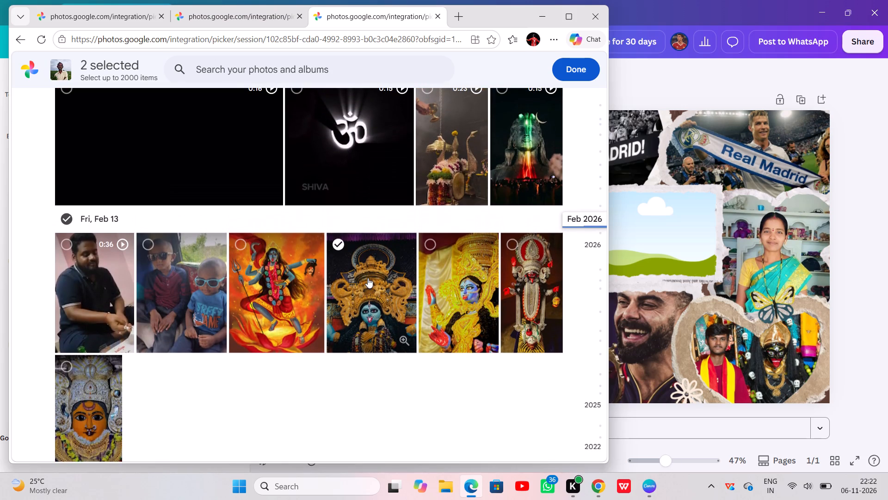
pyautogui.scroll(4, 368, 278)
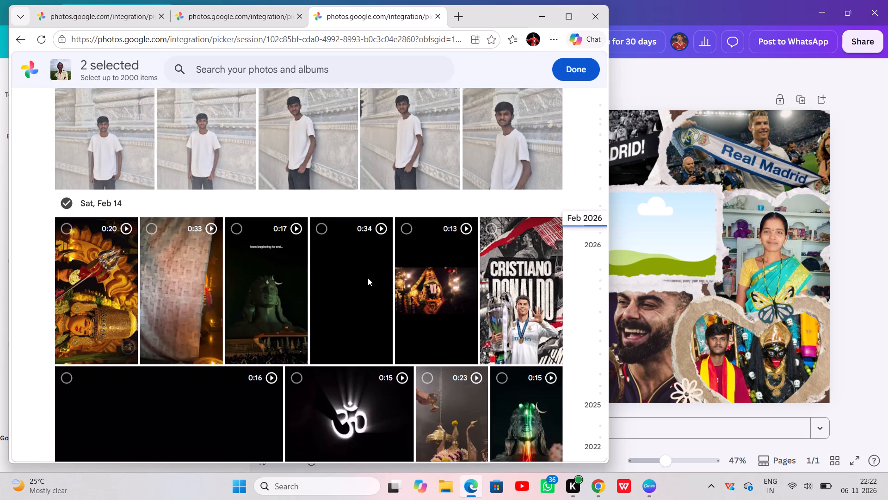
pyautogui.scroll(3, 368, 278)
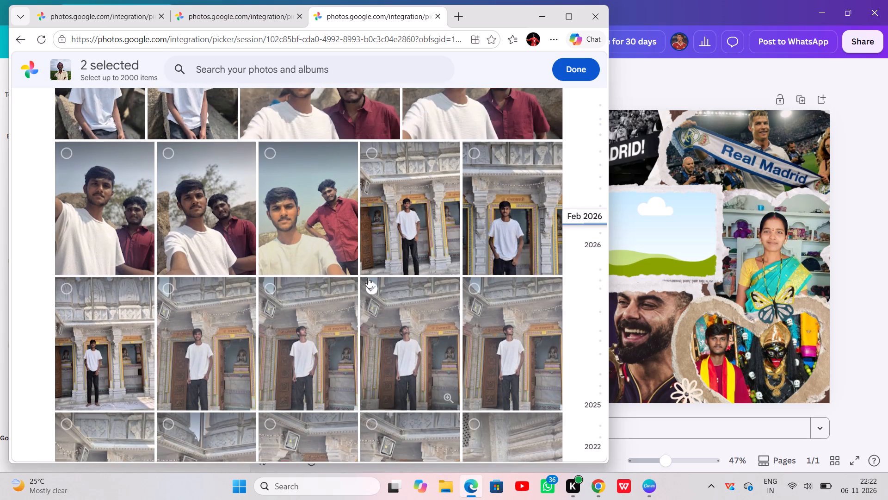
pyautogui.scroll(7, 368, 278)
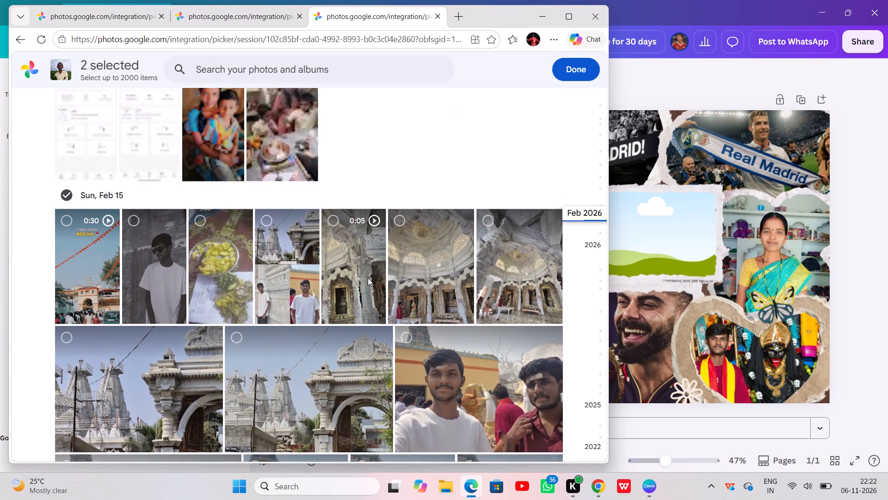
pyautogui.scroll(2, 368, 278)
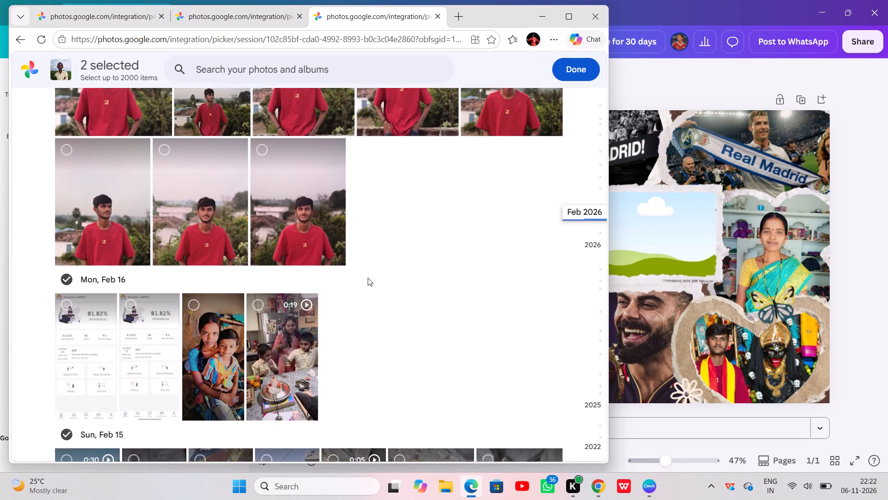
pyautogui.scroll(6, 368, 278)
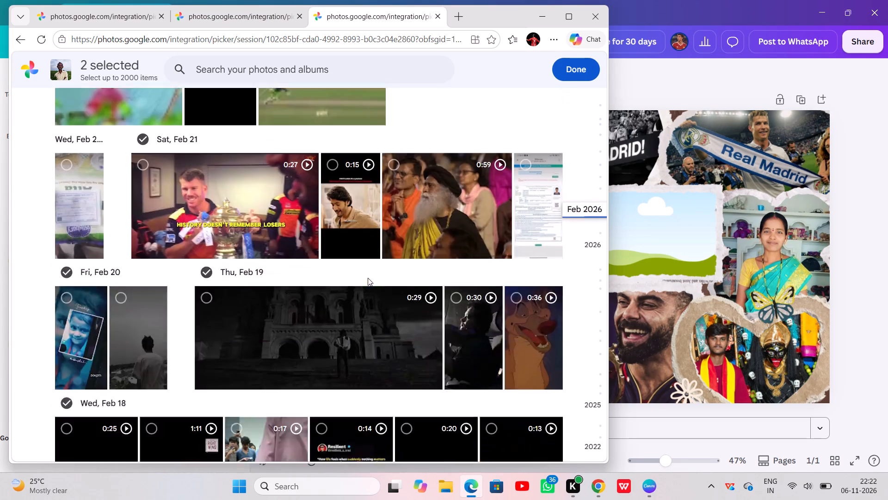
pyautogui.scroll(3, 368, 278)
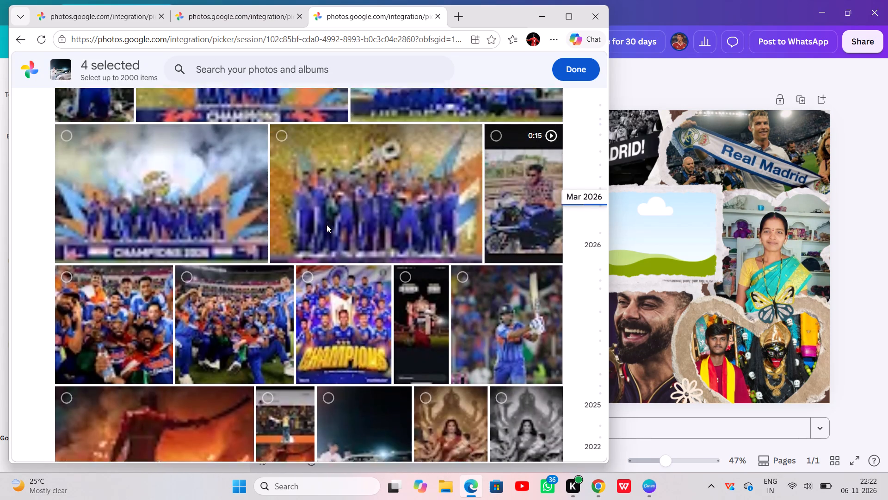
pyautogui.scroll(4, 327, 225)
pyautogui.scroll(-2, 327, 225)
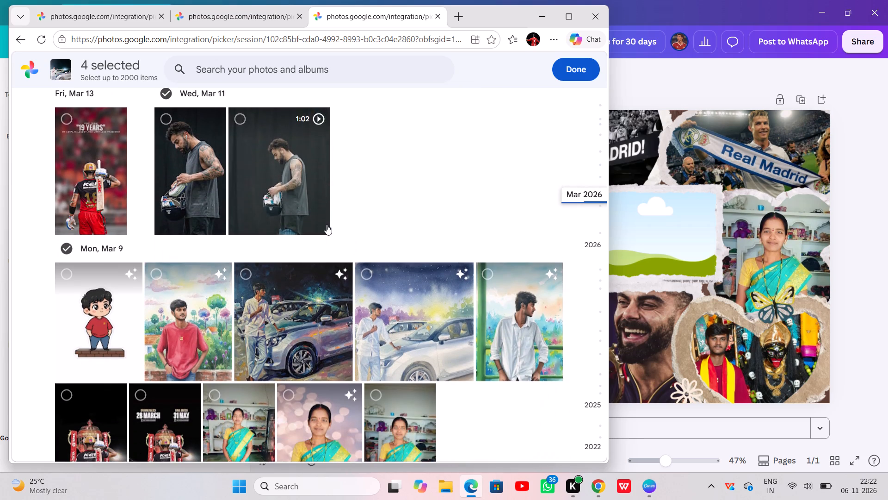
pyautogui.scroll(-1, 327, 225)
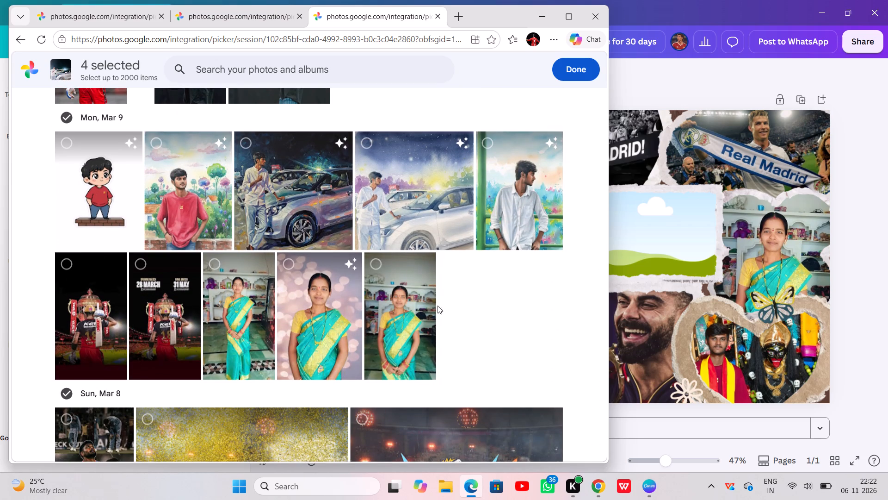
pyautogui.click(314, 321)
# Add the April 9, 2026 poster of the kneeling cricketer with the large "NEVER" lettering to the import selection.
pyautogui.scroll(4, 349, 290)
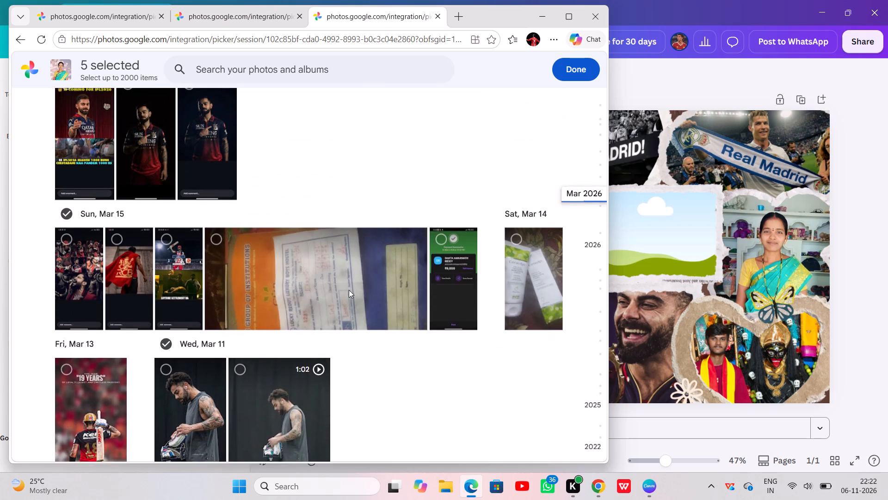
pyautogui.scroll(6, 349, 290)
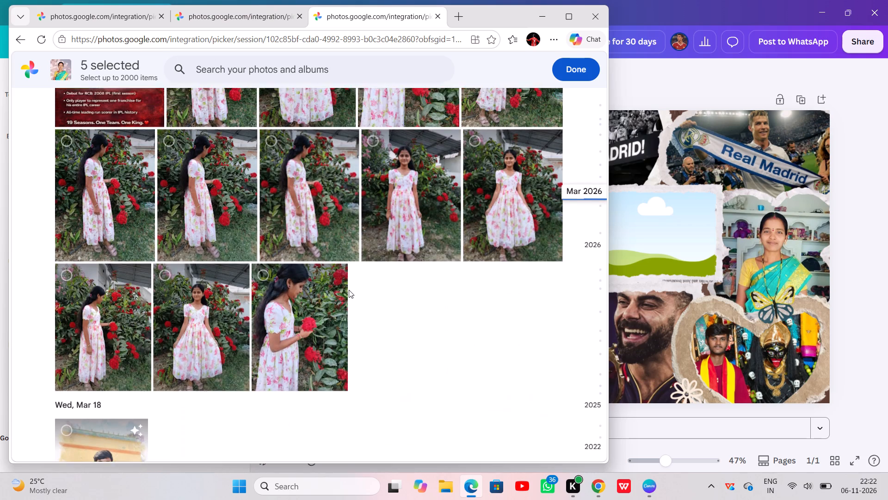
pyautogui.scroll(7, 349, 290)
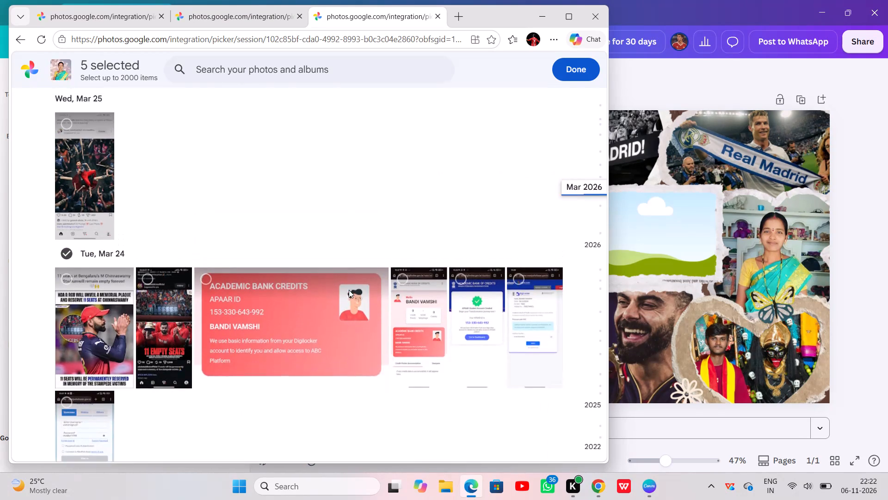
pyautogui.scroll(7, 349, 290)
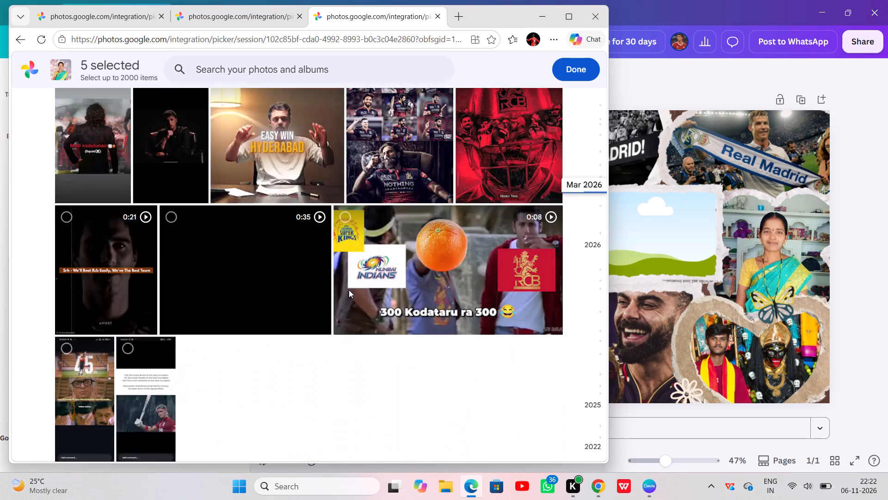
pyautogui.scroll(7, 349, 290)
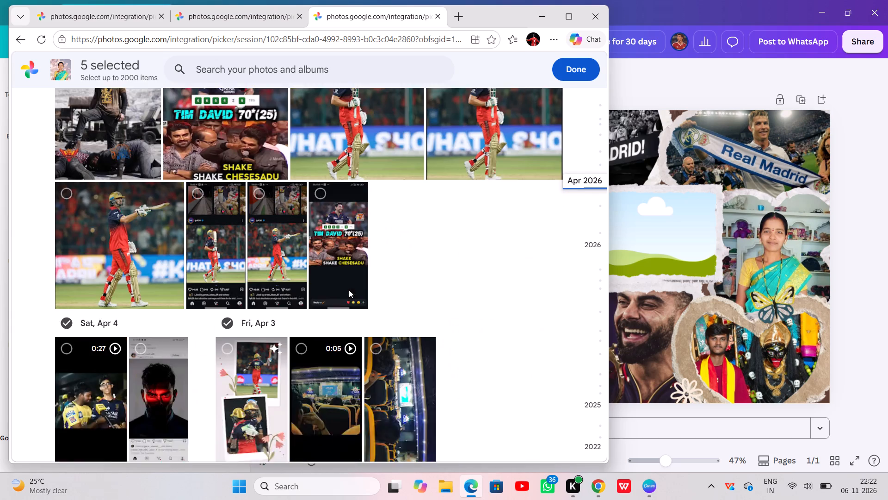
pyautogui.scroll(4, 349, 290)
pyautogui.scroll(-2, 349, 290)
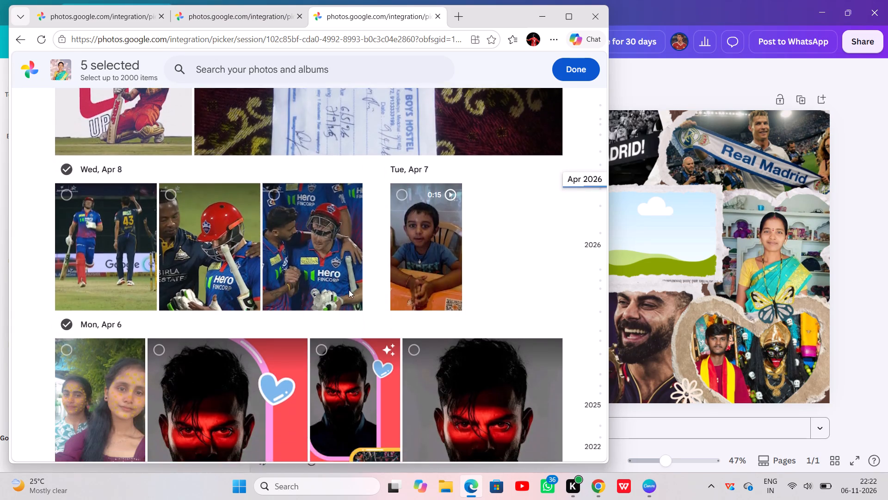
pyautogui.scroll(1, 349, 290)
pyautogui.click(154, 292)
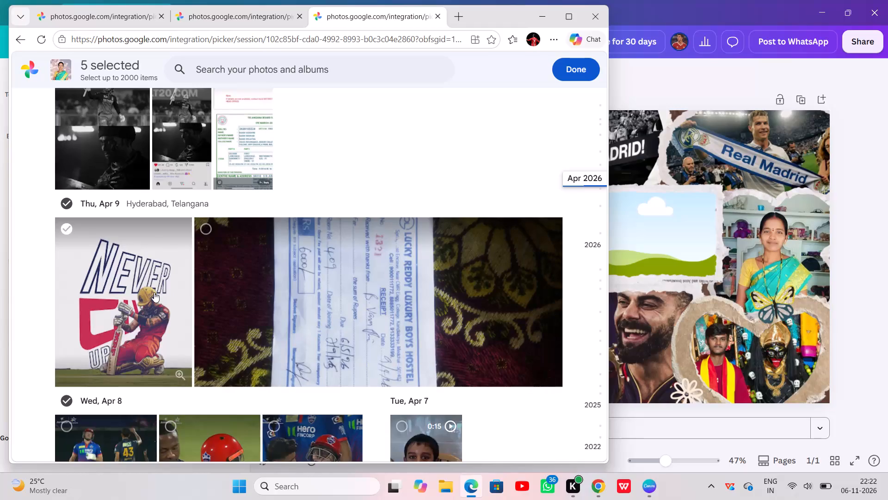
# Look through the mid-to-late April 2026 photos, including the checked-shirt portraits and cricket posters, for more collage pictures.
pyautogui.scroll(6, 248, 300)
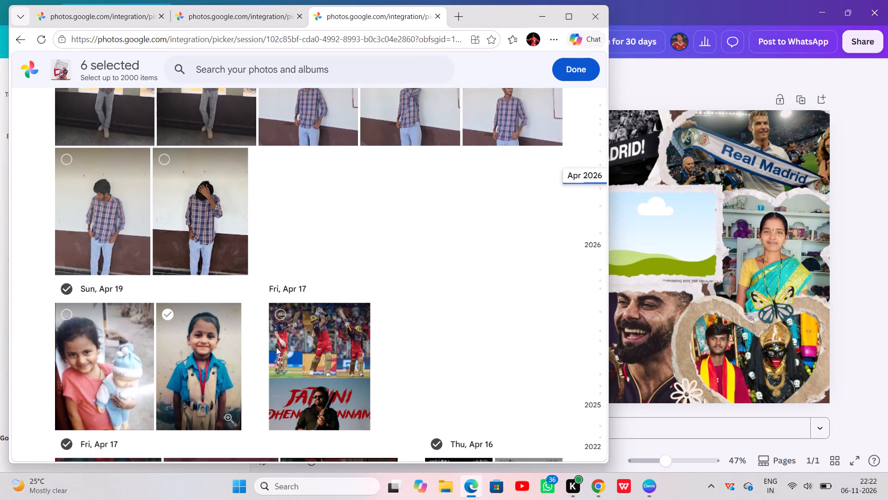
pyautogui.scroll(8, 288, 335)
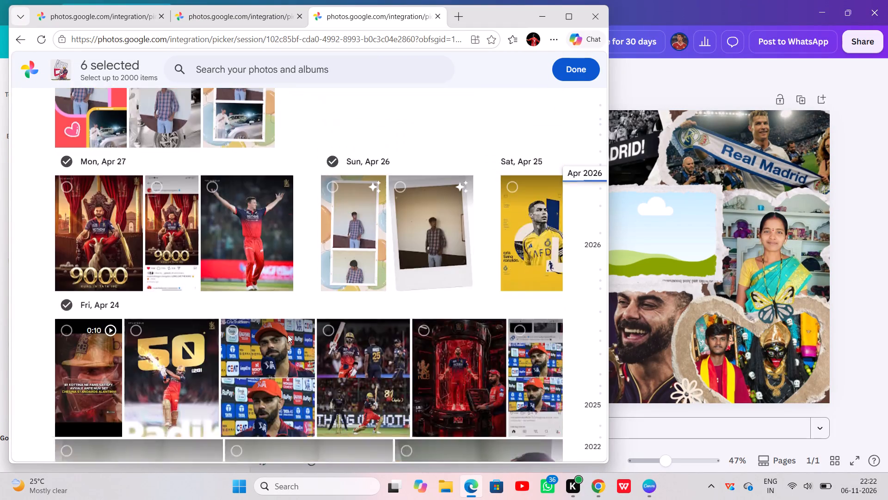
pyautogui.scroll(7, 288, 335)
# Examine the April 30 and May 2026 photos, including the football shots, framed portraits and cricket images, for more collage pictures.
pyautogui.scroll(-1, 288, 335)
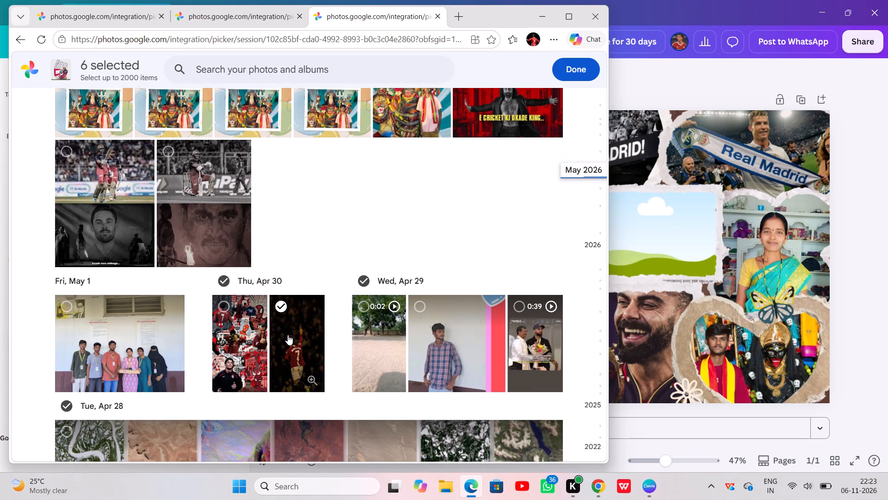
pyautogui.scroll(1, 288, 335)
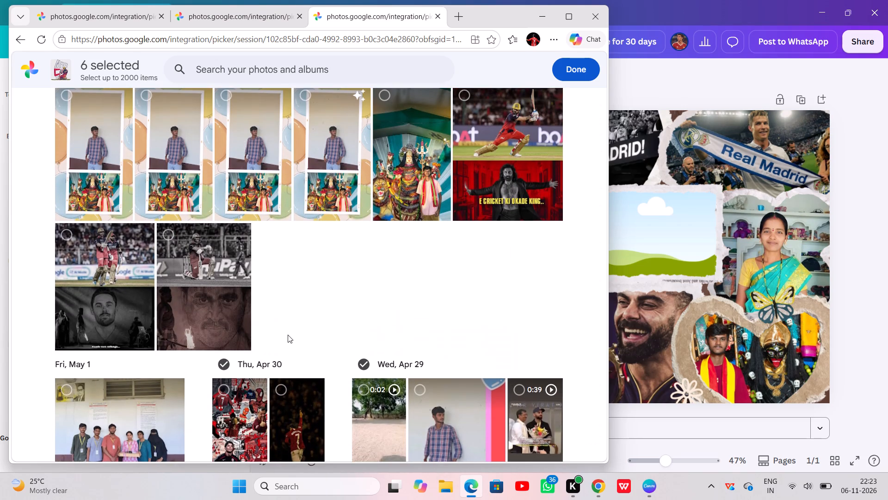
pyautogui.scroll(1, 288, 335)
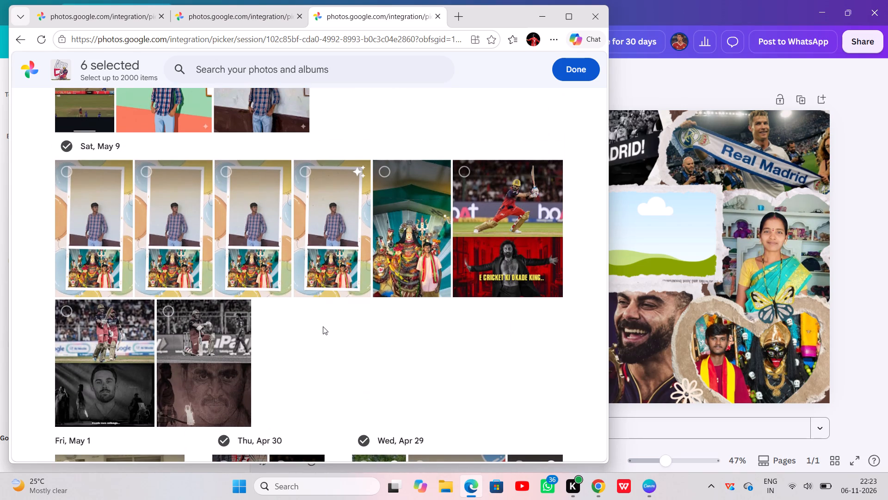
pyautogui.scroll(-2, 323, 326)
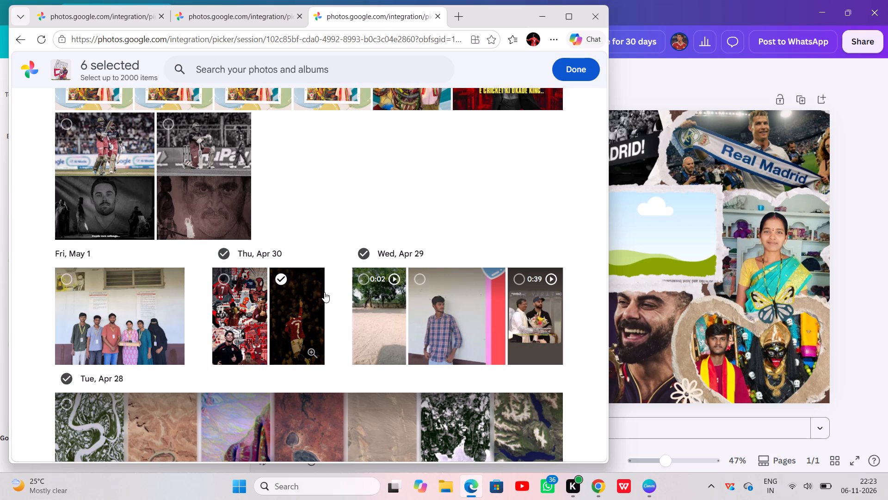
pyautogui.scroll(3, 338, 368)
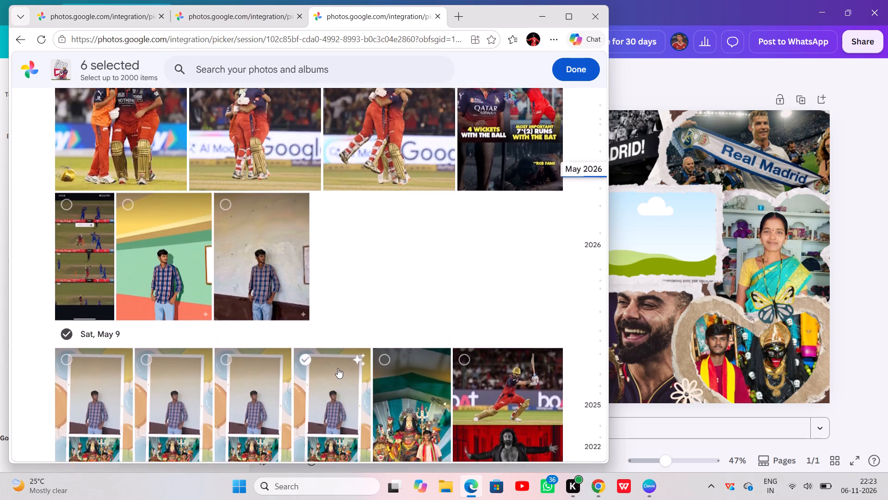
pyautogui.scroll(12, 338, 368)
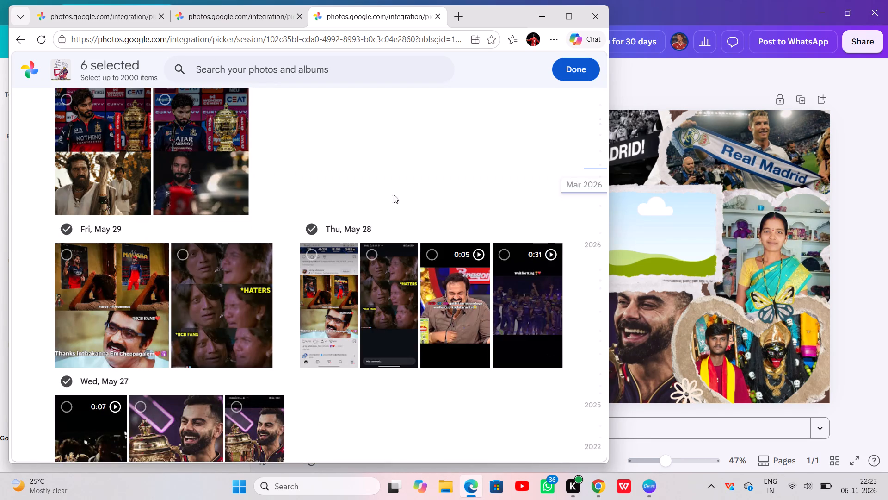
# Look through the photos from June to mid-October 2026 for more collage pictures.
pyautogui.scroll(14, 385, 195)
pyautogui.scroll(18, 385, 195)
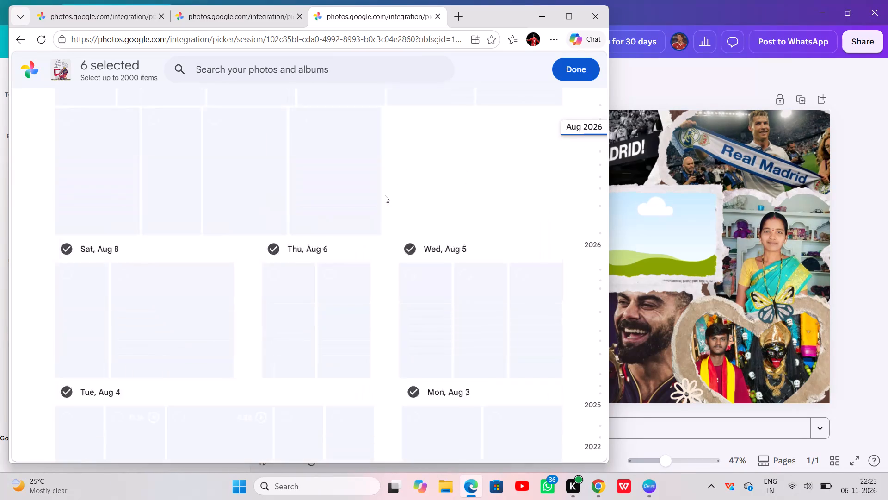
pyautogui.scroll(6, 385, 195)
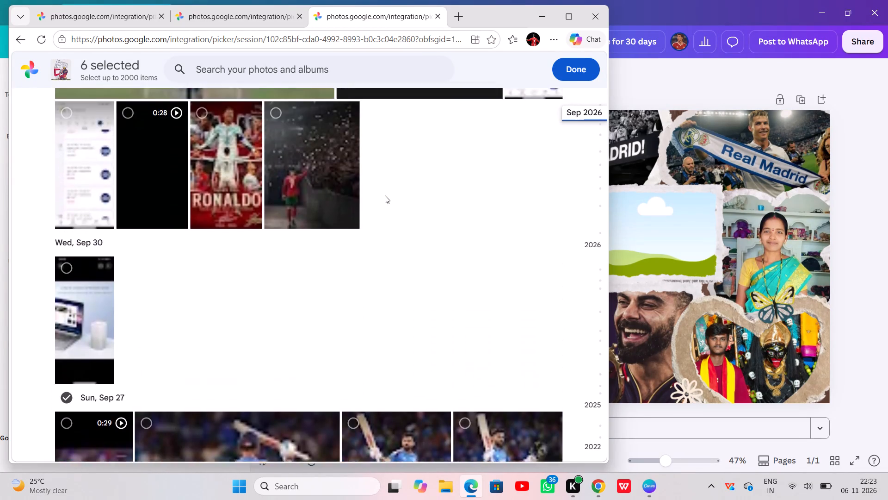
pyautogui.scroll(11, 385, 195)
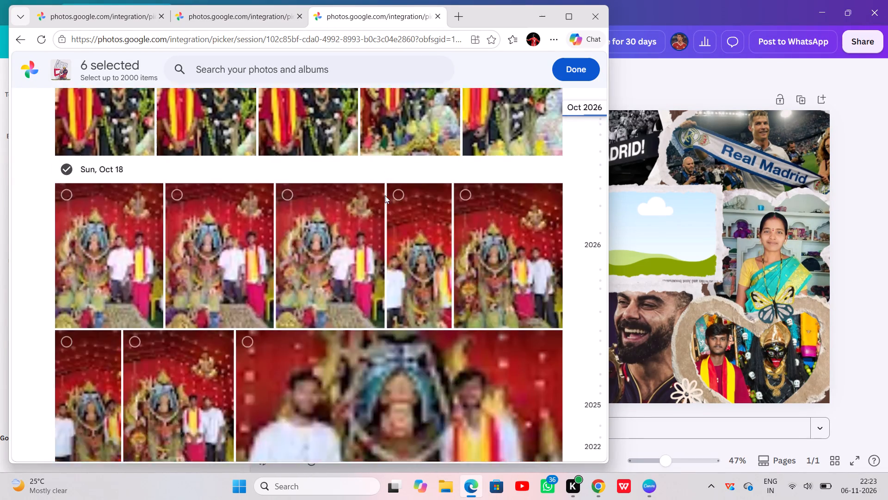
# Look through the photos from October 18, 2026 up to the newest November pictures for more collage images.
pyautogui.scroll(7, 385, 195)
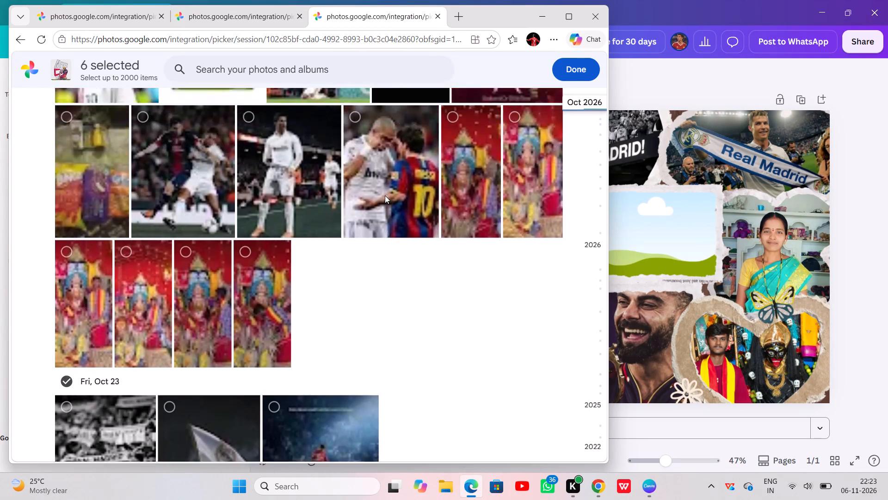
pyautogui.scroll(7, 385, 195)
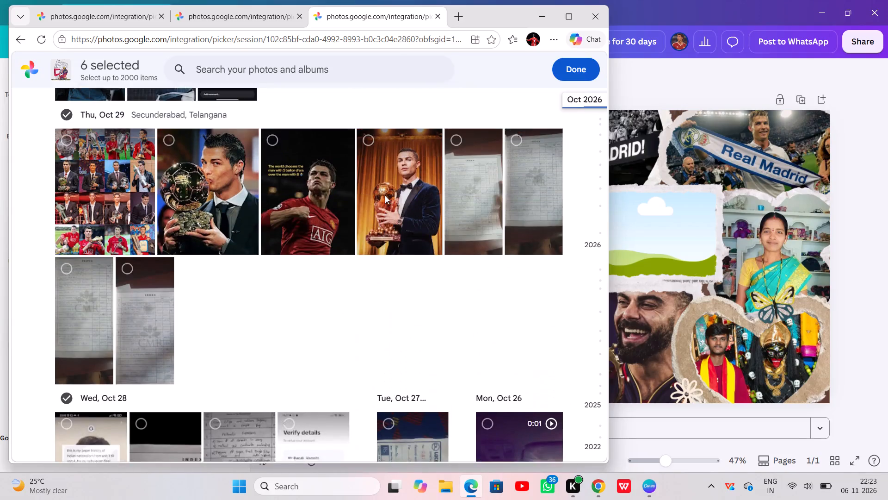
pyautogui.scroll(7, 385, 195)
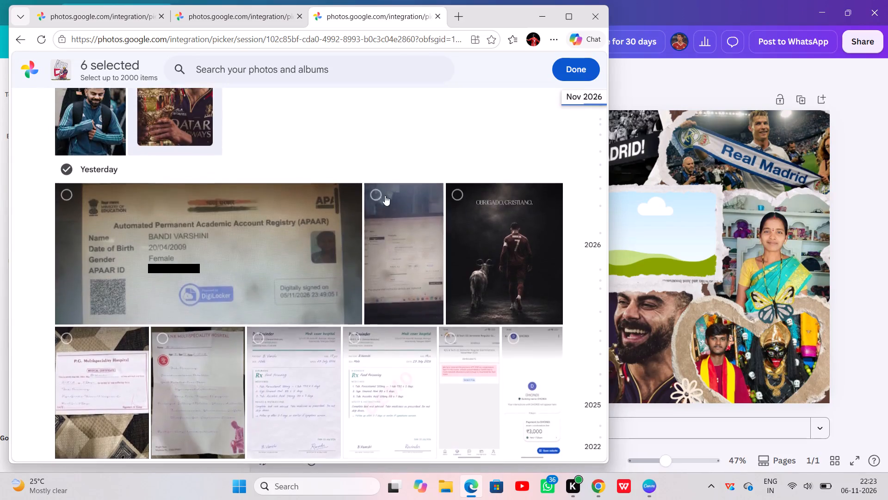
pyautogui.scroll(3, 385, 195)
# Examine the photos from early November back to October 1, 2026, including the football shots and festival pictures, for more collage images.
pyautogui.scroll(-4, 385, 195)
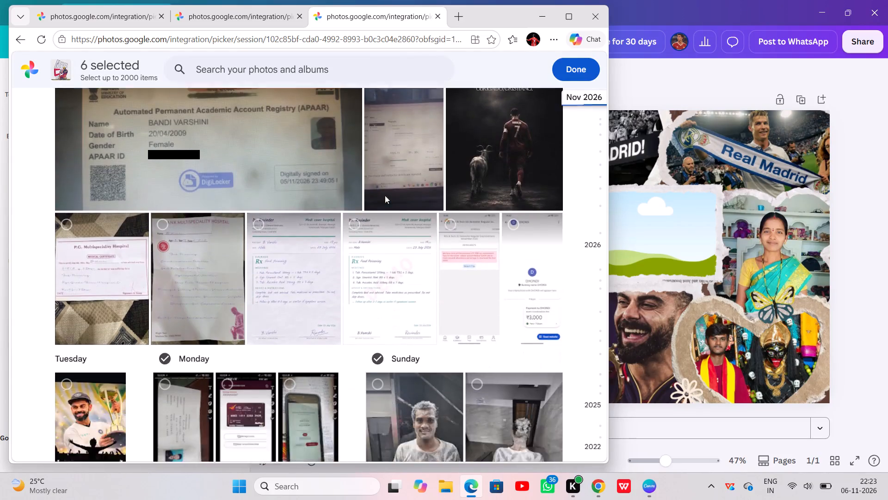
pyautogui.scroll(-4, 385, 195)
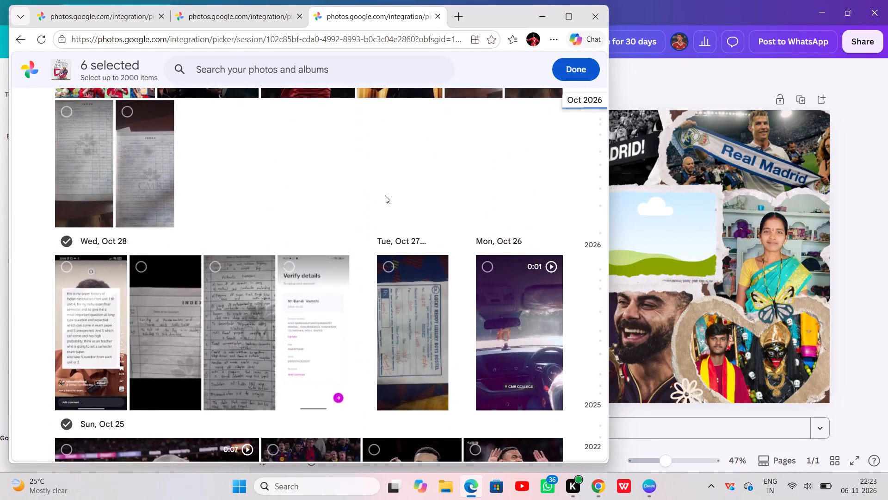
pyautogui.scroll(-5, 385, 195)
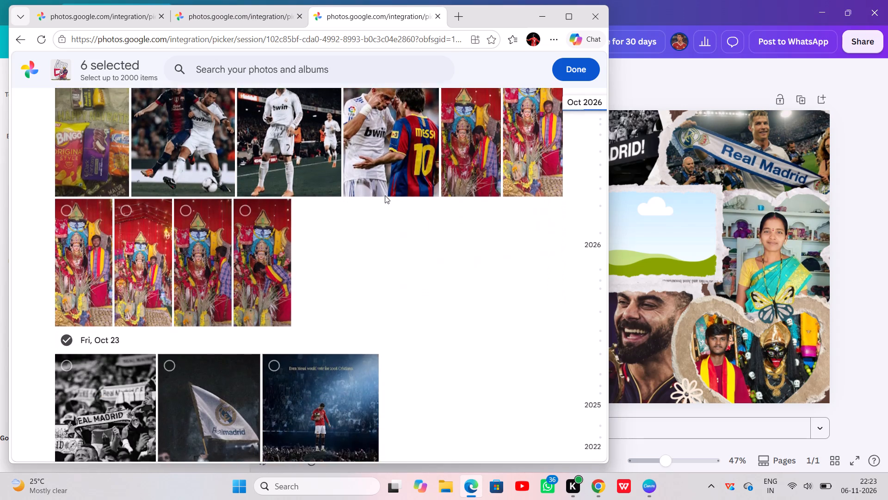
pyautogui.scroll(-5, 385, 195)
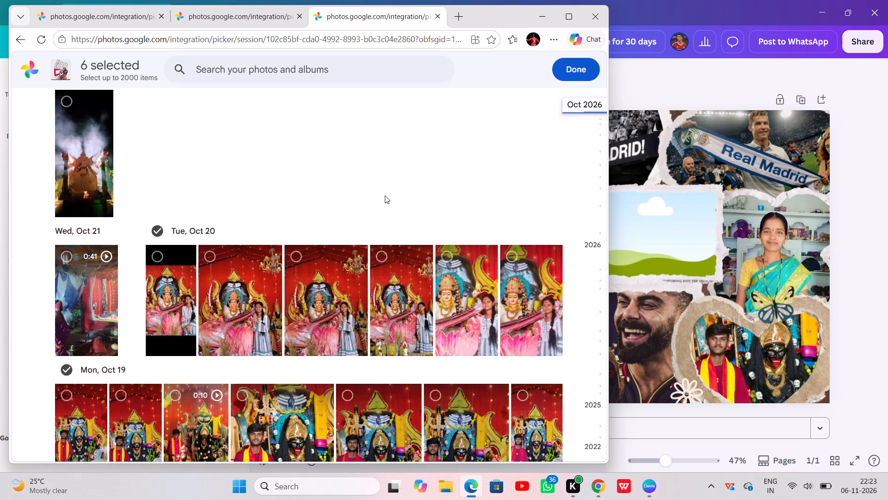
pyautogui.scroll(-4, 385, 195)
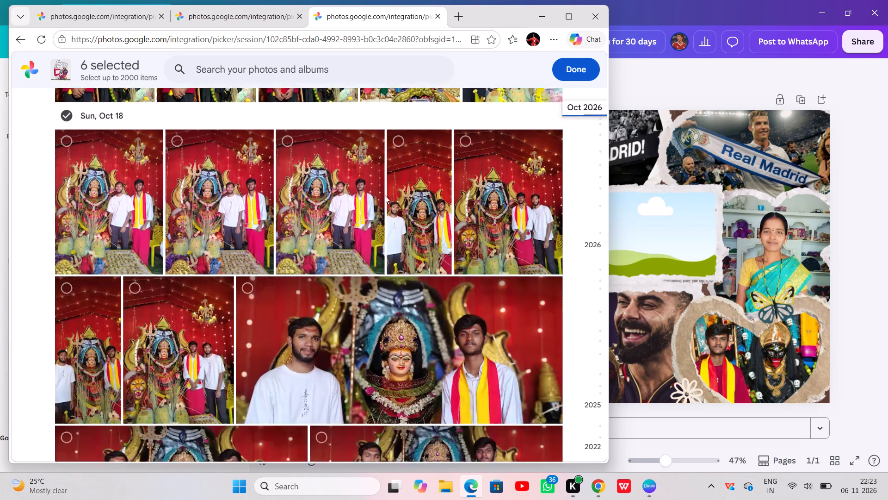
pyautogui.scroll(-9, 385, 195)
# Recheck the October 2026 festival and football photos up to today's pictures for more collage images.
pyautogui.scroll(4, 385, 195)
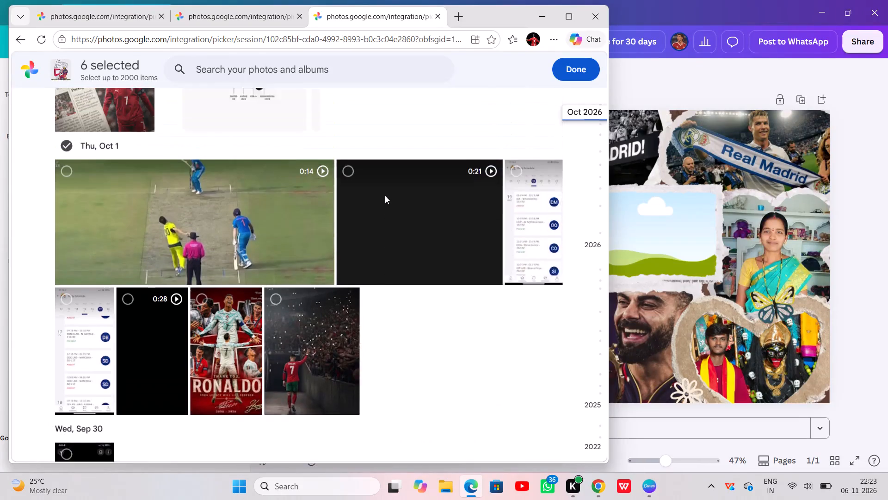
pyautogui.scroll(12, 385, 195)
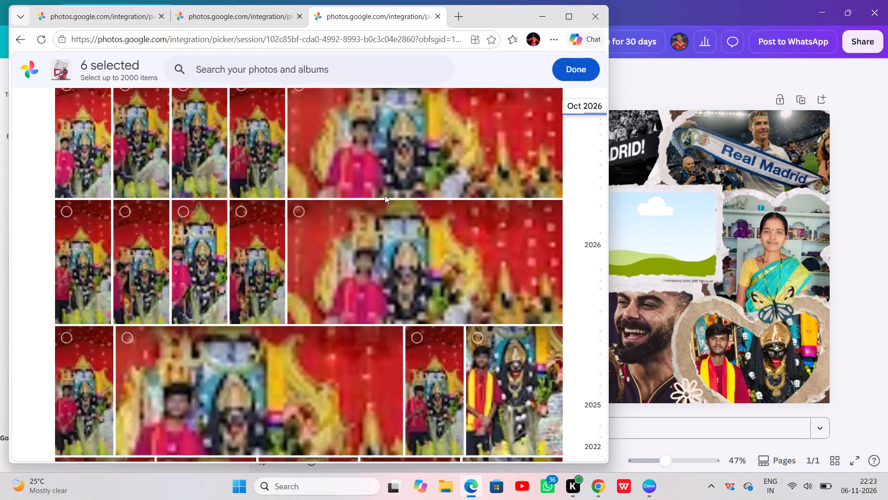
pyautogui.scroll(6, 385, 195)
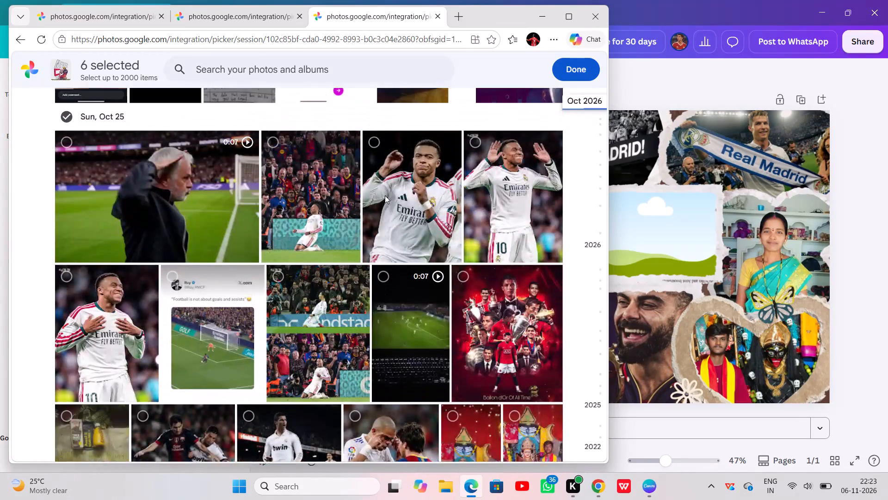
pyautogui.scroll(3, 385, 195)
pyautogui.scroll(-2, 385, 195)
pyautogui.scroll(1, 385, 195)
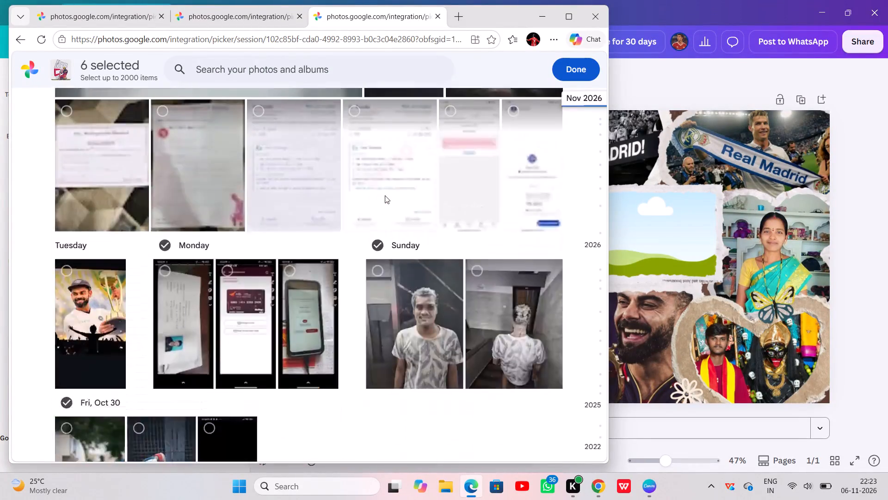
pyautogui.scroll(-2, 385, 195)
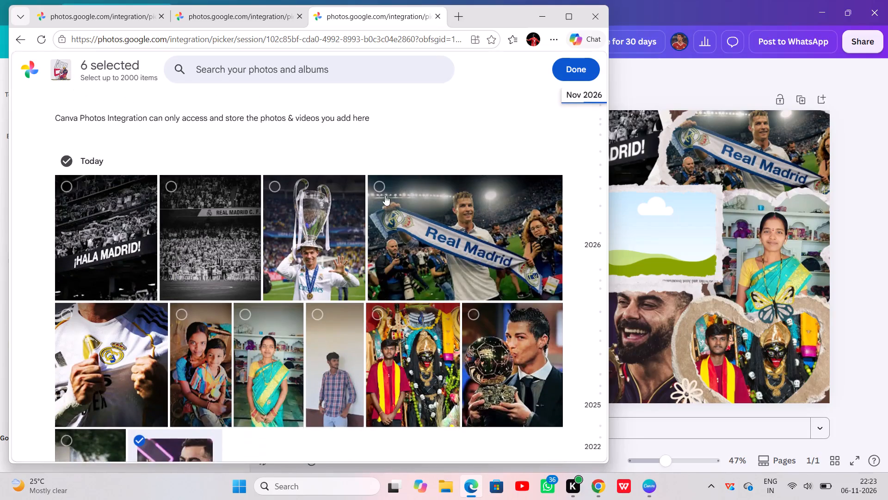
# Examine today's photos and those back to October 22, 2026, including the Ballon d'Or, Real Madrid and cricket pictures, for more collage images.
pyautogui.scroll(-2, 385, 195)
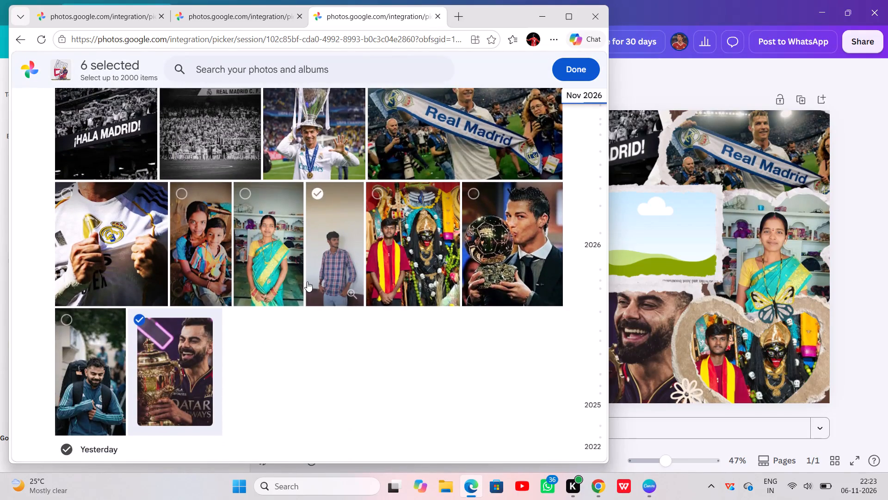
pyautogui.scroll(-5, 307, 281)
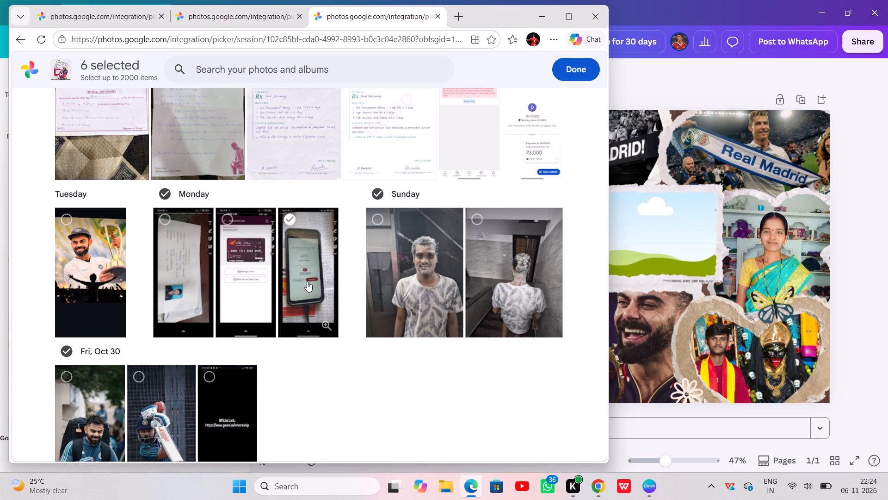
pyautogui.scroll(-3, 319, 301)
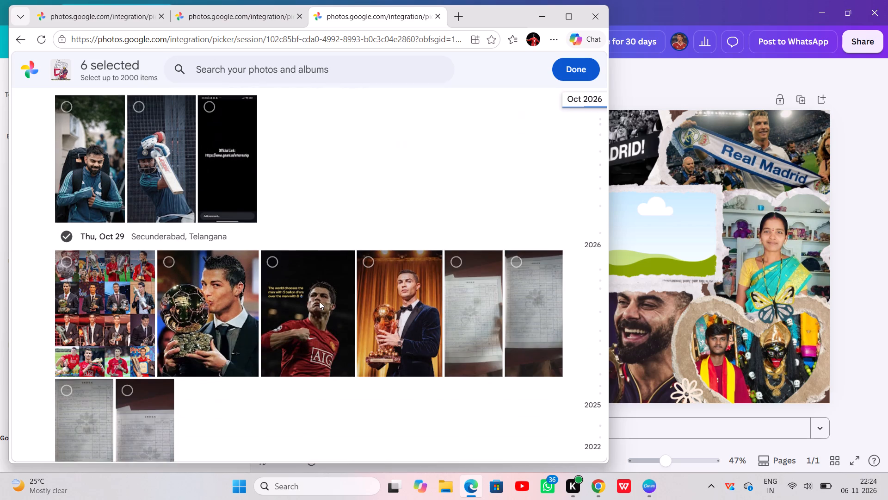
pyautogui.scroll(-3, 319, 301)
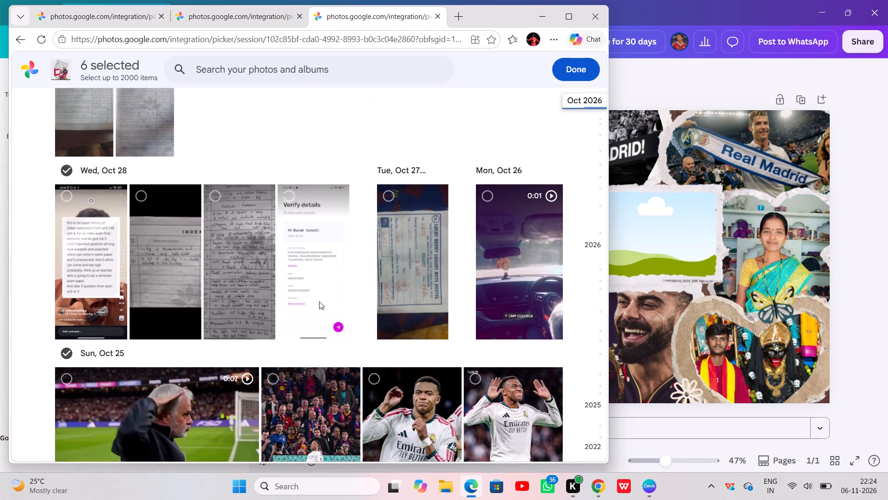
pyautogui.scroll(-5, 319, 301)
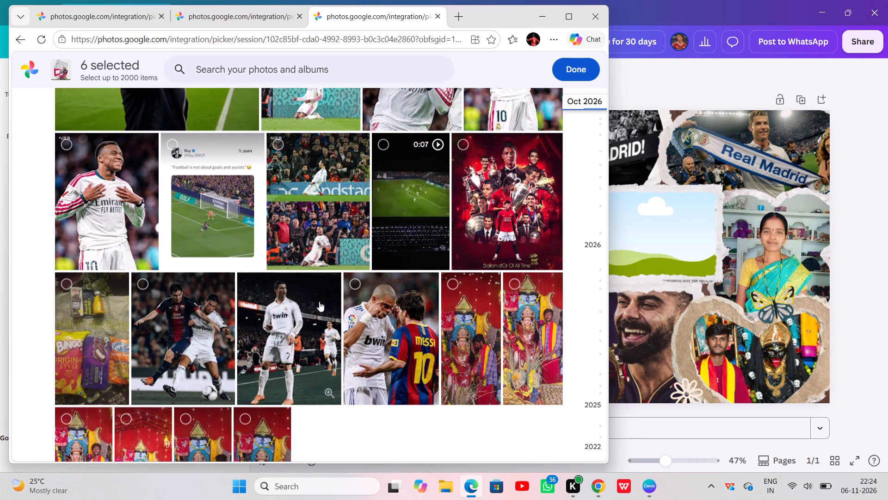
pyautogui.scroll(-2, 319, 301)
pyautogui.scroll(2, 331, 266)
pyautogui.scroll(-3, 331, 266)
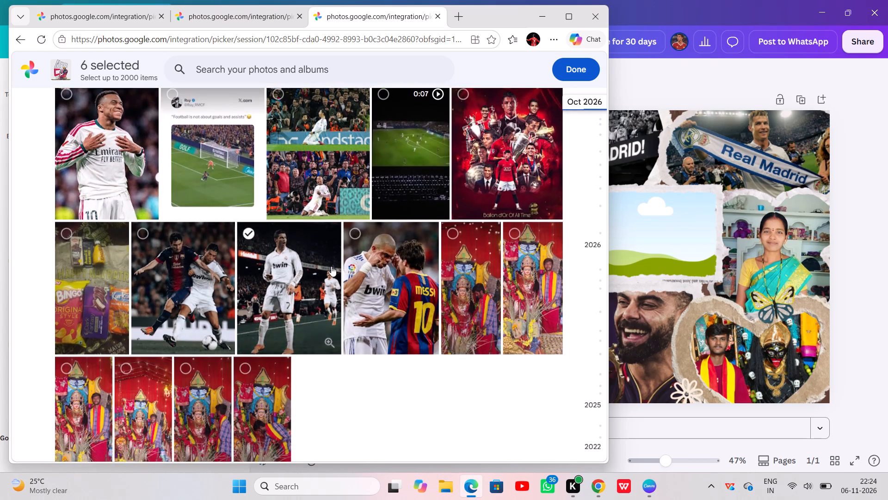
pyautogui.scroll(-4, 331, 266)
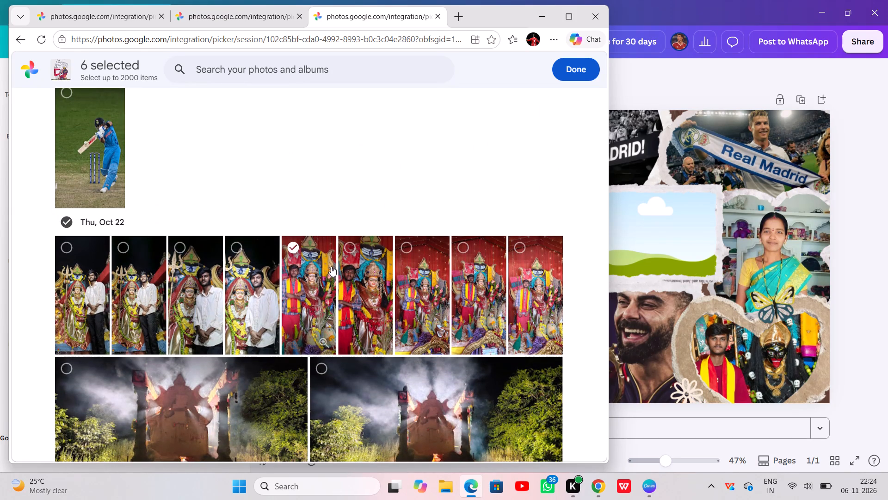
pyautogui.scroll(3, 282, 248)
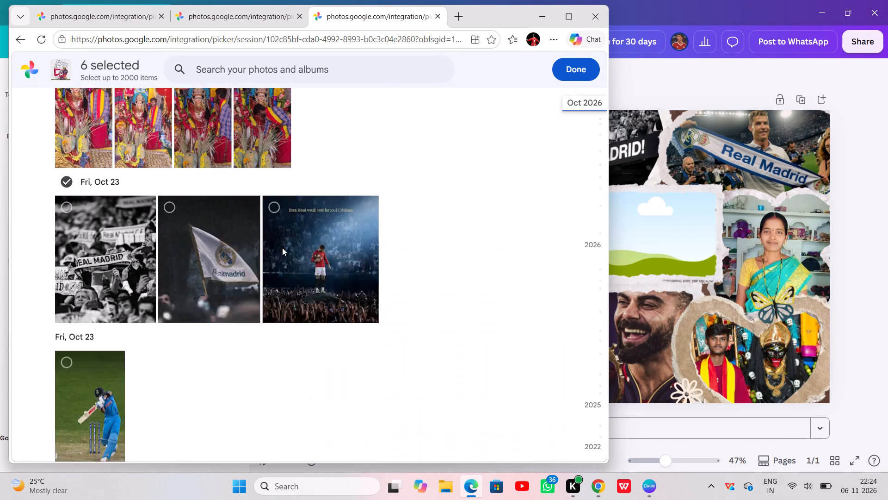
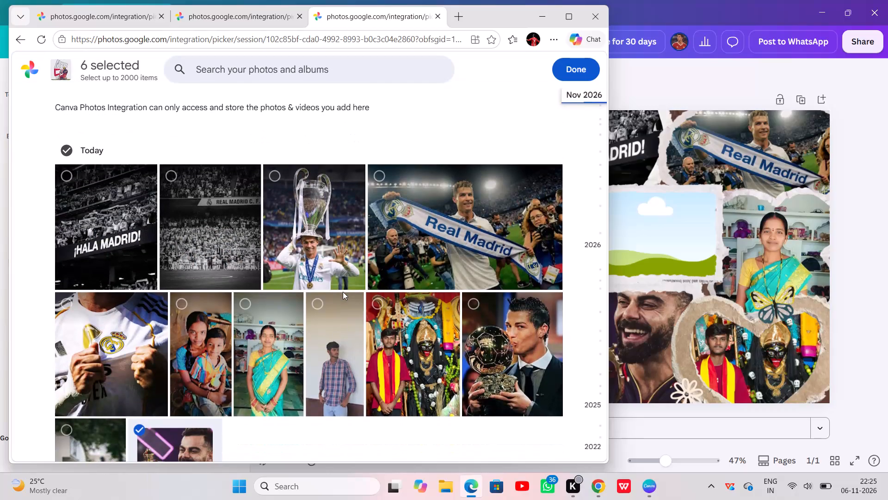
# Confirm the selected Google Photos pictures for import and switch back to the collage in Canva.
pyautogui.scroll(7, 343, 292)
pyautogui.scroll(6, 236, 255)
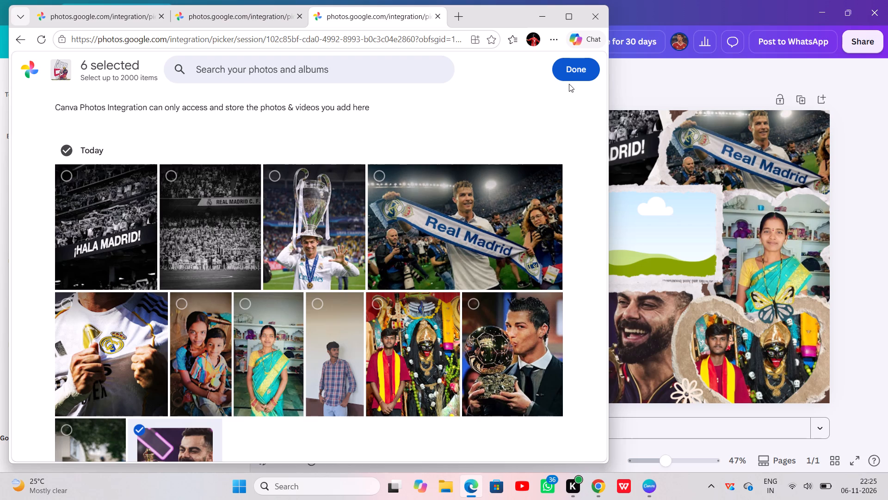
pyautogui.click(573, 69)
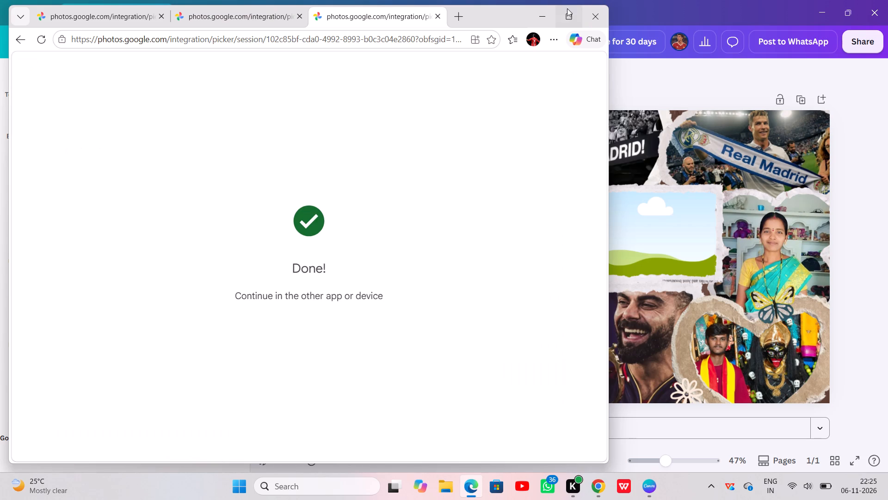
pyautogui.click(547, 17)
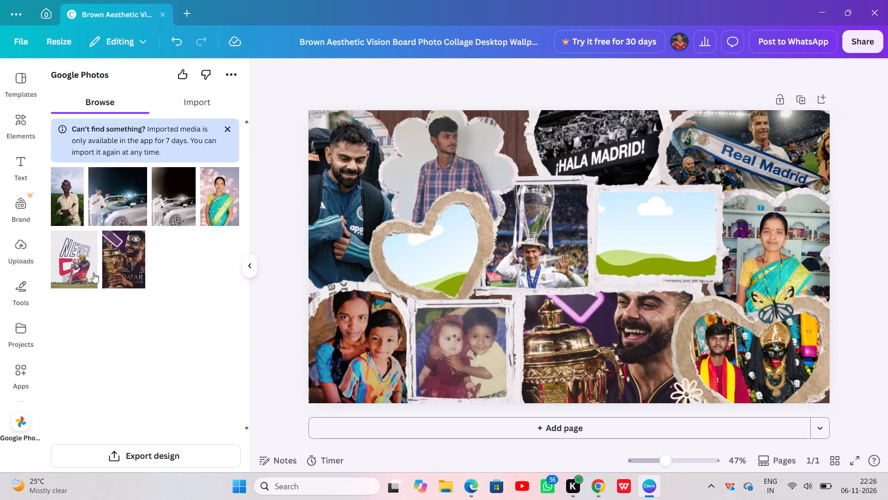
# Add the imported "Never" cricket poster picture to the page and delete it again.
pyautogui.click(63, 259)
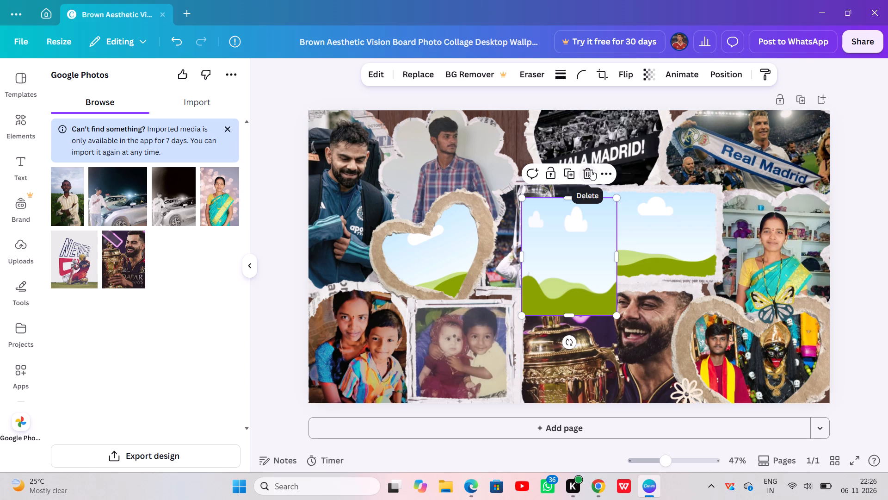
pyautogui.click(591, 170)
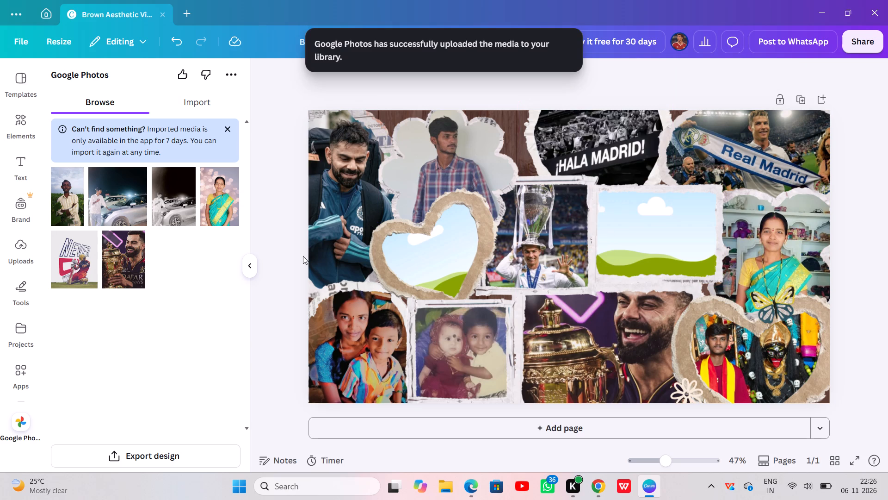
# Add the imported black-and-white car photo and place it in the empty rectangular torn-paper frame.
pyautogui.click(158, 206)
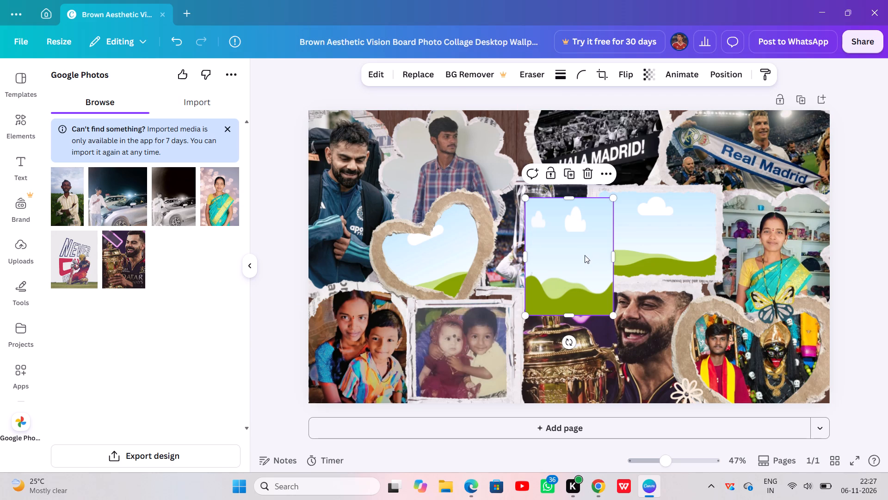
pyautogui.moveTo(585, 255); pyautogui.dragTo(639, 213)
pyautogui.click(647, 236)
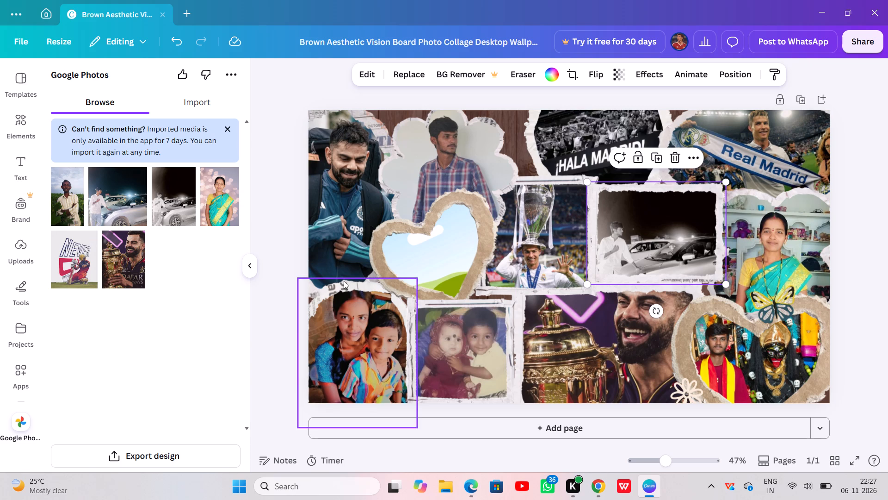
# Fill the rectangular torn-paper frame with the colour photo of the man beside the car, cropped to remove its dark upper part.
pyautogui.click(132, 204)
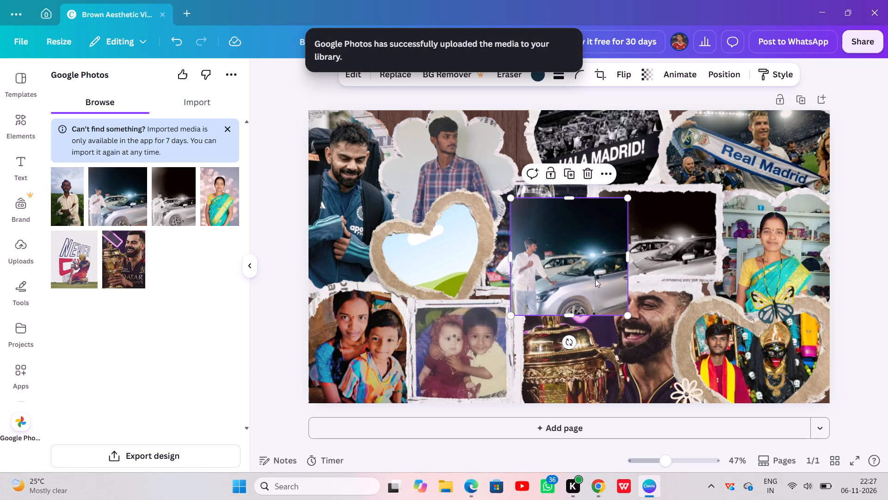
pyautogui.moveTo(512, 197); pyautogui.dragTo(511, 205)
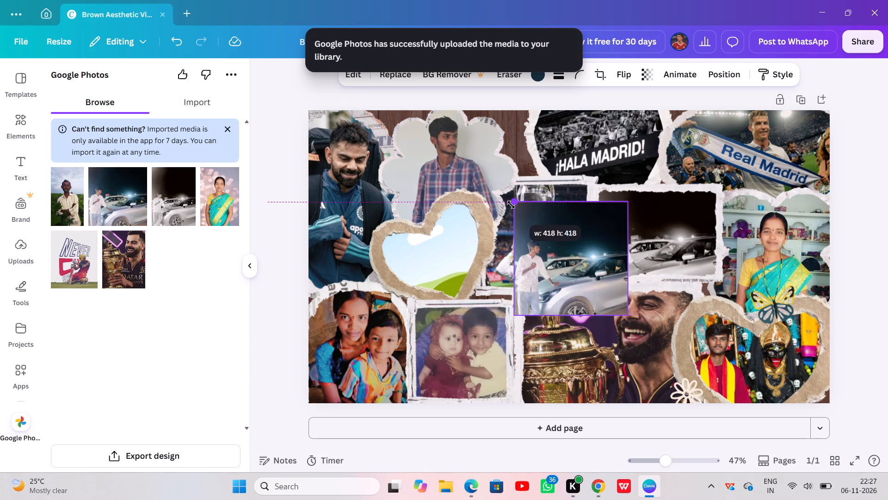
pyautogui.moveTo(511, 205); pyautogui.dragTo(499, 212)
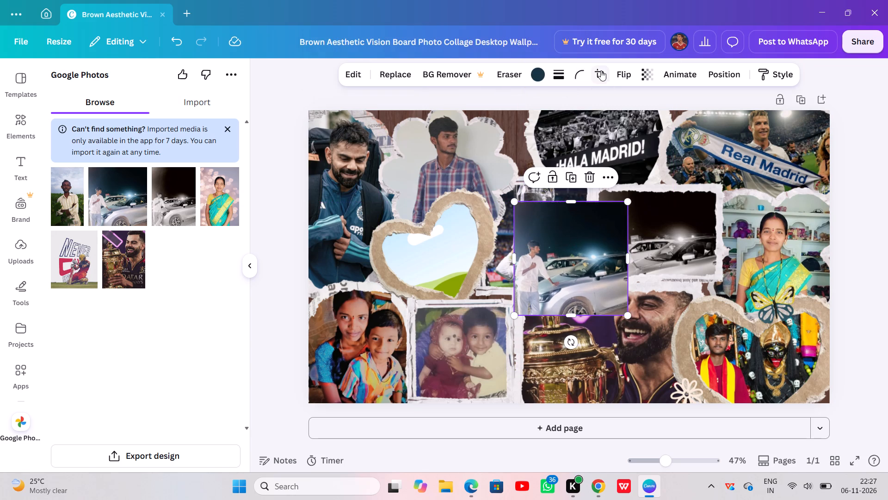
pyautogui.click(597, 70)
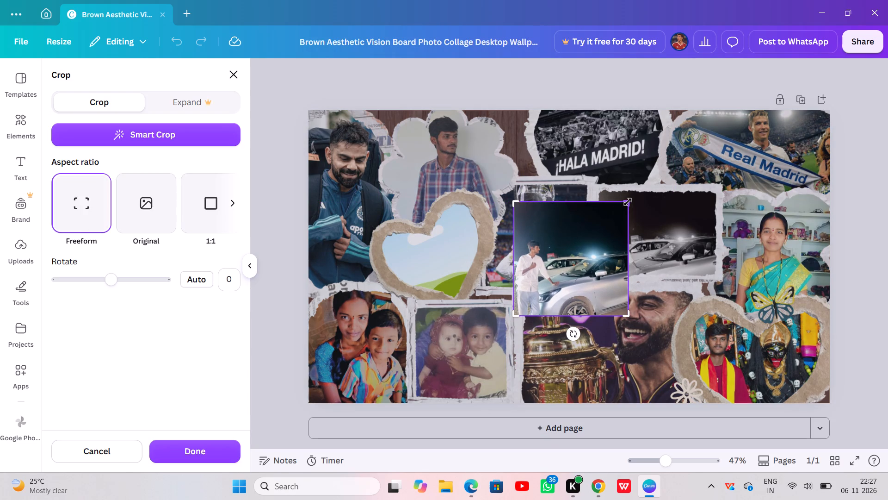
pyautogui.moveTo(628, 202); pyautogui.dragTo(626, 225)
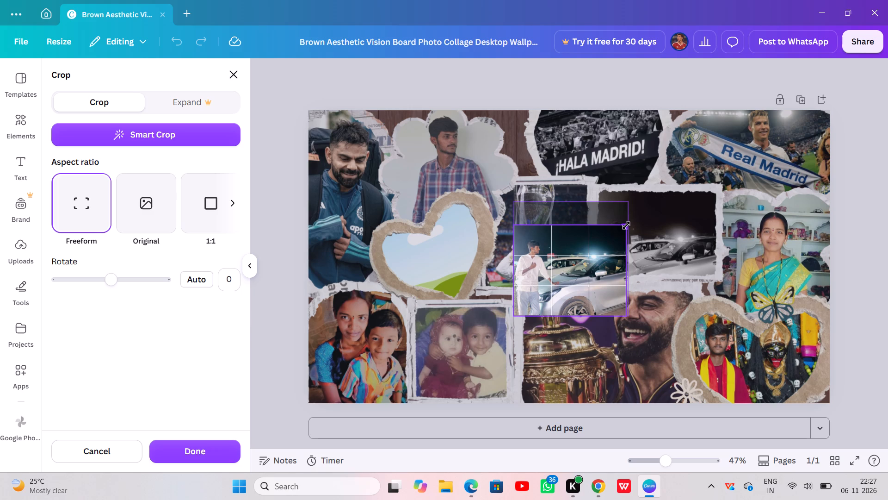
pyautogui.moveTo(626, 225); pyautogui.dragTo(628, 229)
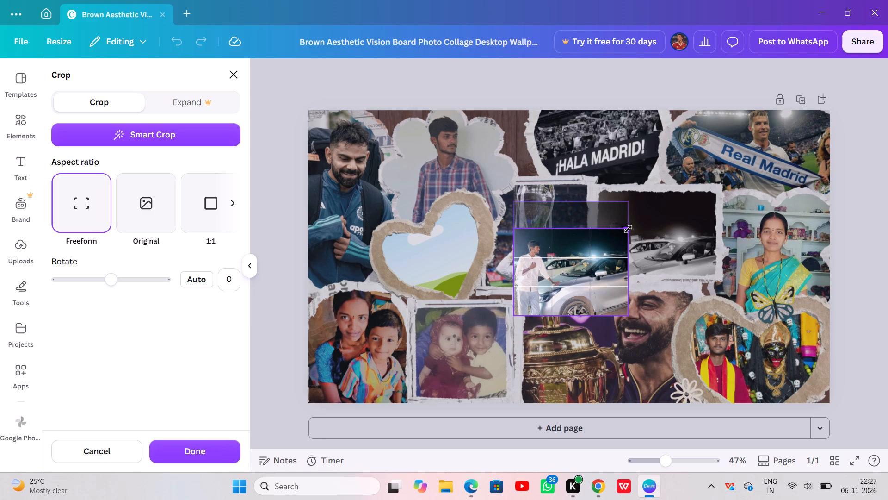
pyautogui.moveTo(628, 229); pyautogui.dragTo(630, 230)
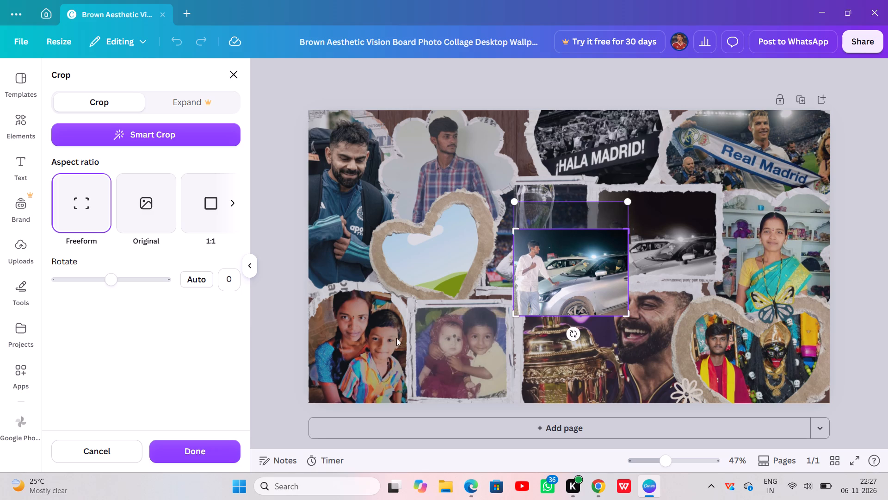
pyautogui.click(207, 449)
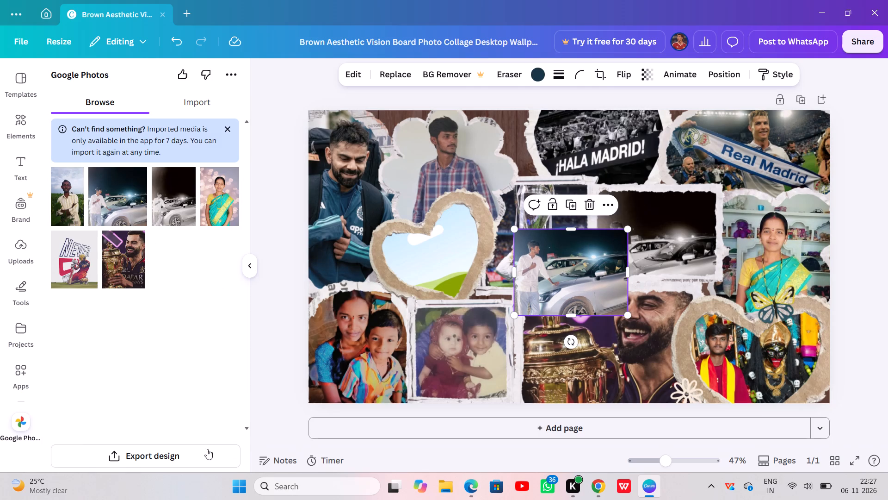
pyautogui.moveTo(602, 258); pyautogui.dragTo(647, 231)
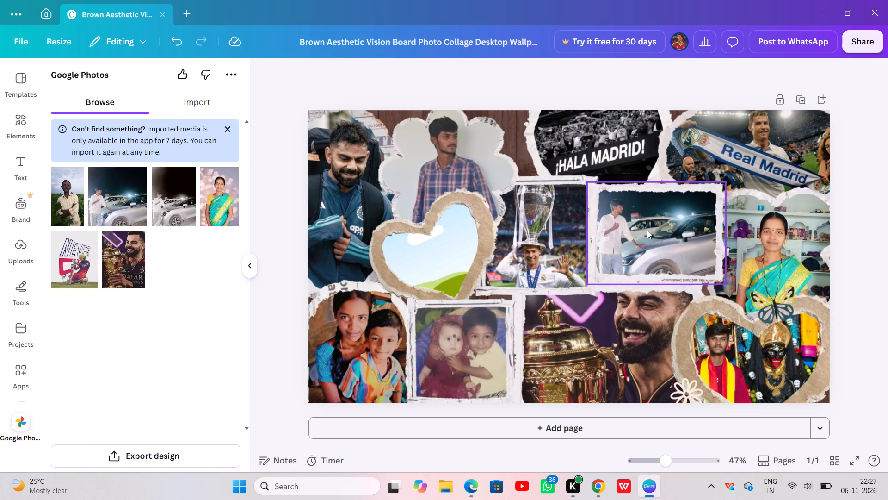
# Lock the rectangular frame that holds the colour car photo.
pyautogui.click(647, 231)
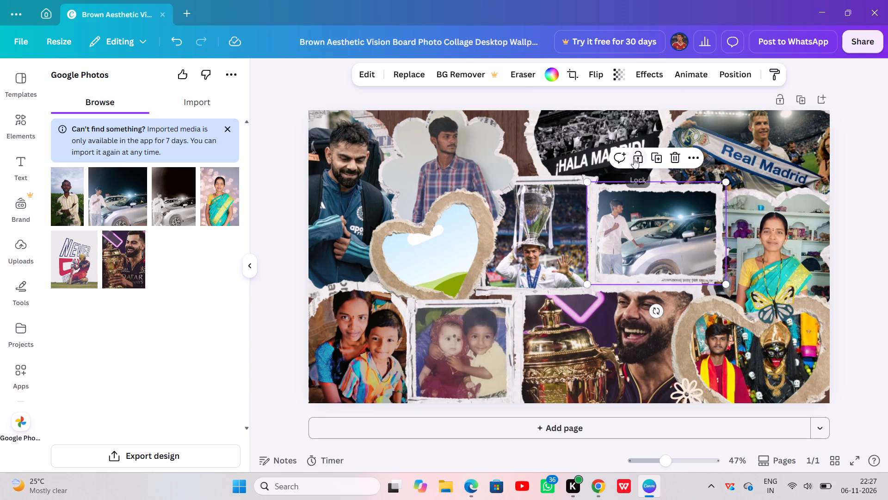
pyautogui.click(634, 158)
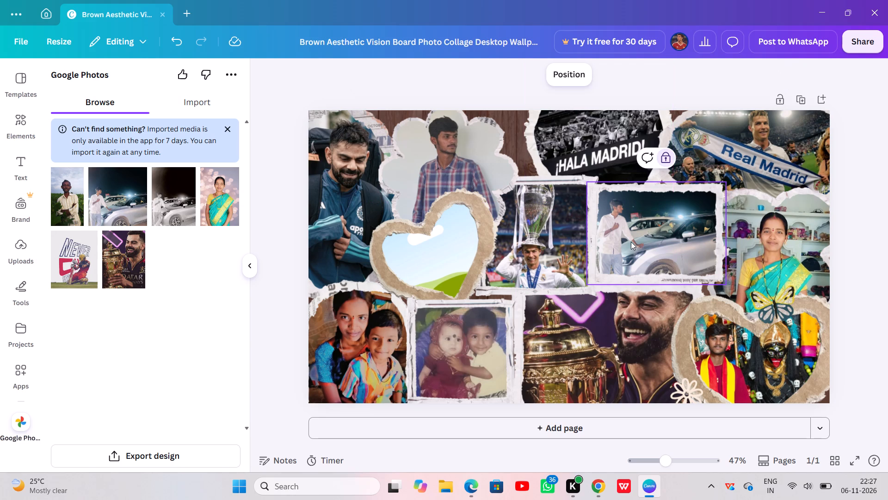
pyautogui.click(178, 272)
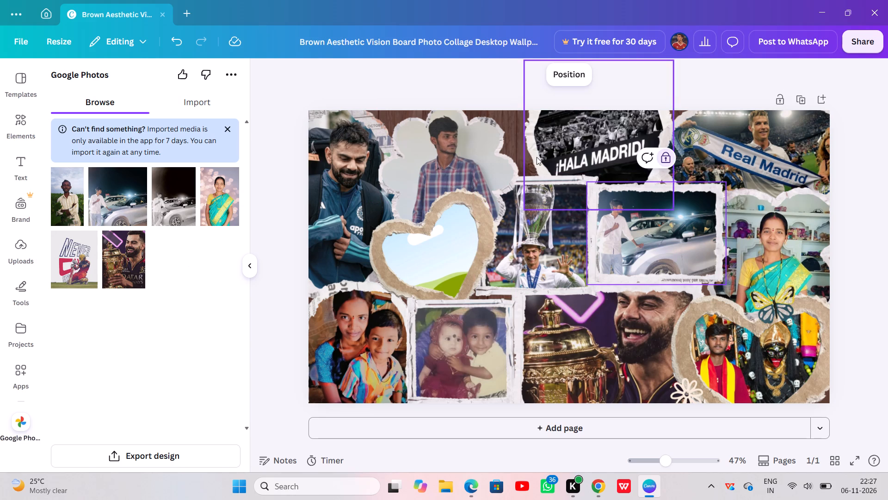
# Unlock the frame with the woman in a sari before the shelves and delete the photo inside it.
pyautogui.click(776, 246)
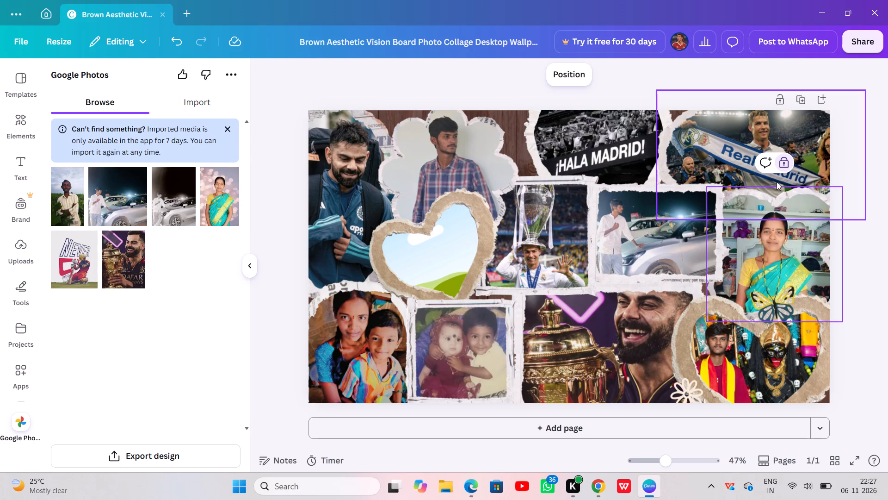
pyautogui.click(785, 165)
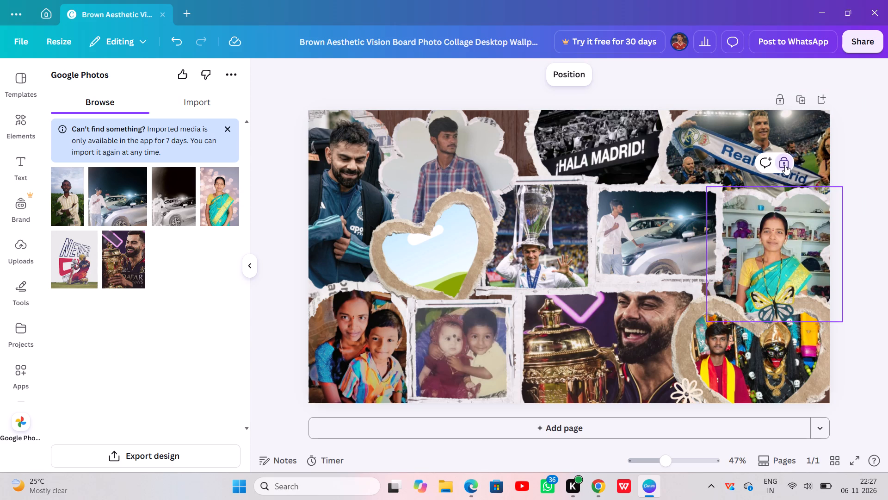
pyautogui.click(792, 161)
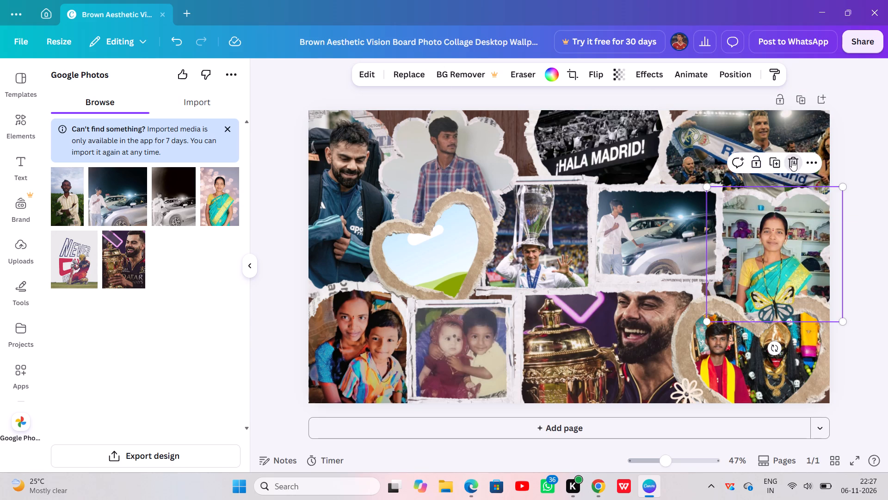
pyautogui.click(799, 189)
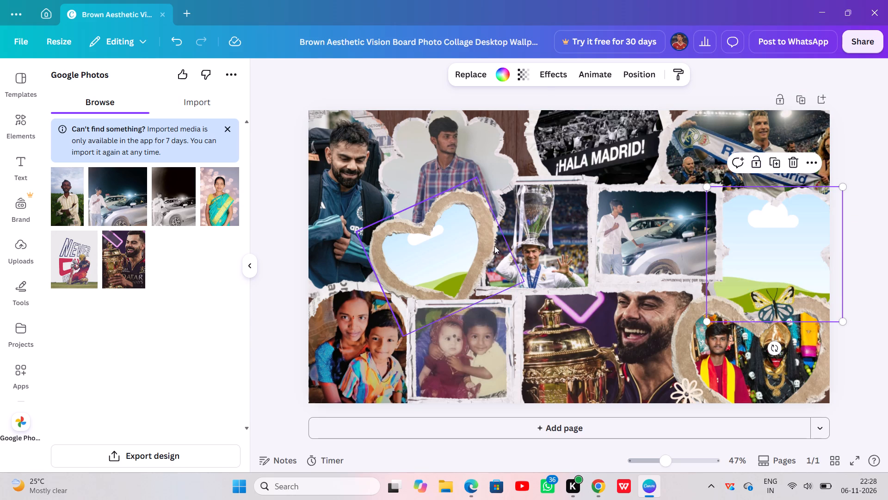
# Fill the emptied frame above the butterfly with the pink-background sari portrait, cropped at the top and bottom.
pyautogui.click(228, 207)
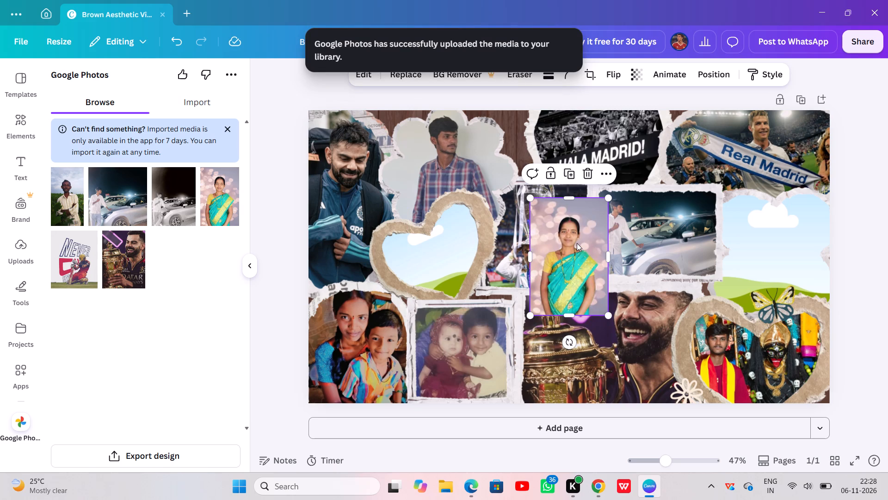
pyautogui.click(587, 71)
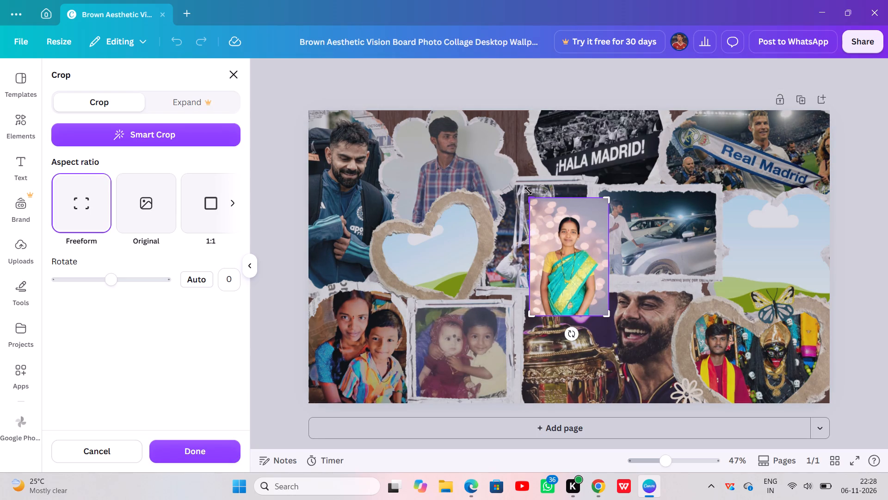
pyautogui.moveTo(530, 199); pyautogui.dragTo(530, 208)
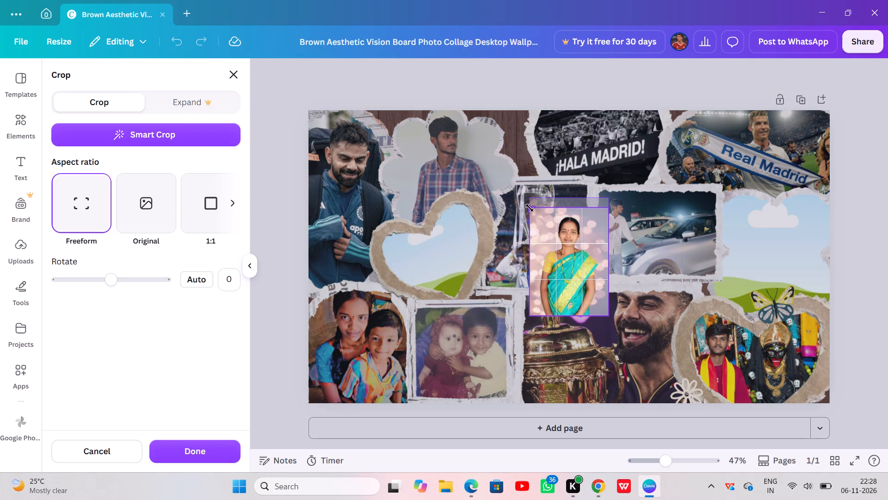
pyautogui.moveTo(530, 208); pyautogui.dragTo(530, 211)
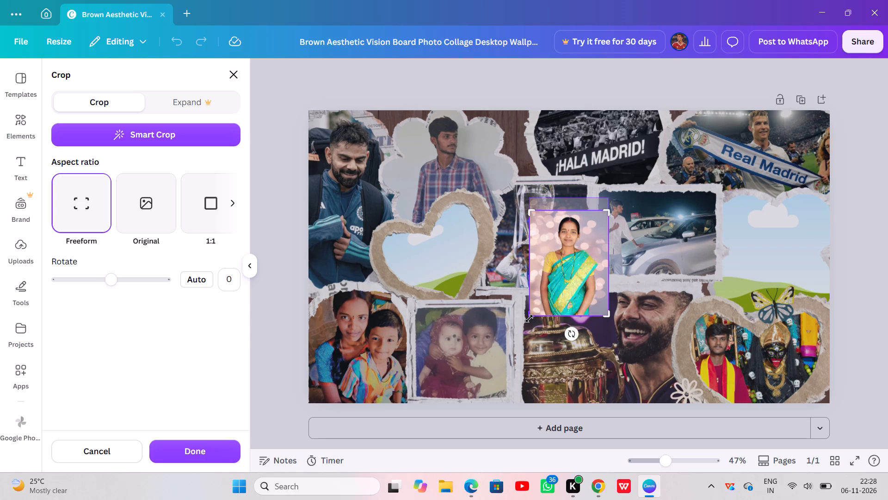
pyautogui.moveTo(531, 314); pyautogui.dragTo(529, 293)
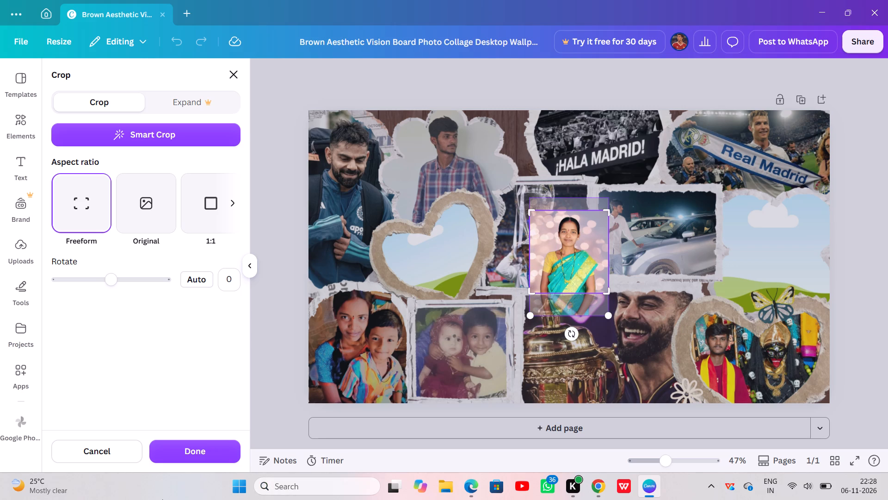
pyautogui.click(177, 445)
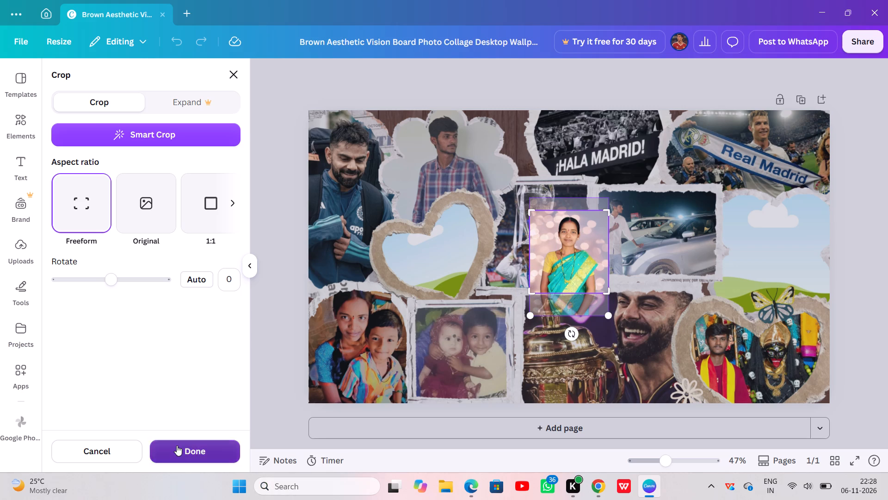
pyautogui.moveTo(579, 262); pyautogui.dragTo(665, 233)
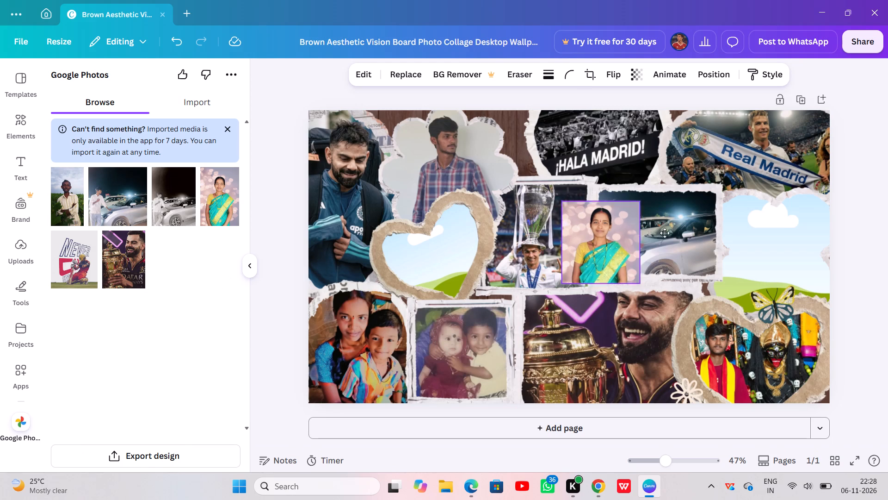
pyautogui.moveTo(665, 233); pyautogui.dragTo(779, 233)
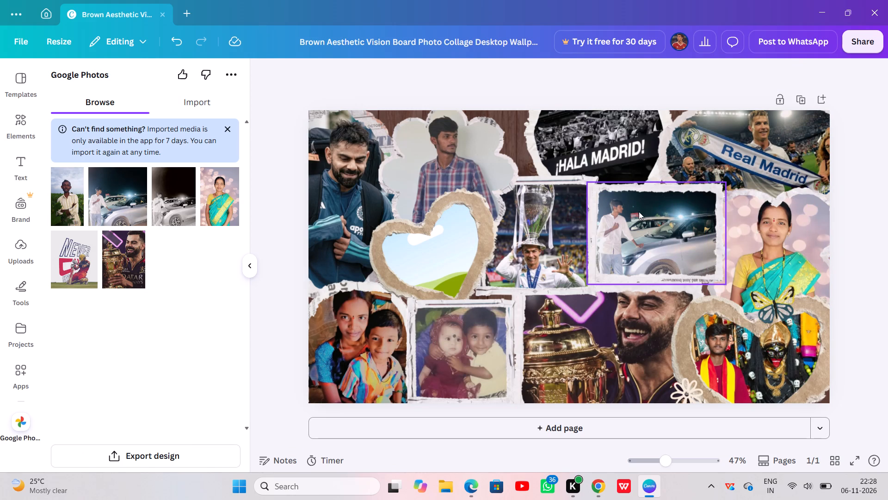
# Replace the portrait in the frame above the butterfly with a fresh copy of the pink-background sari photo, cropped only at the bottom.
pyautogui.click(225, 194)
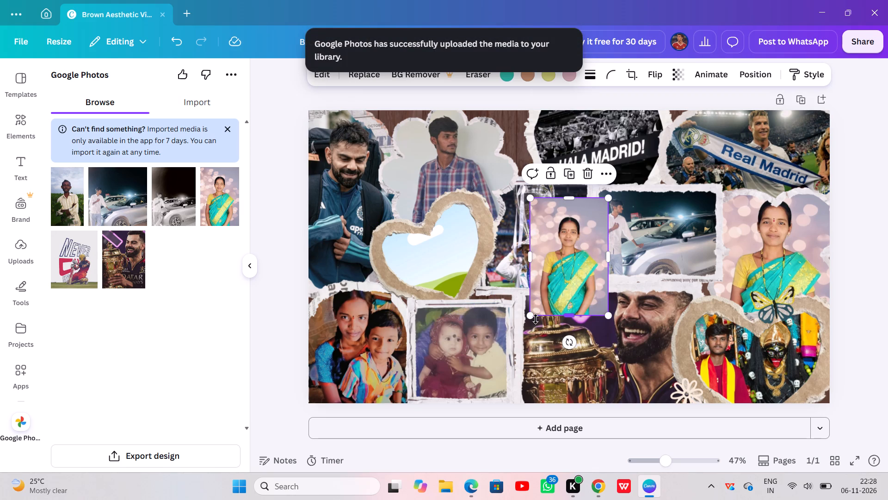
pyautogui.click(630, 71)
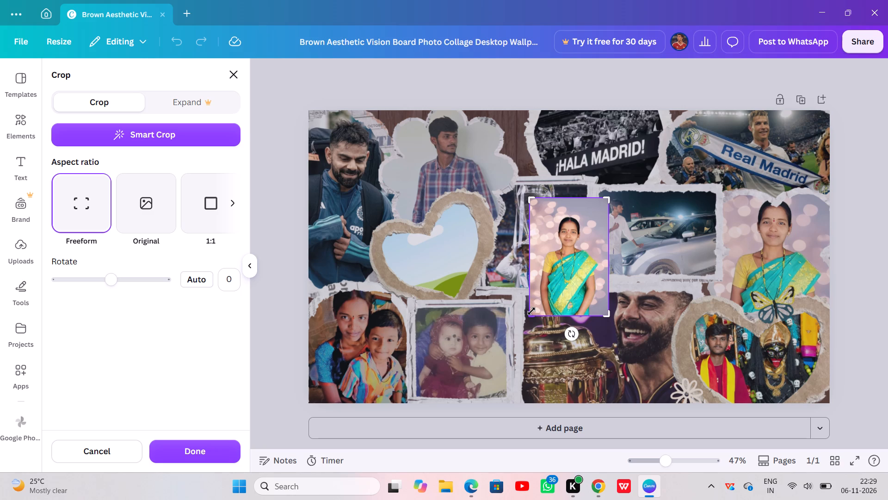
pyautogui.moveTo(531, 311); pyautogui.dragTo(531, 292)
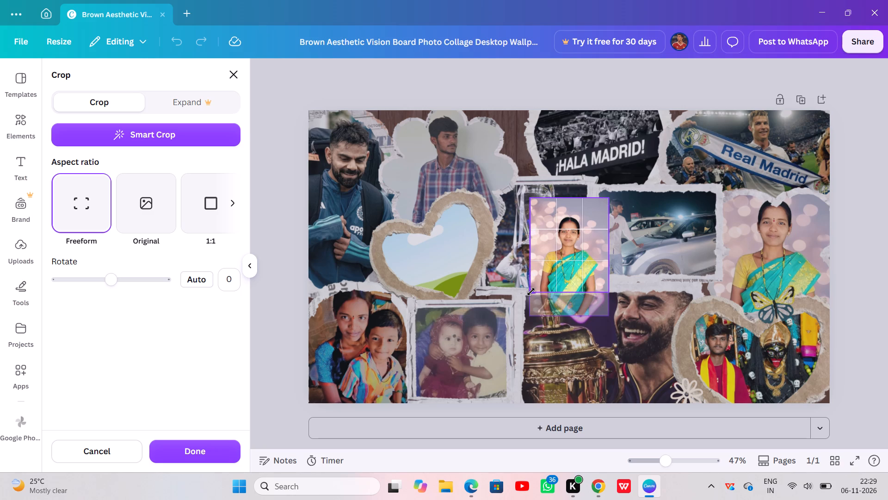
pyautogui.moveTo(531, 292); pyautogui.dragTo(531, 291)
pyautogui.moveTo(531, 291); pyautogui.dragTo(530, 289)
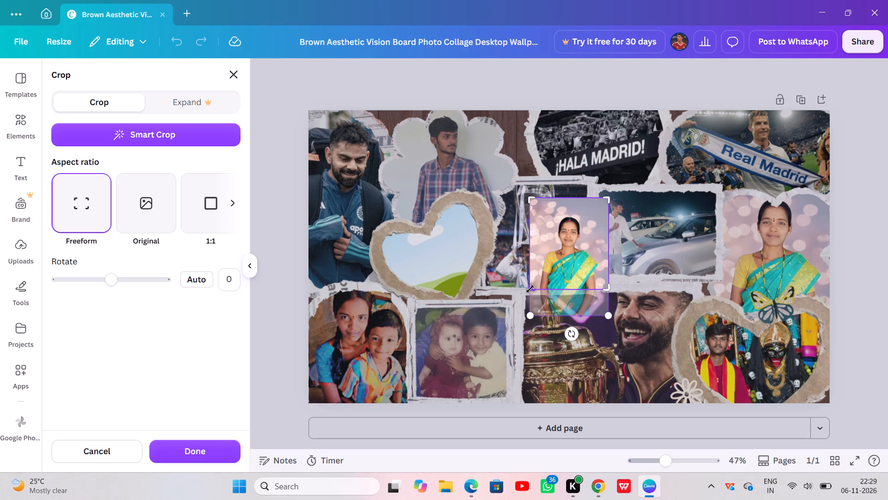
pyautogui.click(200, 450)
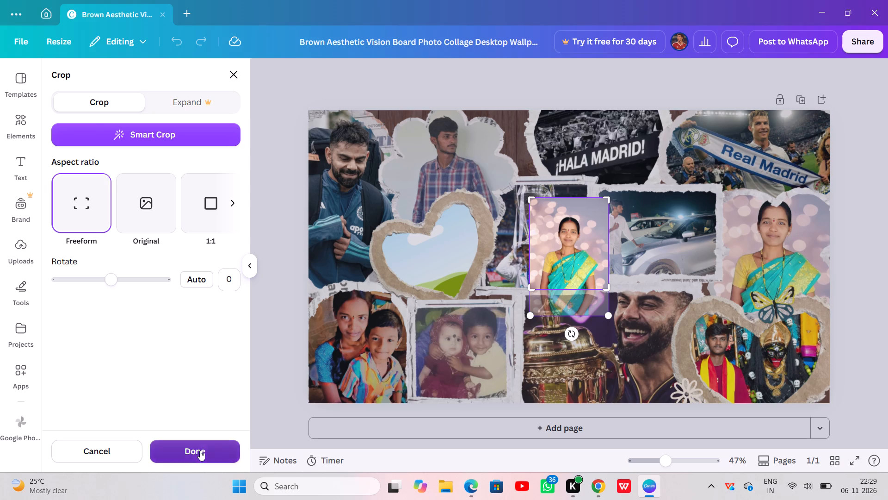
pyautogui.moveTo(557, 254); pyautogui.dragTo(678, 255)
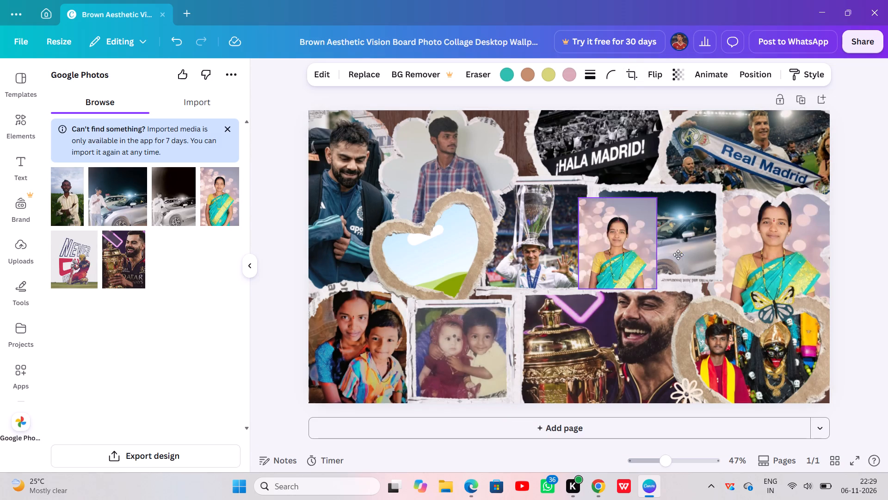
pyautogui.moveTo(678, 255); pyautogui.dragTo(771, 256)
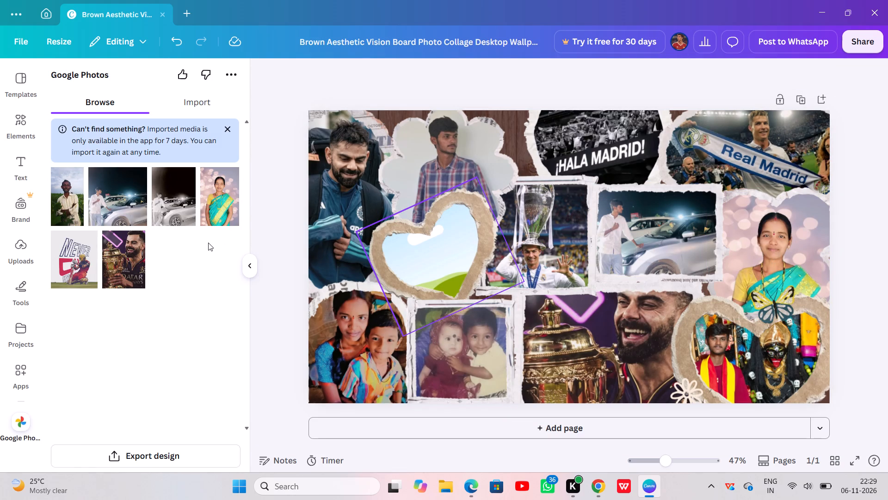
# Lock the frame above the butterfly that holds the pink-background sari portrait.
pyautogui.click(765, 264)
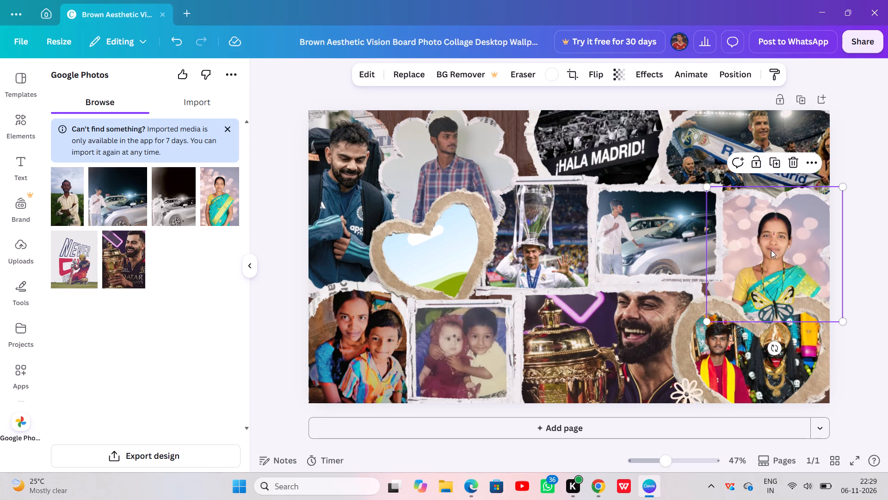
pyautogui.click(755, 166)
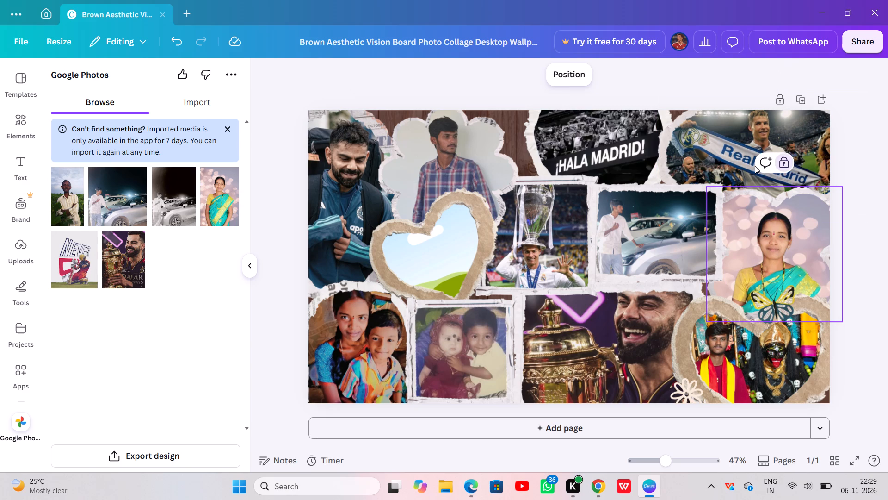
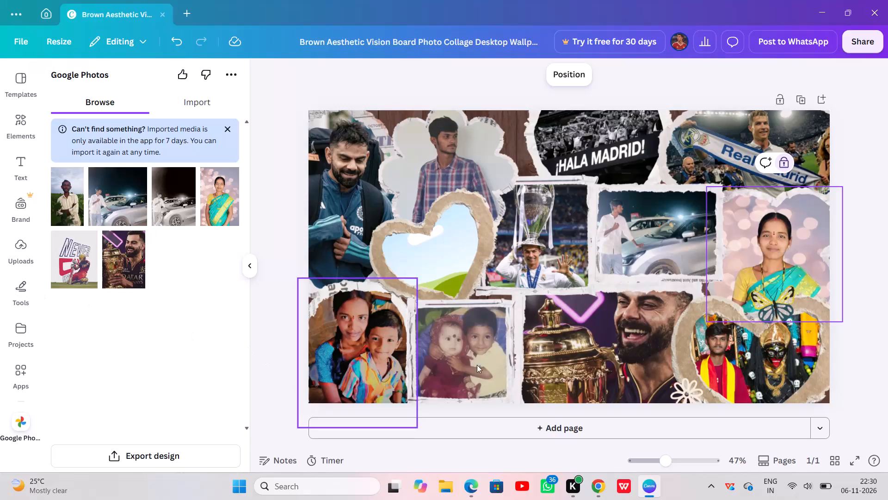
# Unlock the bottom frame that holds the bearded man with the gold trophy.
pyautogui.click(582, 352)
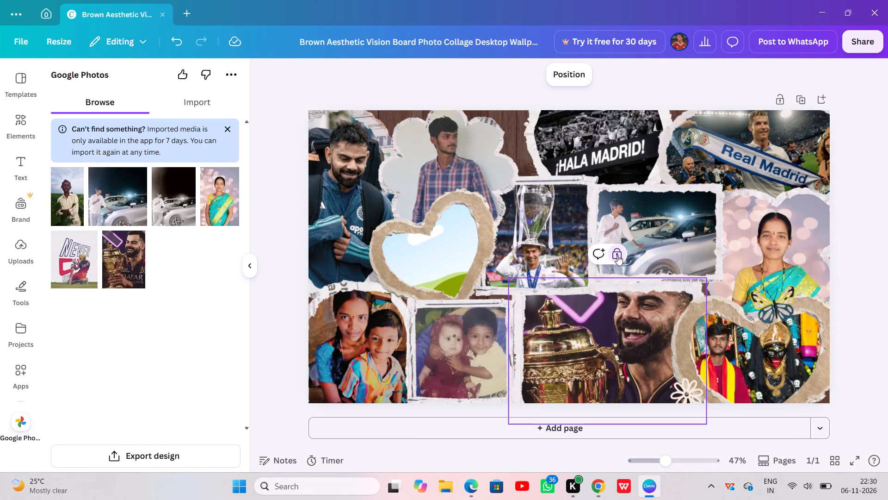
pyautogui.click(617, 253)
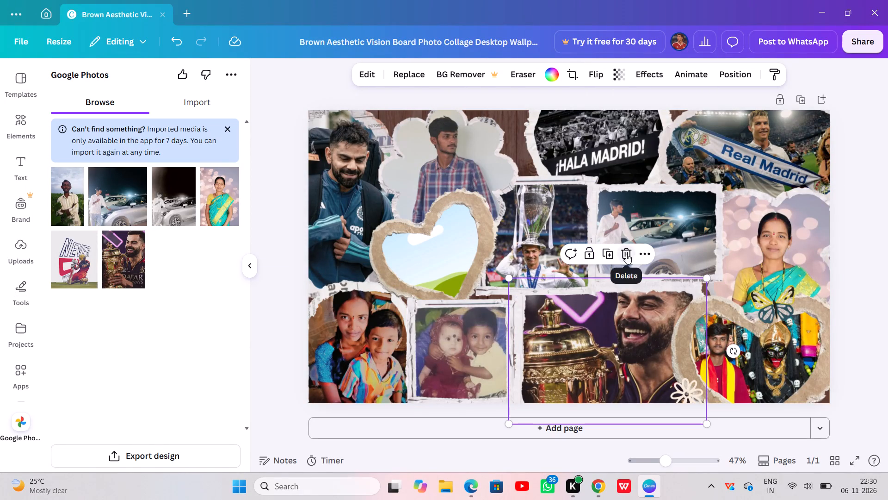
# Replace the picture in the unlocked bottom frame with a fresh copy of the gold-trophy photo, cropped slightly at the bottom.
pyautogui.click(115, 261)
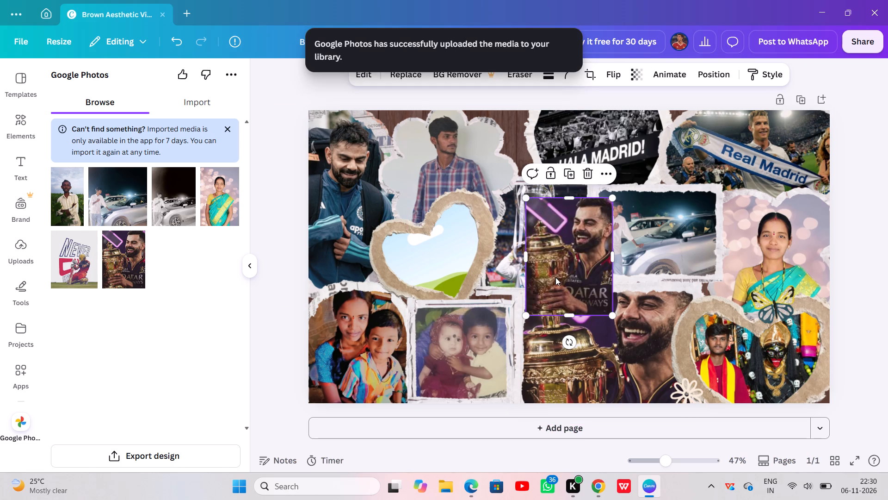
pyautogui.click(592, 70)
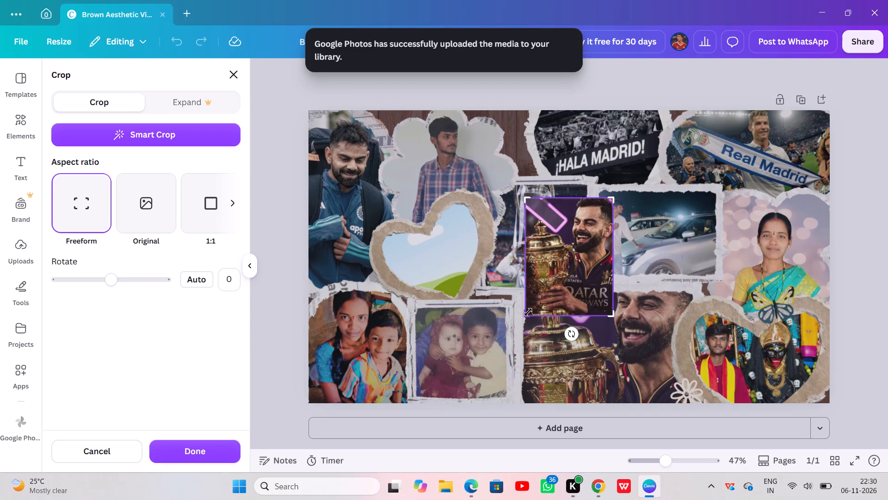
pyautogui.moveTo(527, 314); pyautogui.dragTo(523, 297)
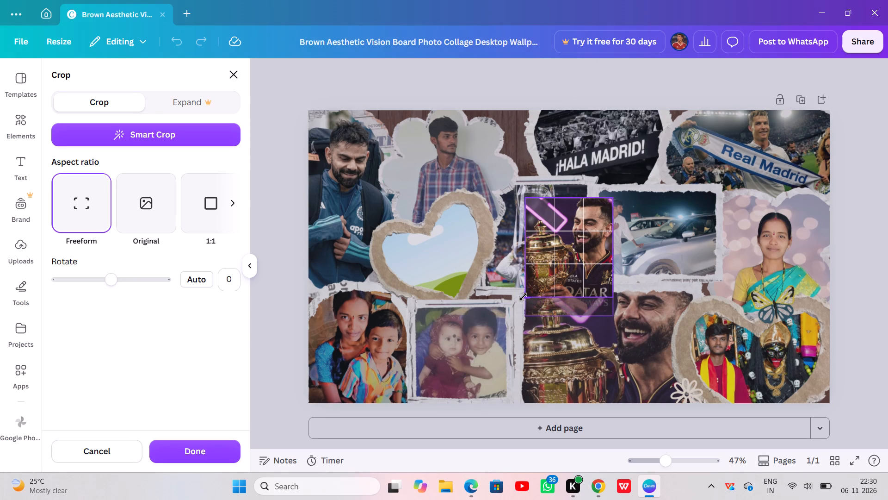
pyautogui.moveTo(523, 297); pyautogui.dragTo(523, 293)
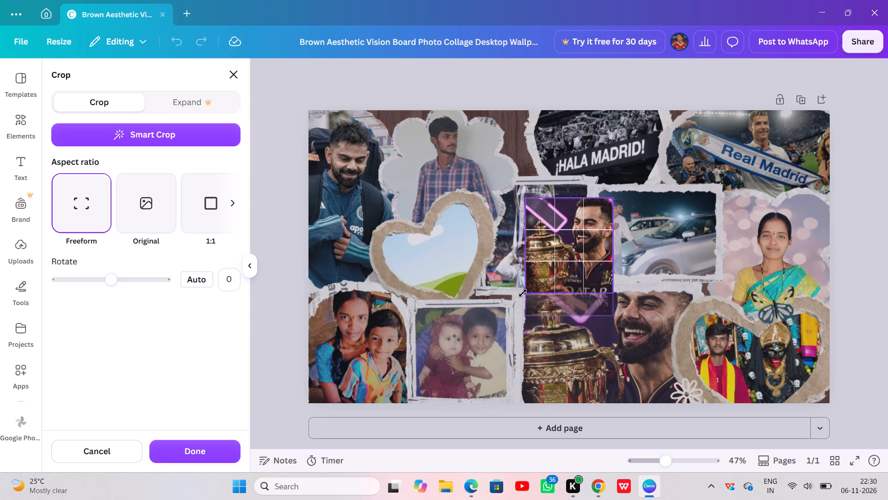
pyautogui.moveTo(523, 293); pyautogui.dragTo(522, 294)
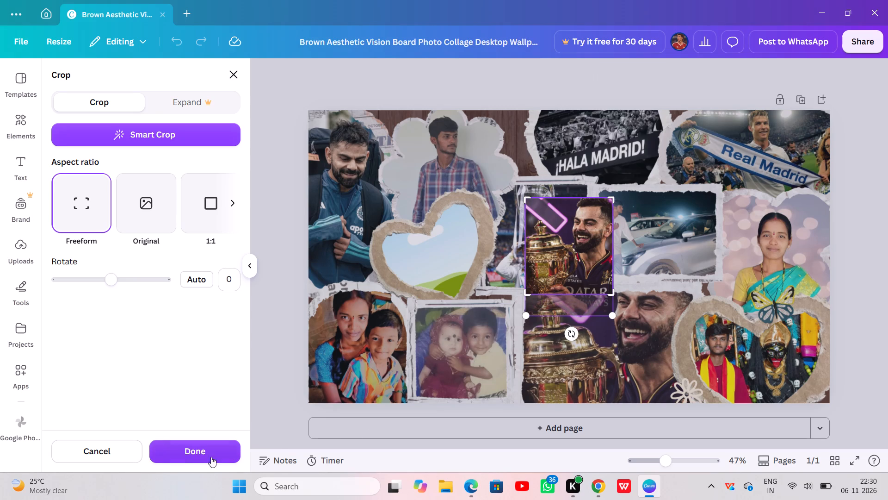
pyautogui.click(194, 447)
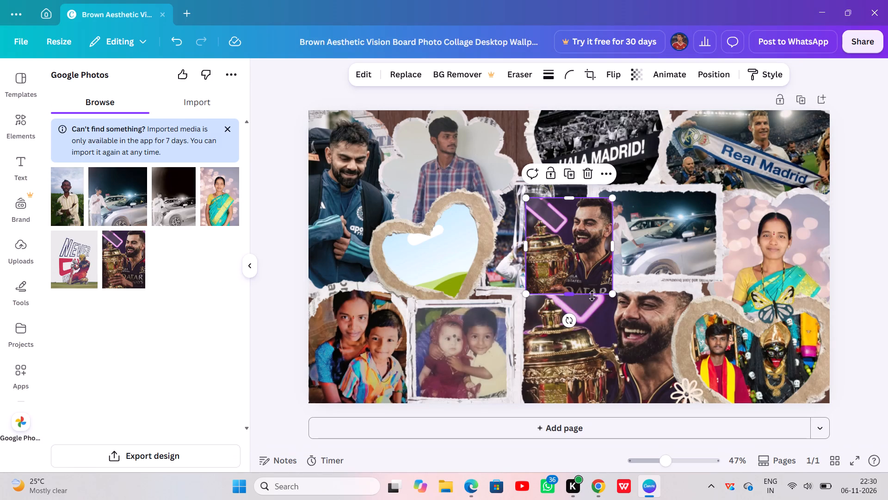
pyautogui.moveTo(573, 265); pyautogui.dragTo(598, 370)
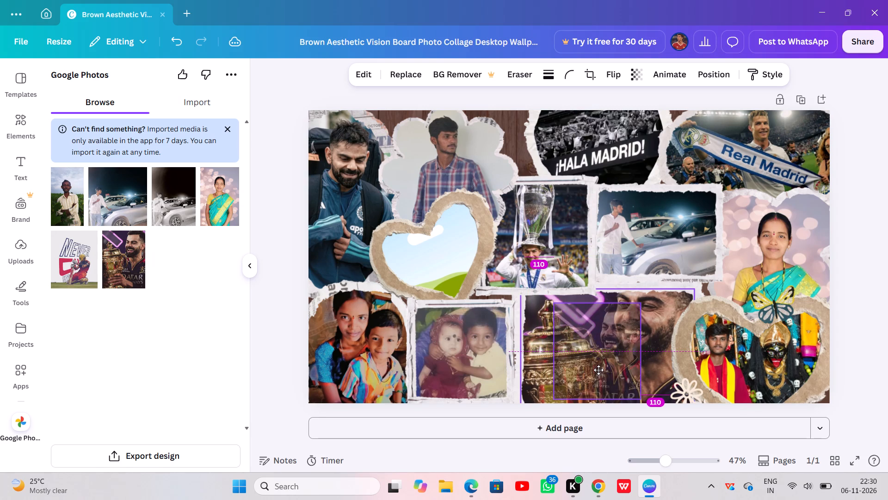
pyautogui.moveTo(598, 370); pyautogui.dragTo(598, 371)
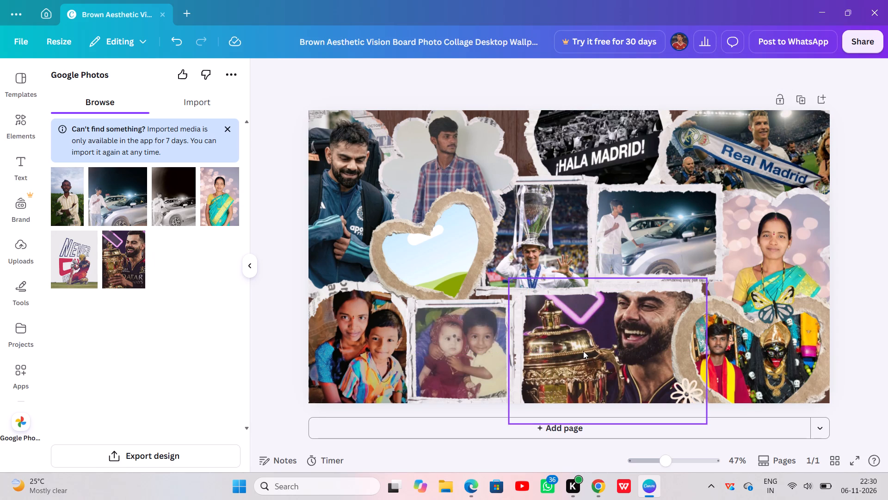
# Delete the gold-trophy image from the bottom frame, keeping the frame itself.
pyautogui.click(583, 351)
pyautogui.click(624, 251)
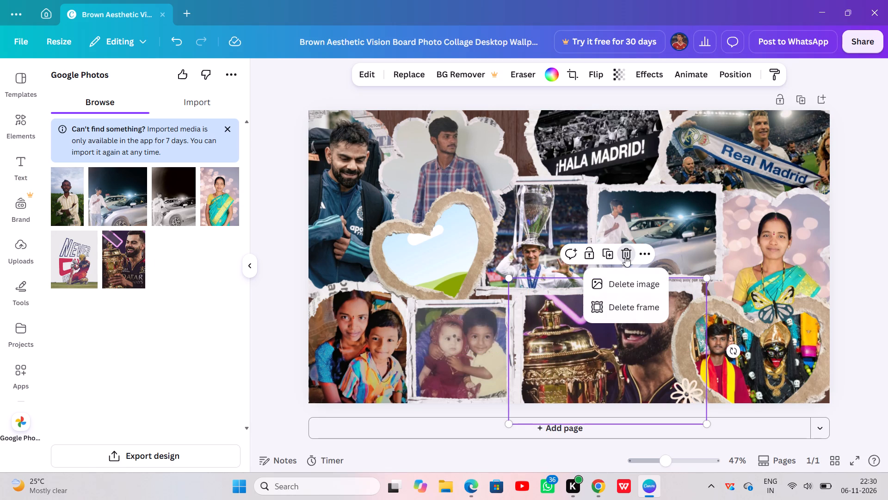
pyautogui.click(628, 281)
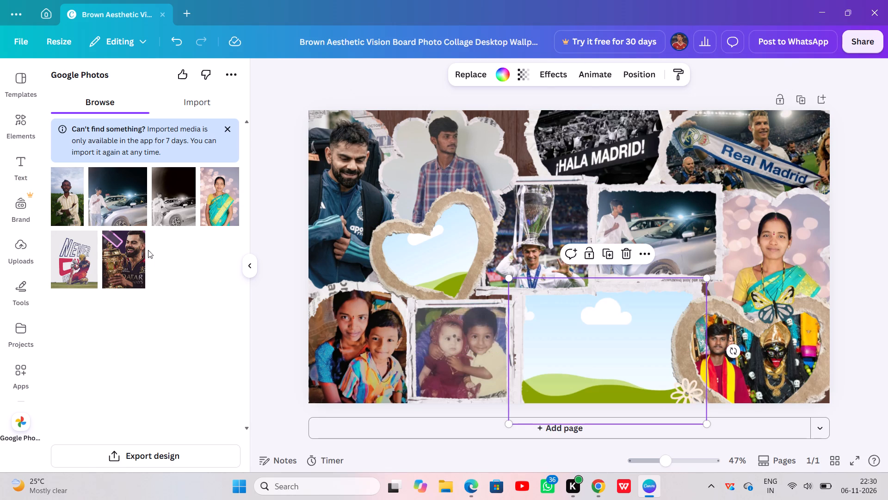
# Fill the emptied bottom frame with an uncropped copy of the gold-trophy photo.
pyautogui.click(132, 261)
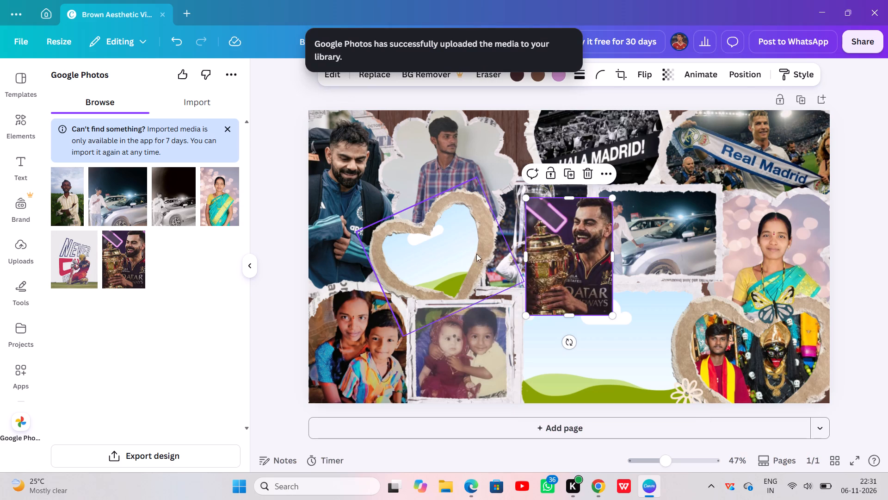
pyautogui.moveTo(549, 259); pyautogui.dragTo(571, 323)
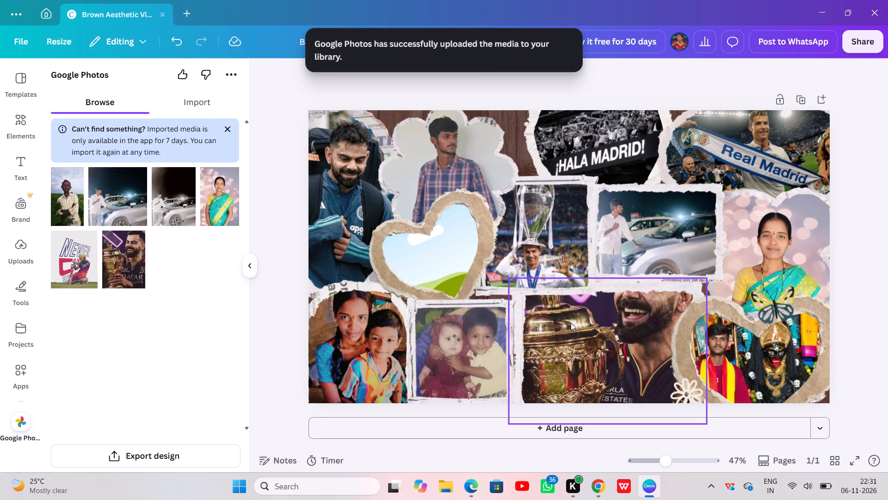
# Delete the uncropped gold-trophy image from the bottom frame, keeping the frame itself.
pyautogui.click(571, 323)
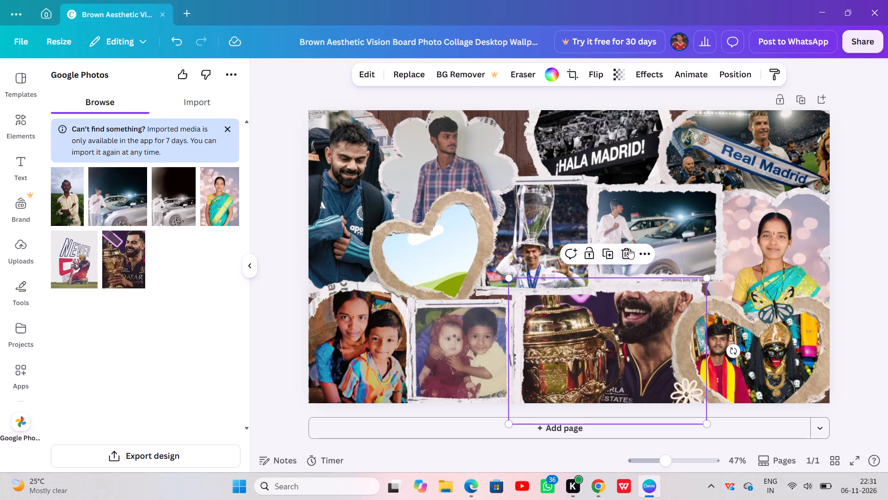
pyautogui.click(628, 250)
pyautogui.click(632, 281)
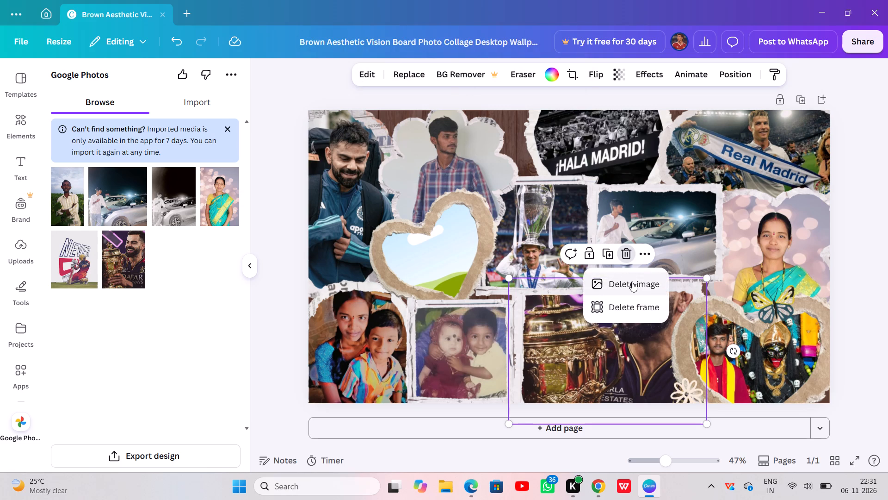
# Fill the emptied bottom frame with the gold-trophy photo, cropped at the bottom to just above the shirt lettering.
pyautogui.click(129, 252)
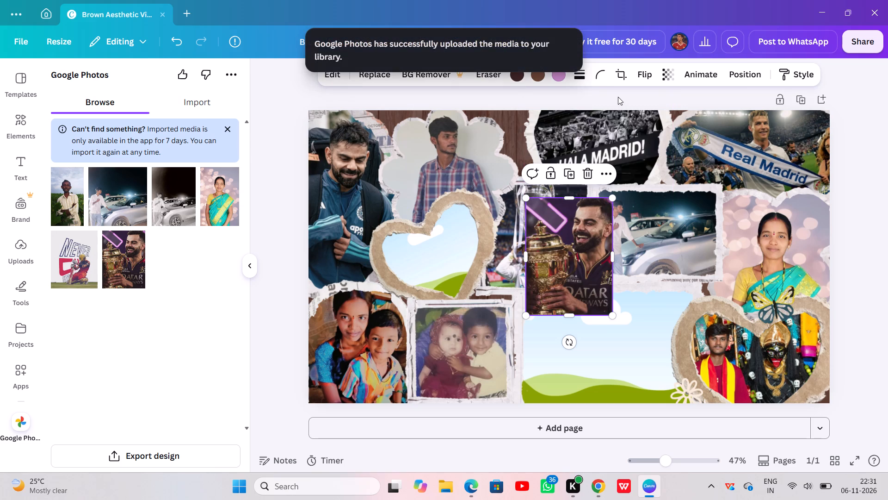
pyautogui.click(619, 70)
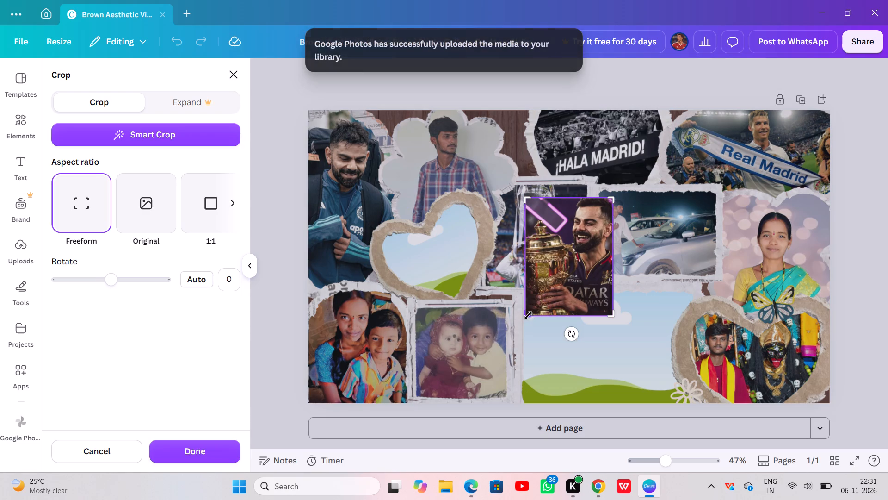
pyautogui.moveTo(528, 315); pyautogui.dragTo(521, 281)
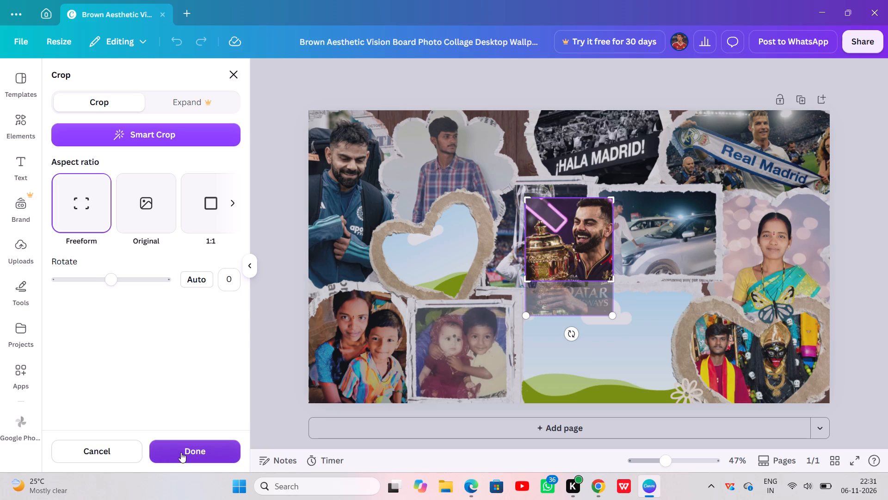
pyautogui.click(181, 452)
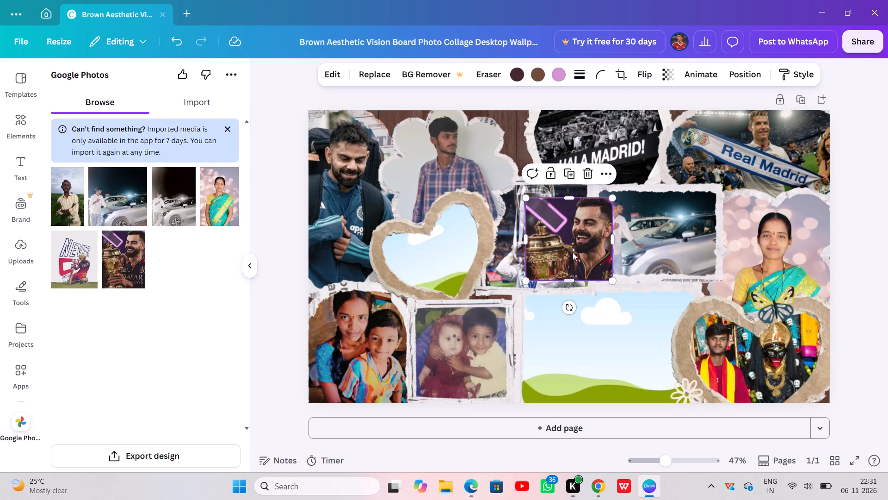
pyautogui.moveTo(567, 248); pyautogui.dragTo(598, 332)
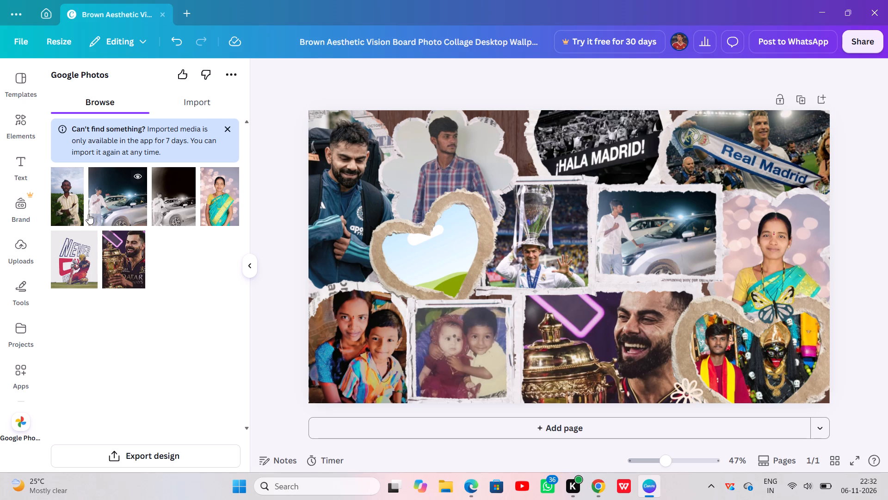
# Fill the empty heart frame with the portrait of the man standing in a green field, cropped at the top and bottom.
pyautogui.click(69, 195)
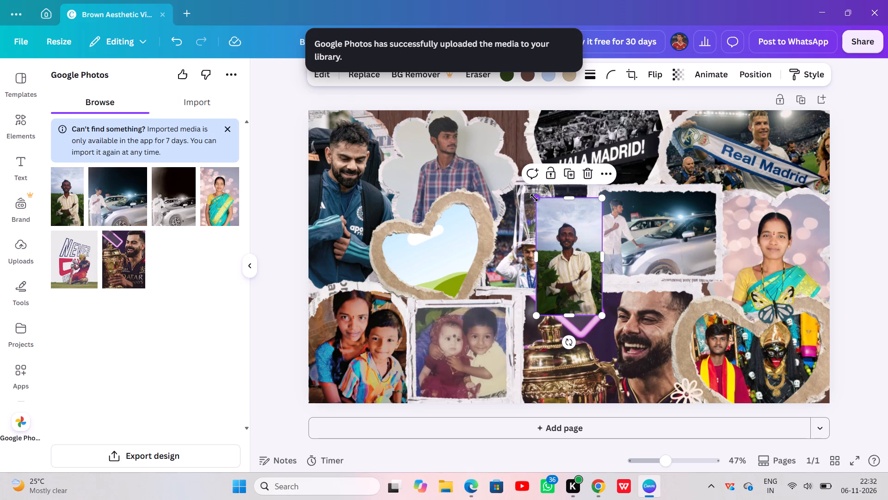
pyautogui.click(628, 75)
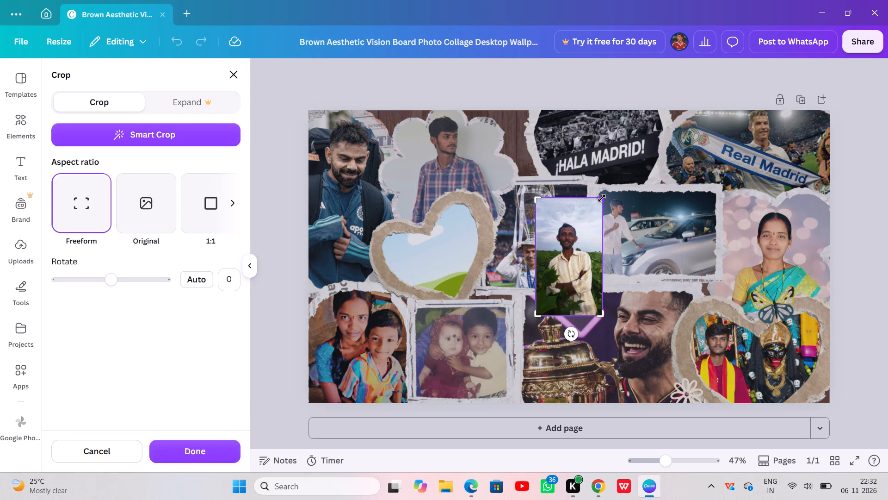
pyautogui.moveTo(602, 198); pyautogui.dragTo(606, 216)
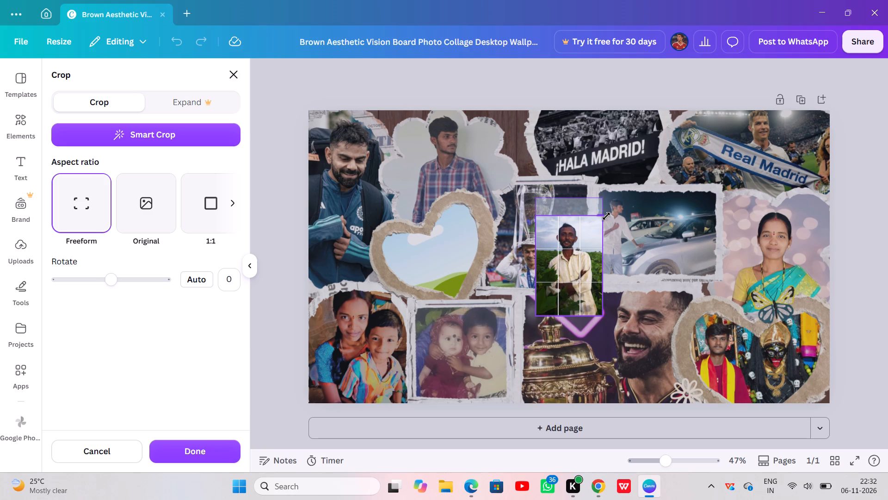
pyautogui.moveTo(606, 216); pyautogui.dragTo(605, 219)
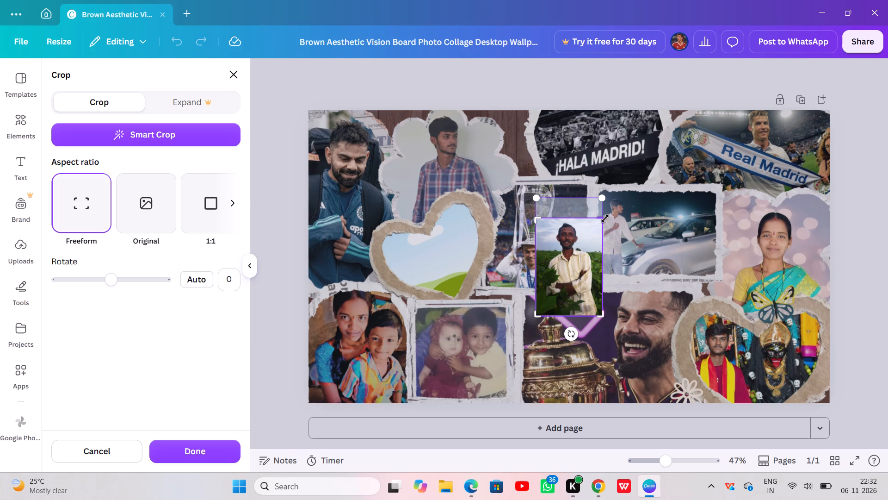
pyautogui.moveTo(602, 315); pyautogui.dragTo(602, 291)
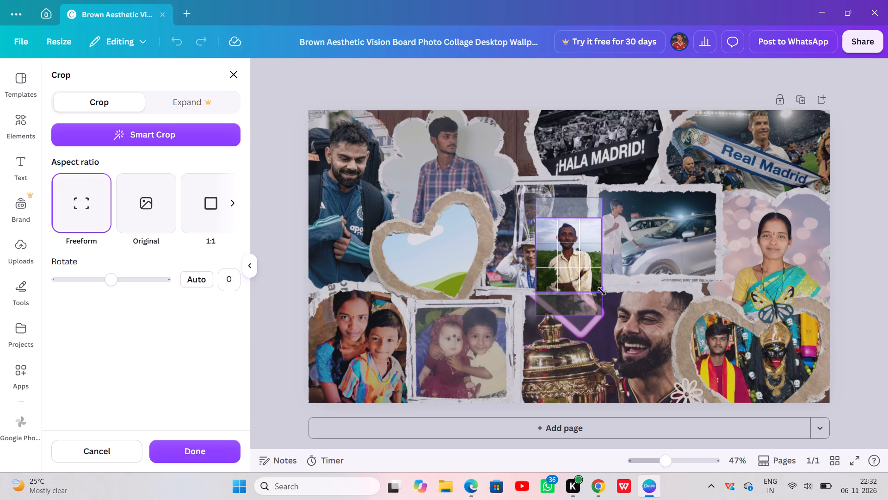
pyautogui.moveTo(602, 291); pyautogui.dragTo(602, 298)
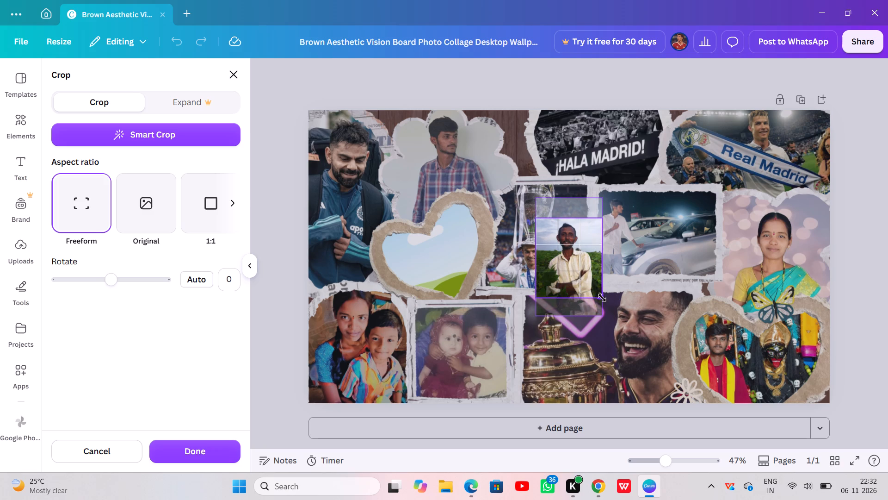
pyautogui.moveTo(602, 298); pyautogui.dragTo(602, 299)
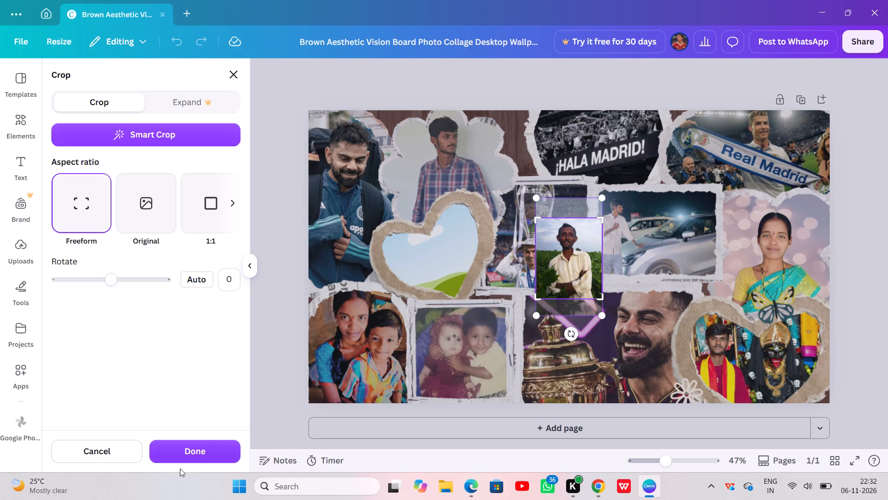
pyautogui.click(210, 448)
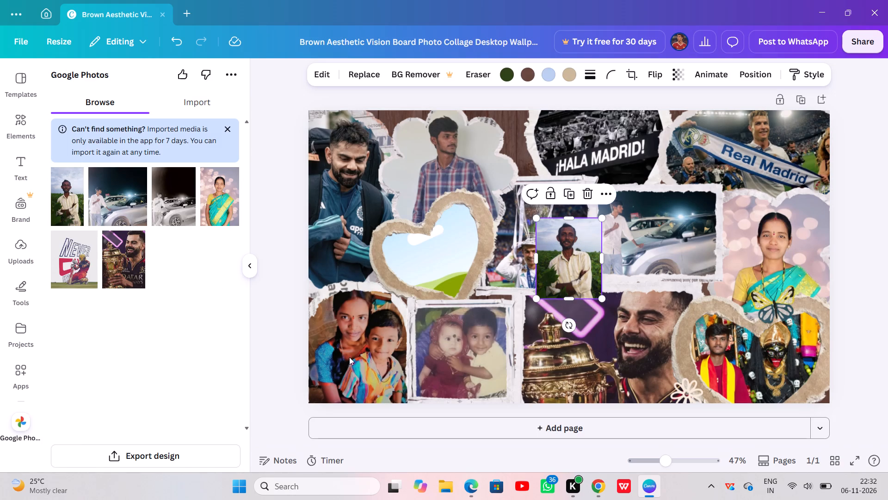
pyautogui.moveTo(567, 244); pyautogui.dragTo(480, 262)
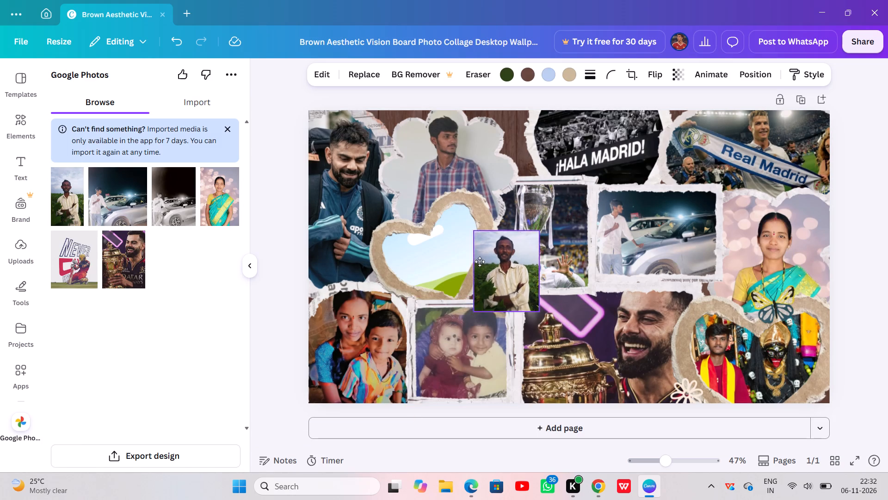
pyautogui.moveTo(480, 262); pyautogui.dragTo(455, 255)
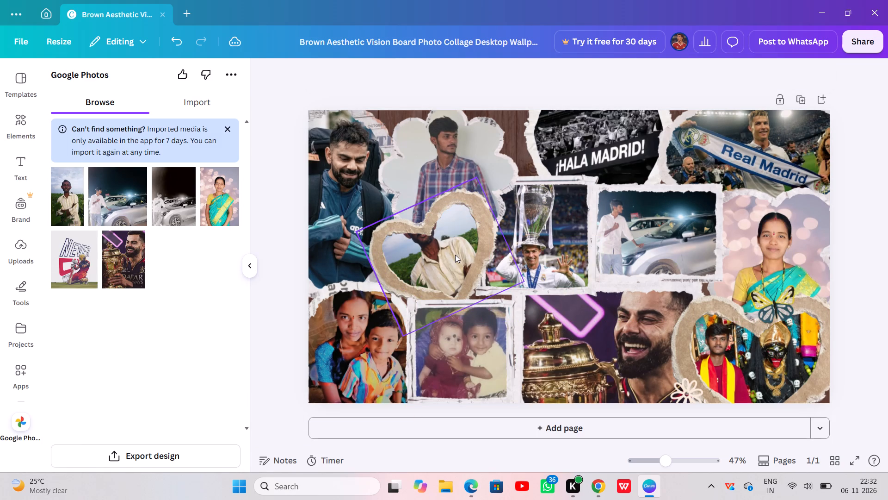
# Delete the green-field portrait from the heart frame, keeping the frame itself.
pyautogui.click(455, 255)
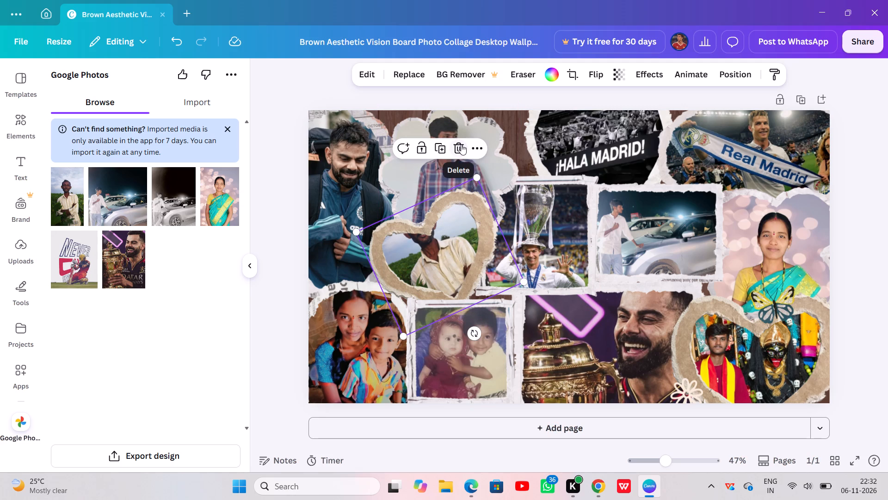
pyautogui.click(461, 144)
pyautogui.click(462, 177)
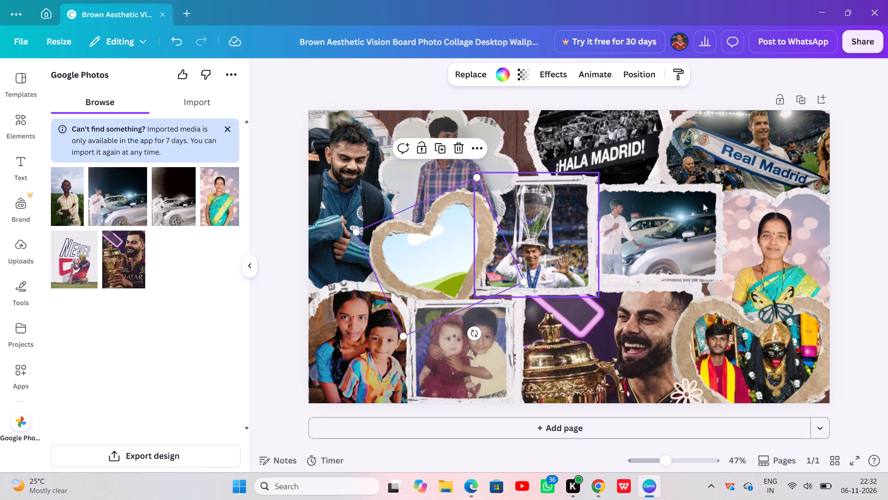
# Unlock the torn-paper frame at the collage's right edge holding the portrait of the woman in a sari.
pyautogui.click(810, 225)
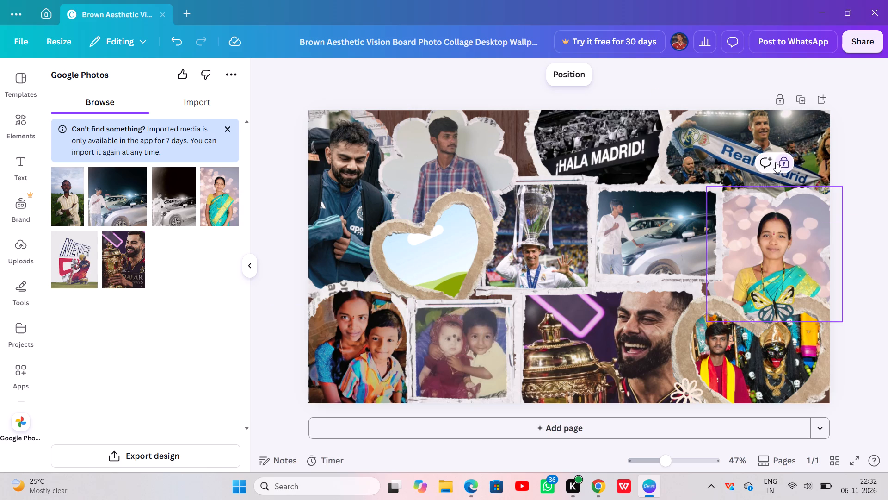
pyautogui.click(782, 163)
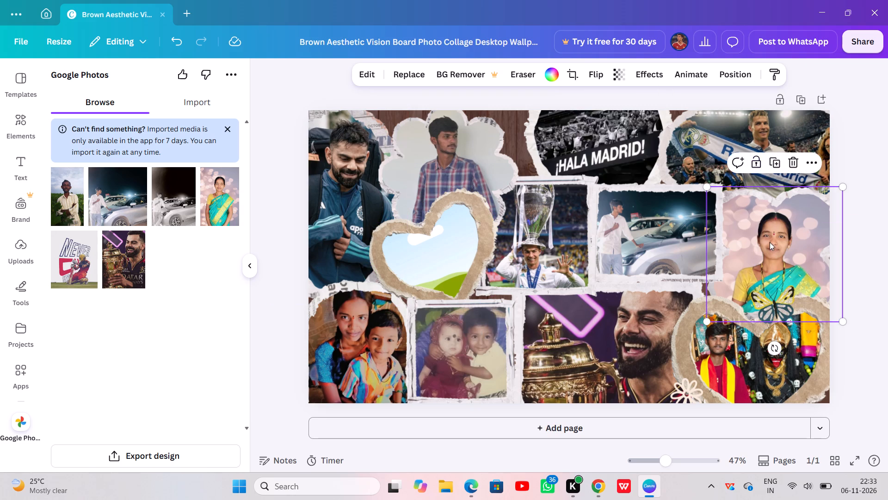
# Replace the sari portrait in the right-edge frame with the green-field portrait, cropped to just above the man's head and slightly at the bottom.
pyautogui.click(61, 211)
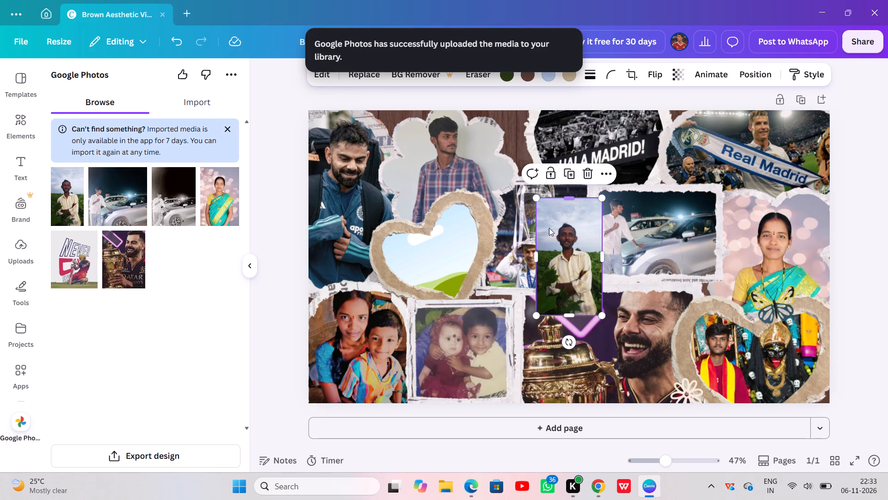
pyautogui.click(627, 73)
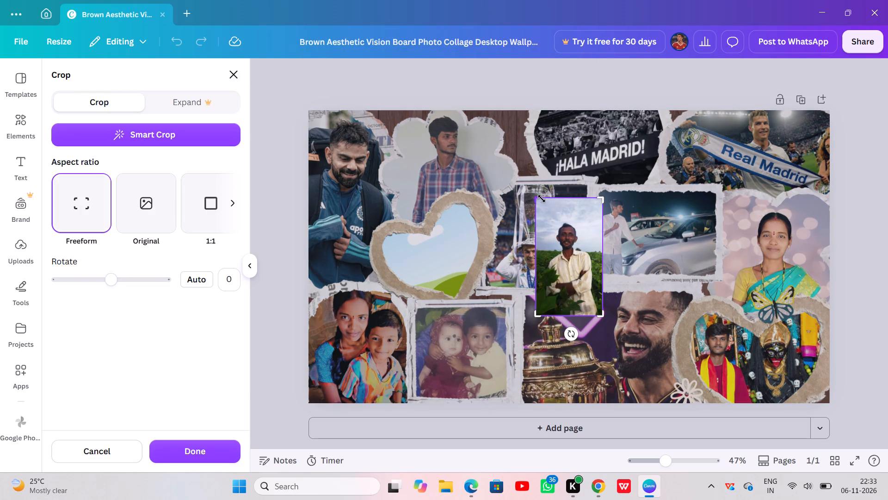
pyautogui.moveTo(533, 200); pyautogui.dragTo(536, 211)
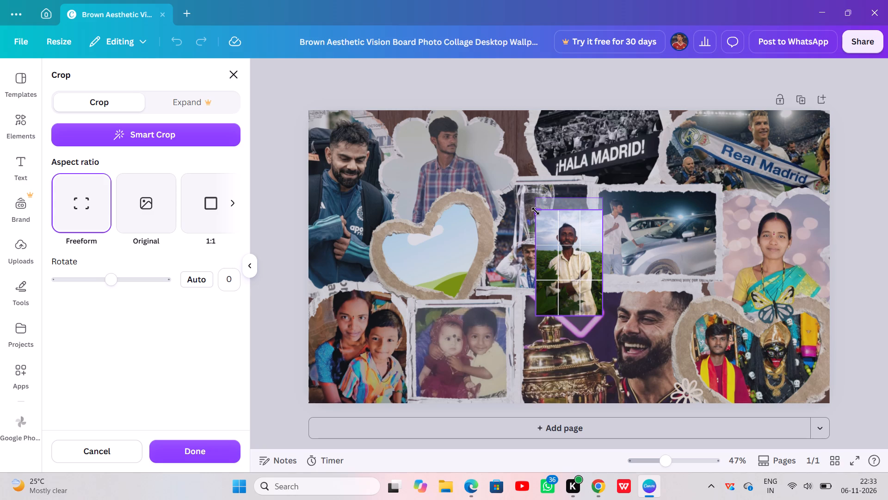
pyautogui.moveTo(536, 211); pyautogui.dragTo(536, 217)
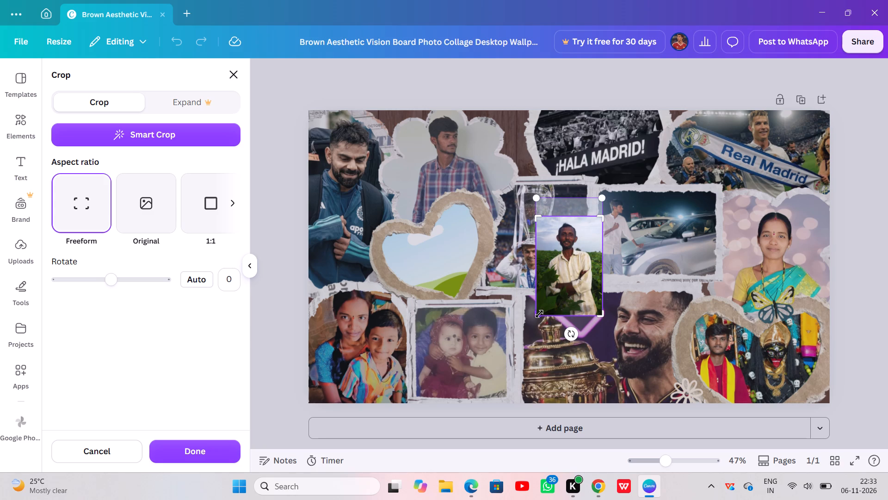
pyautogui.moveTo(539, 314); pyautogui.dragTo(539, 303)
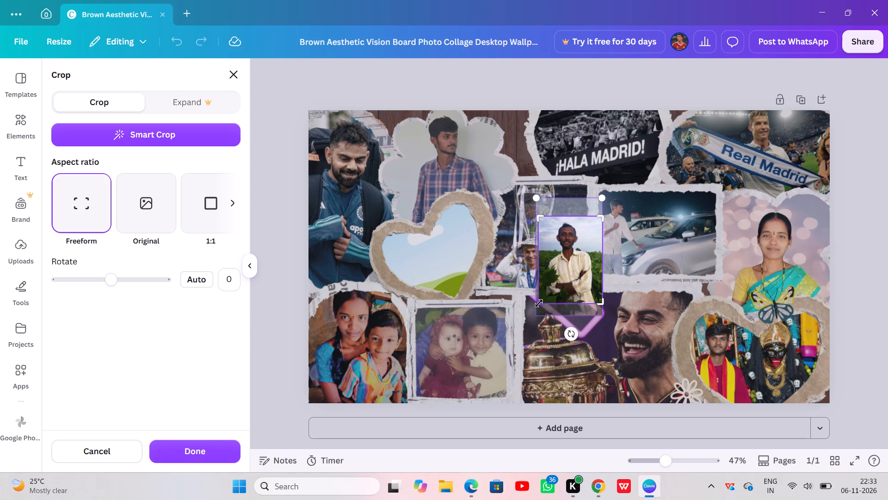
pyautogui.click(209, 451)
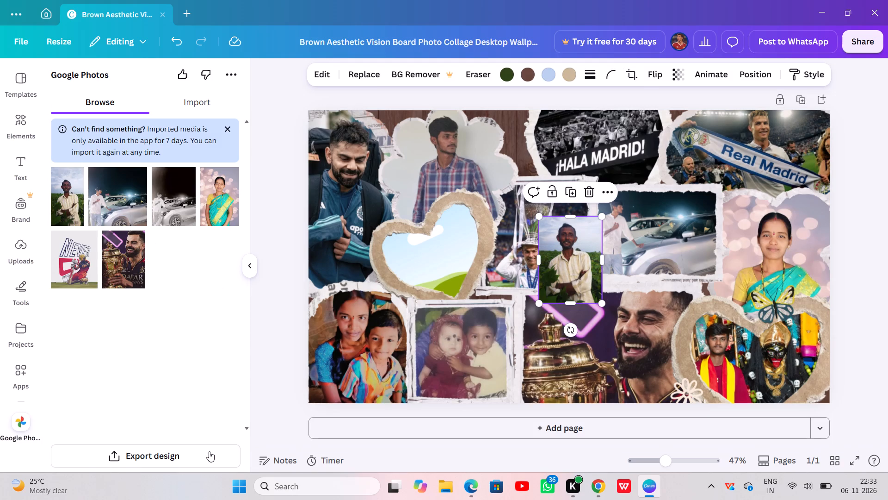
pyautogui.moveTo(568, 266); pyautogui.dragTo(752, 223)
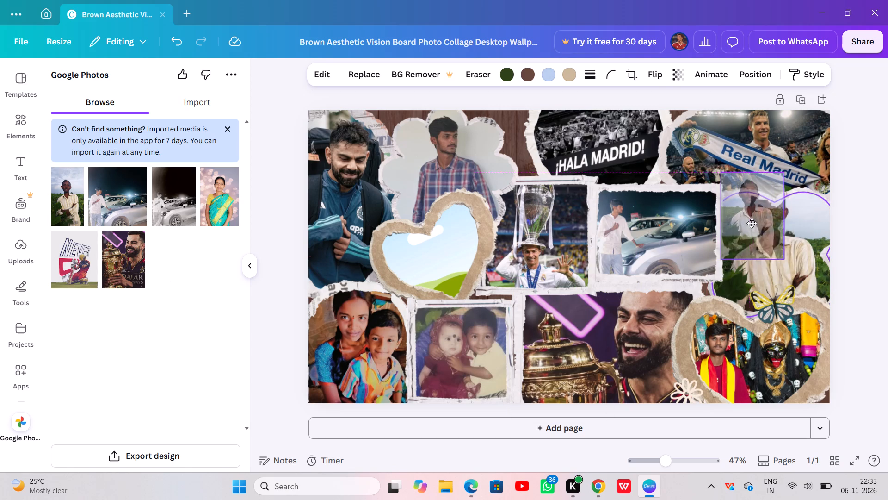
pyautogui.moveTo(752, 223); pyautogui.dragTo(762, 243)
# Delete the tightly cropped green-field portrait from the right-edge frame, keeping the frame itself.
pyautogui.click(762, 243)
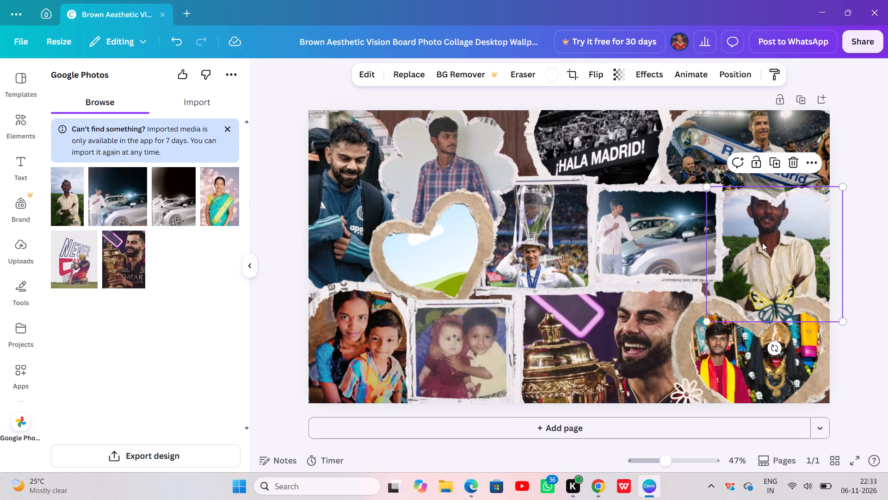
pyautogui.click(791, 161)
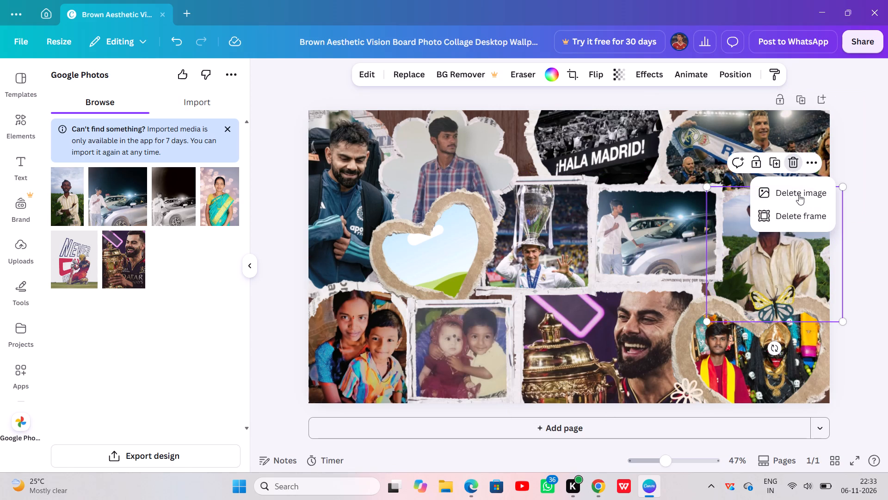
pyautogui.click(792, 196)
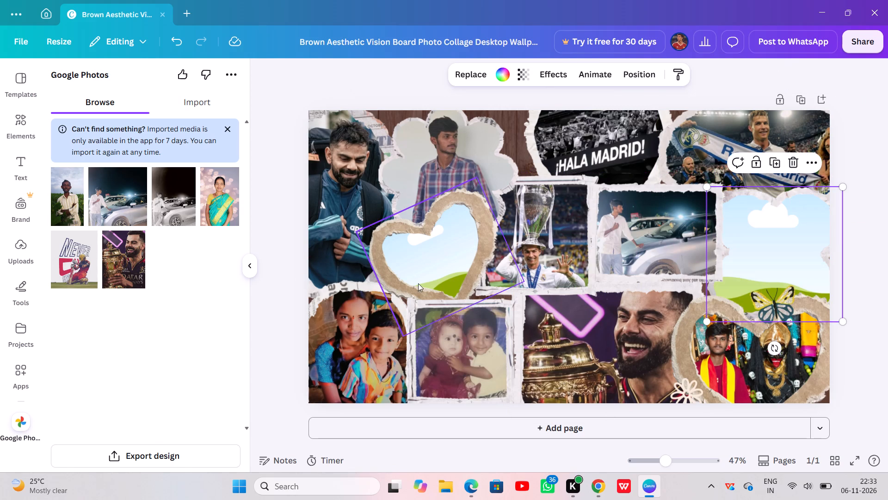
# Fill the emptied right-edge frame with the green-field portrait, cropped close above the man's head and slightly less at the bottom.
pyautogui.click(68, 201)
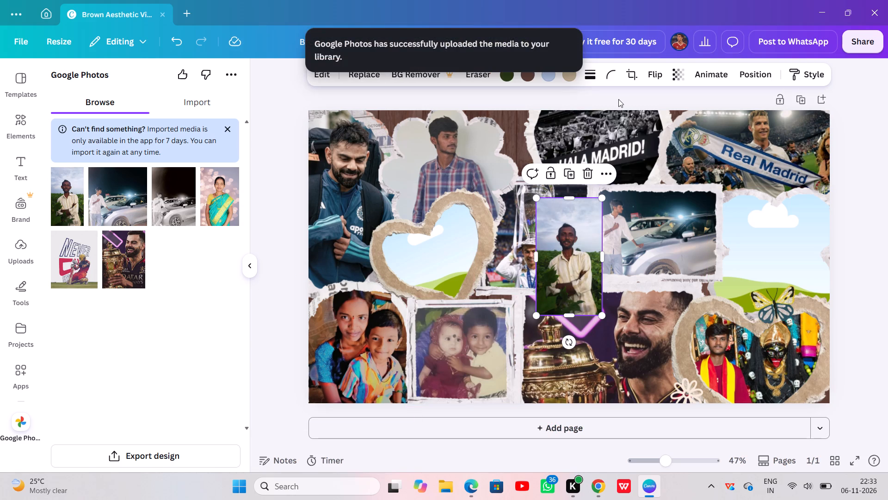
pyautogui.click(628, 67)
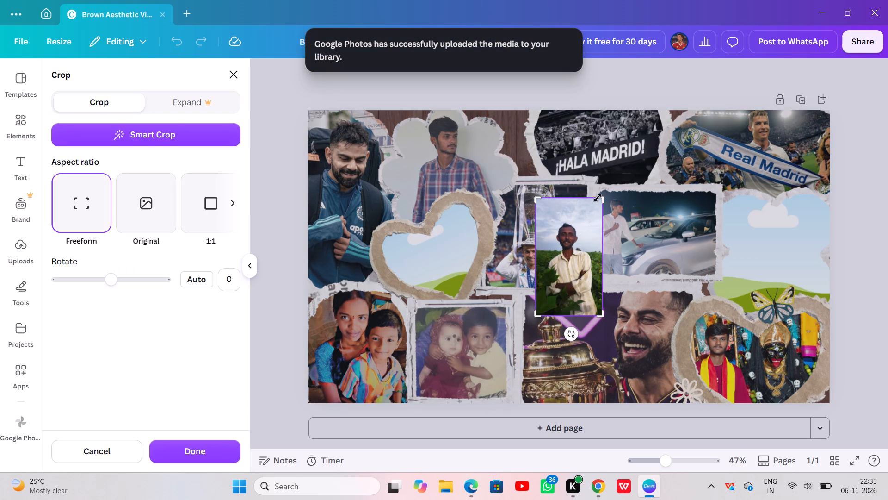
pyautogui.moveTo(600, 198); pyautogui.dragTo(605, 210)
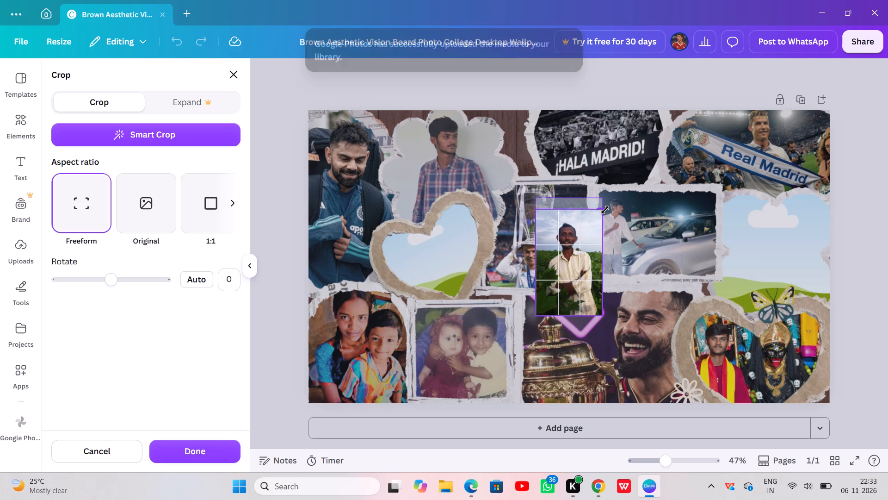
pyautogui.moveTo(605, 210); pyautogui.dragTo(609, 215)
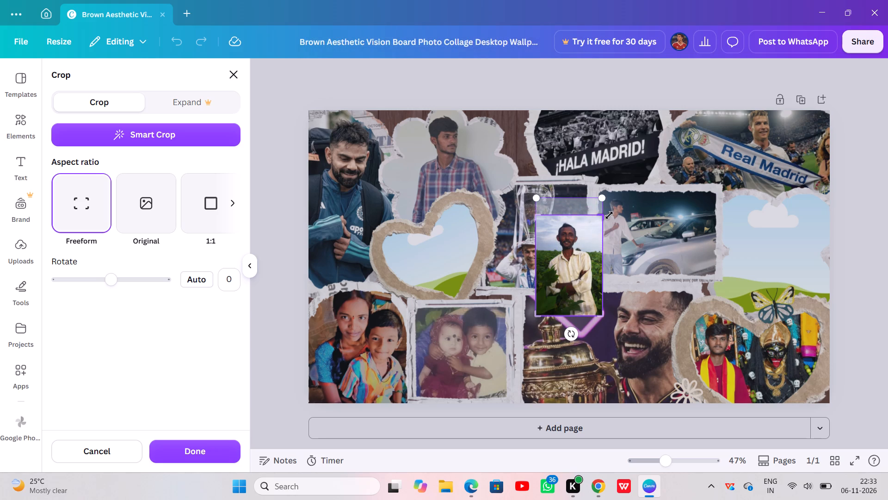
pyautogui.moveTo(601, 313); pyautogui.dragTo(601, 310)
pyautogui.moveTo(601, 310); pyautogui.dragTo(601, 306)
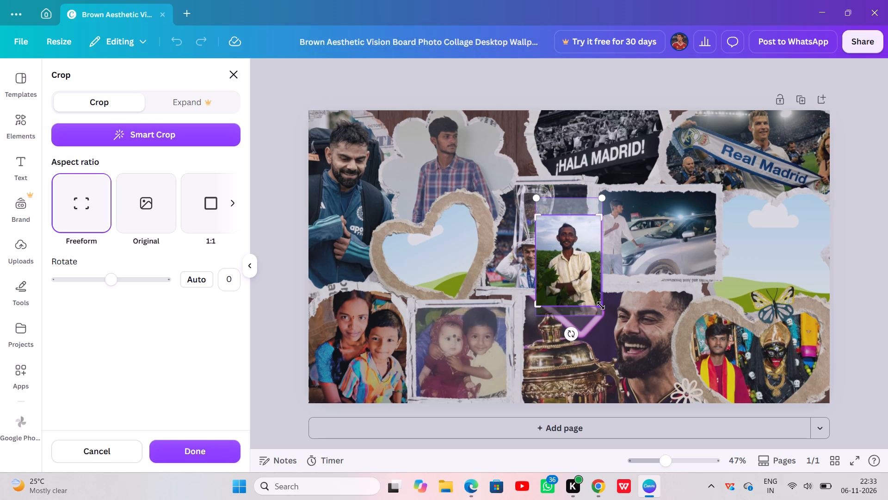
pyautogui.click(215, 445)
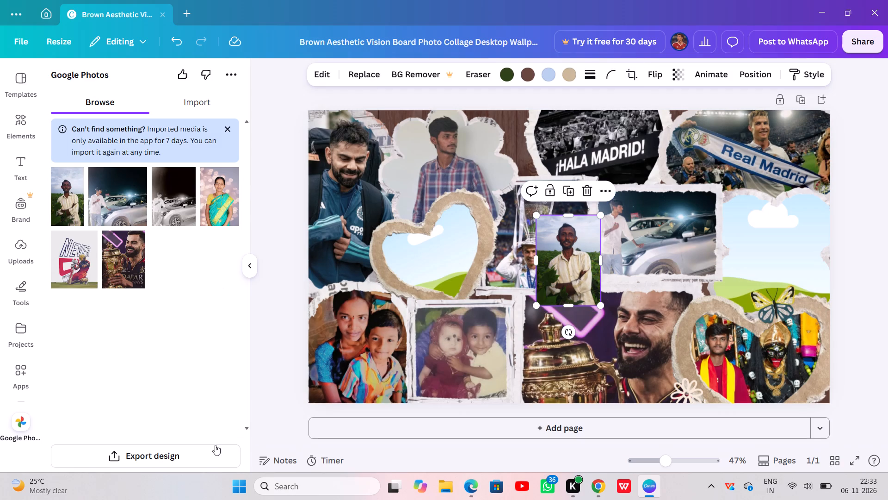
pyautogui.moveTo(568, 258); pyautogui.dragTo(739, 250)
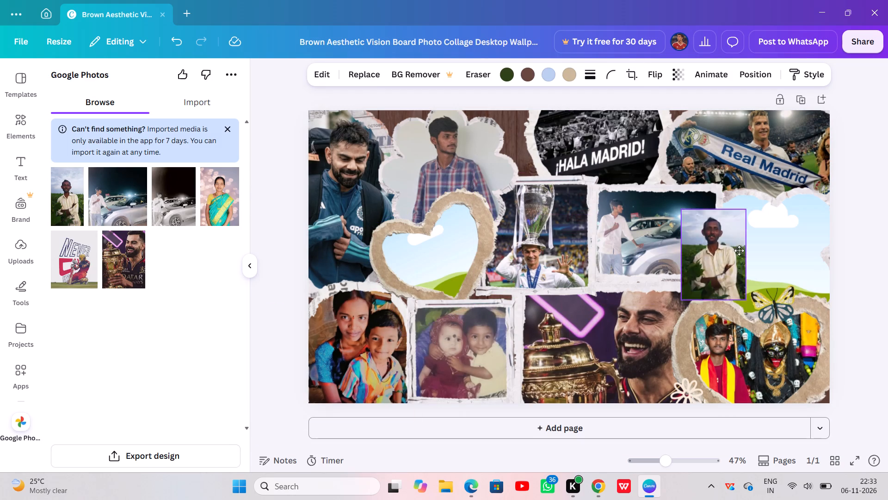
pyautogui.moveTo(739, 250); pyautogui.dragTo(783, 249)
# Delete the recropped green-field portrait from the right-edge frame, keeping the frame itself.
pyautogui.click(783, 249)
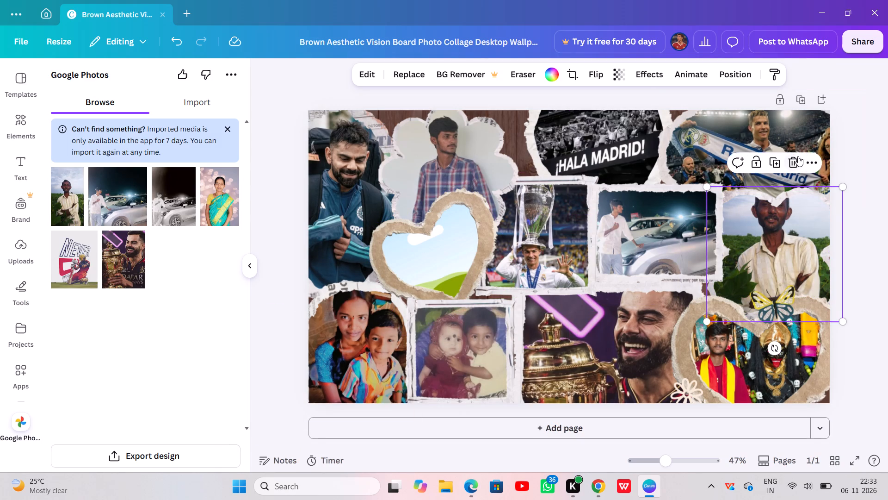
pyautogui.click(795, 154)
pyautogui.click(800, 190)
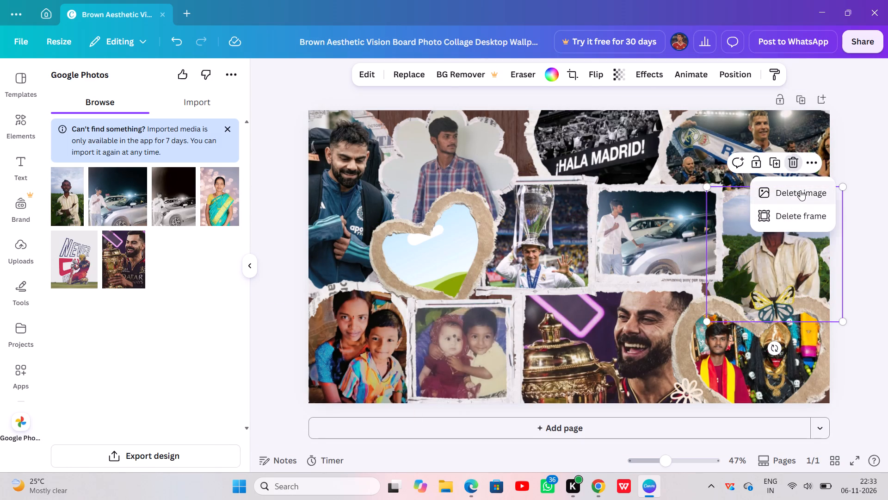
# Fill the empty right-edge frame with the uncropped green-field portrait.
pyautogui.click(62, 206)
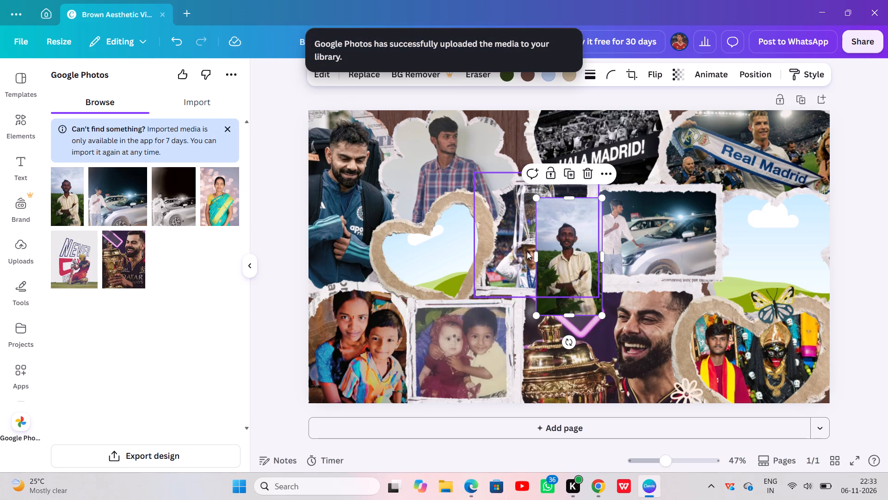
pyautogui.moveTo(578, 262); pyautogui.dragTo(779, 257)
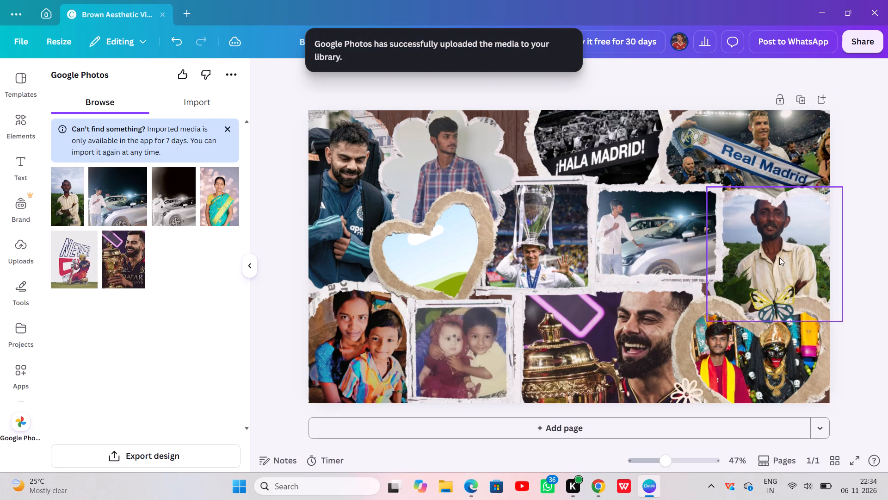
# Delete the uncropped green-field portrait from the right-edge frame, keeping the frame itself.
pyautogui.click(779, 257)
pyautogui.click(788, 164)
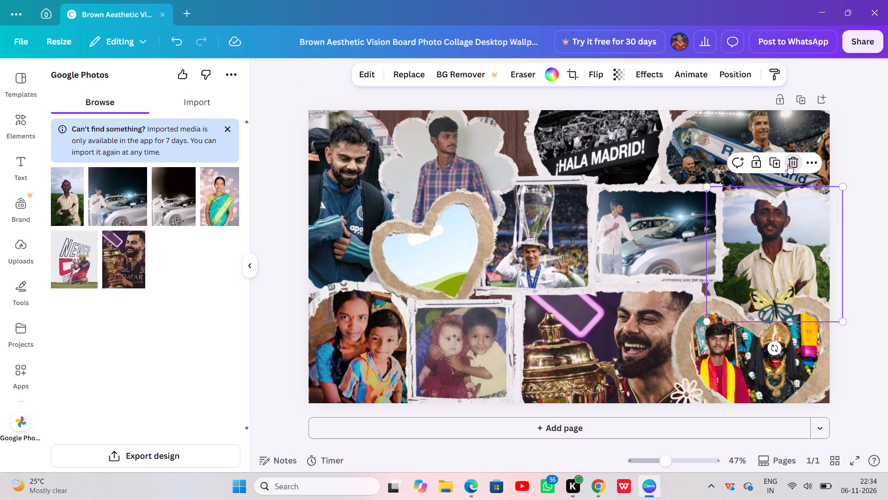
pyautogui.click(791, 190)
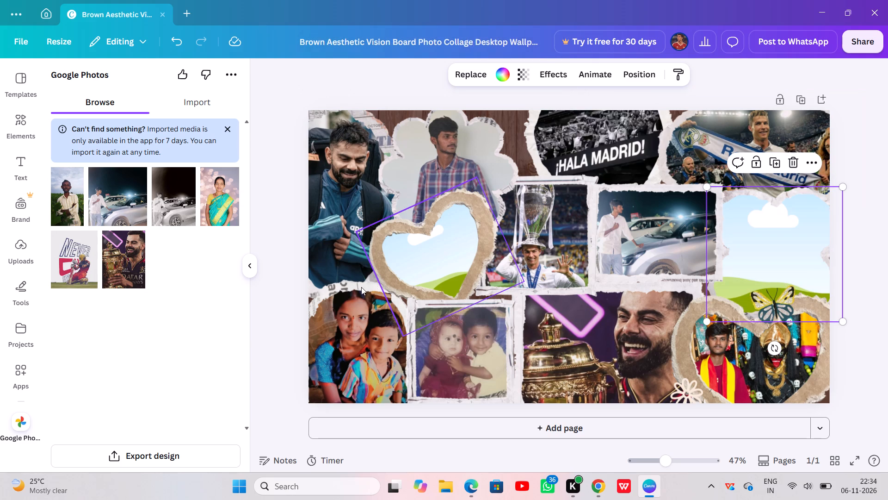
# Fill the empty right-edge frame with the green-field portrait, trimmed only by a thin strip at the top and bottom.
pyautogui.click(74, 200)
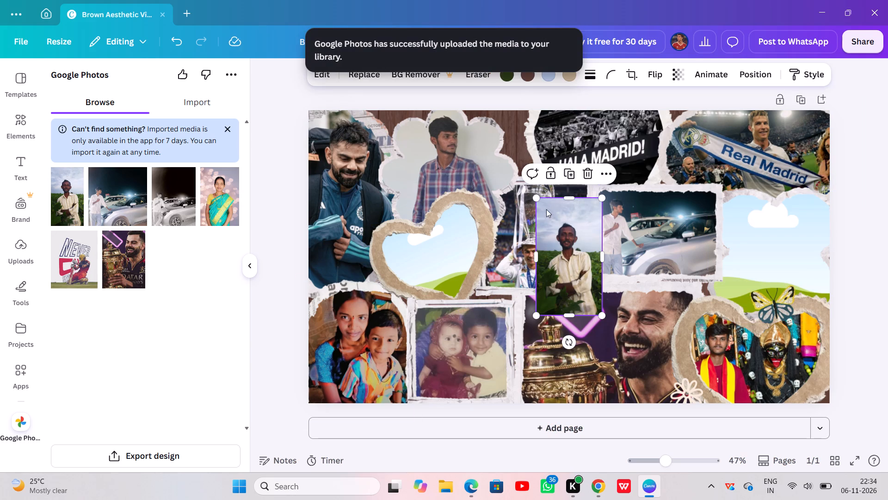
pyautogui.click(627, 75)
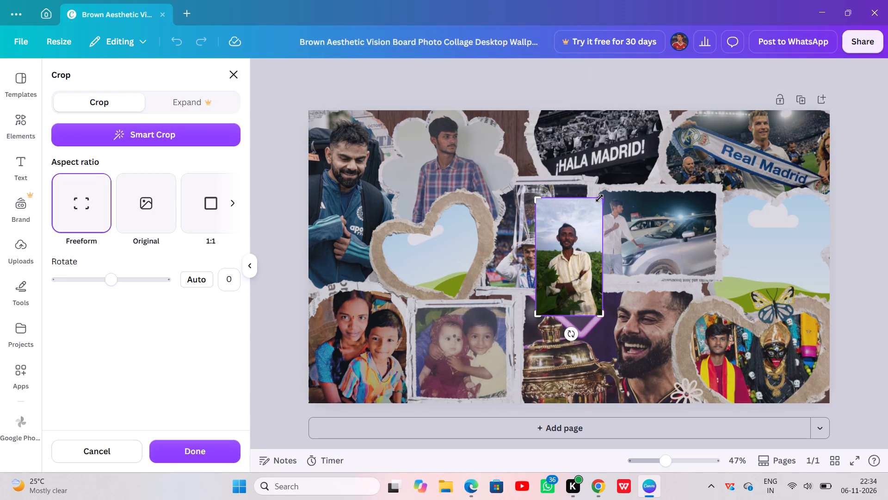
pyautogui.moveTo(599, 199); pyautogui.dragTo(601, 203)
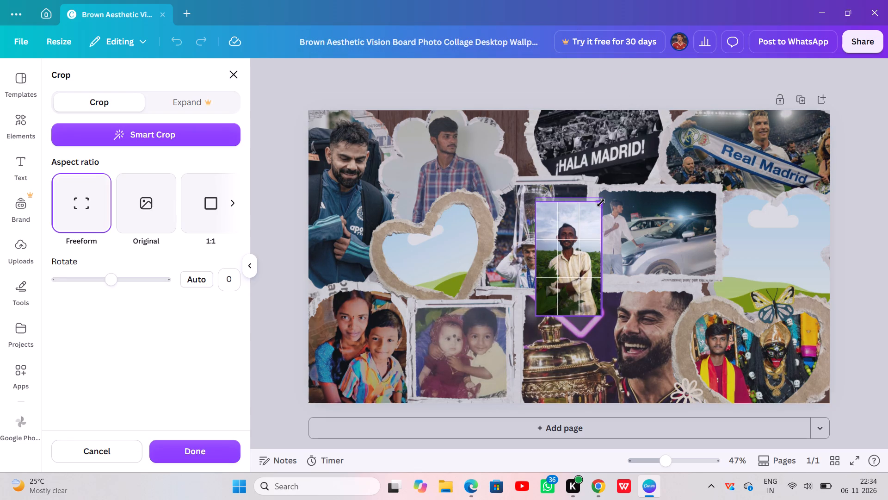
pyautogui.moveTo(601, 203); pyautogui.dragTo(601, 203)
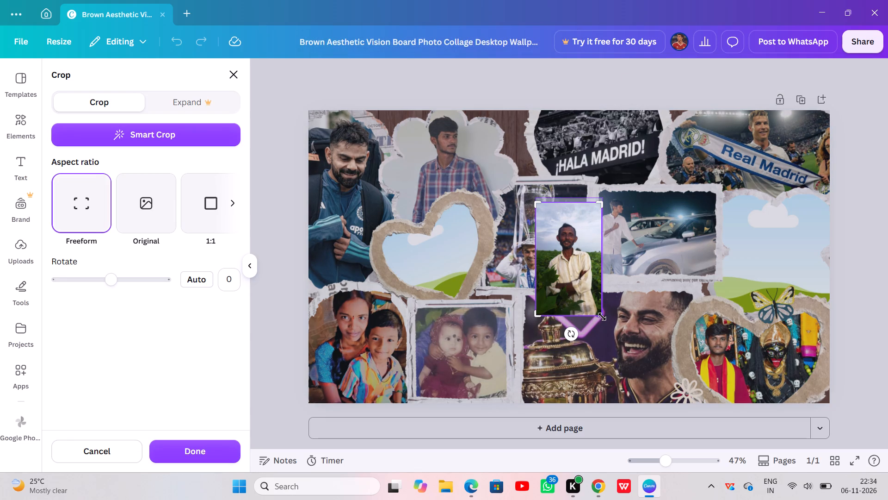
pyautogui.moveTo(602, 317); pyautogui.dragTo(602, 309)
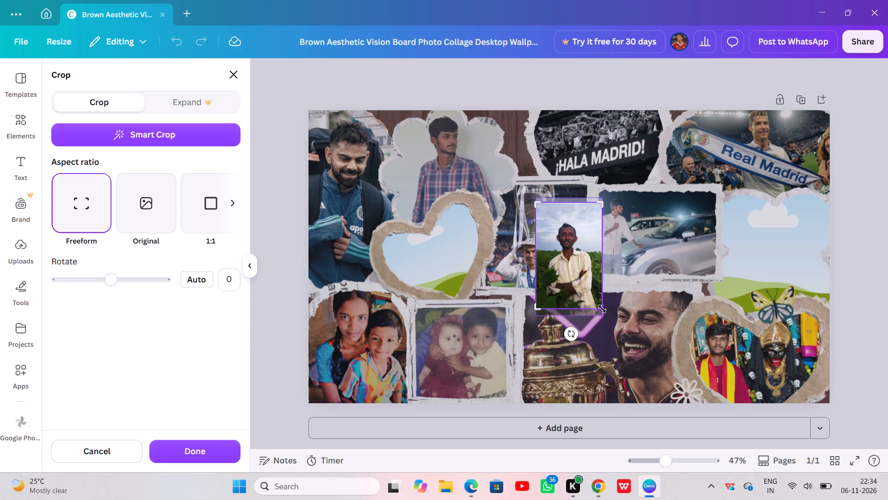
pyautogui.click(208, 445)
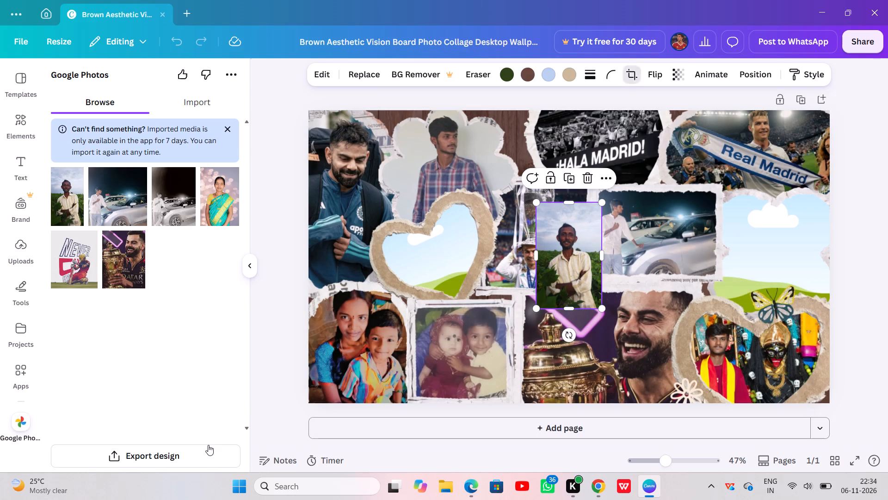
pyautogui.moveTo(551, 253); pyautogui.dragTo(686, 250)
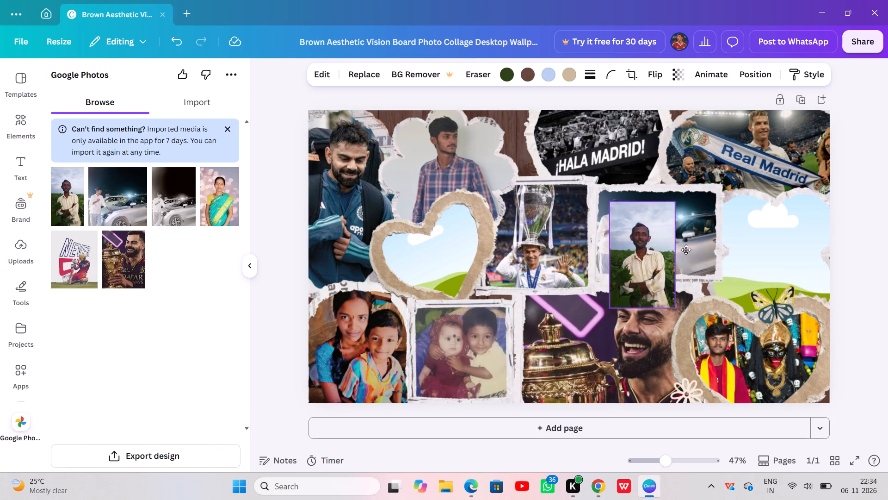
pyautogui.moveTo(686, 250); pyautogui.dragTo(781, 247)
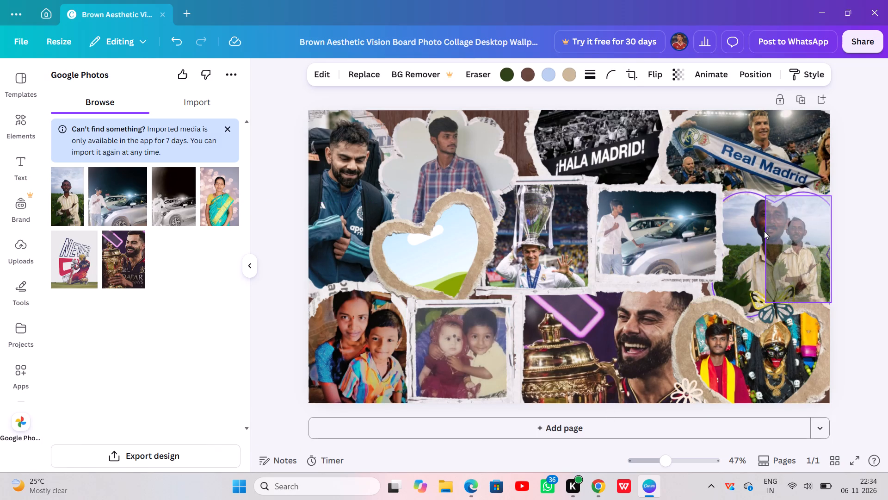
pyautogui.click(764, 231)
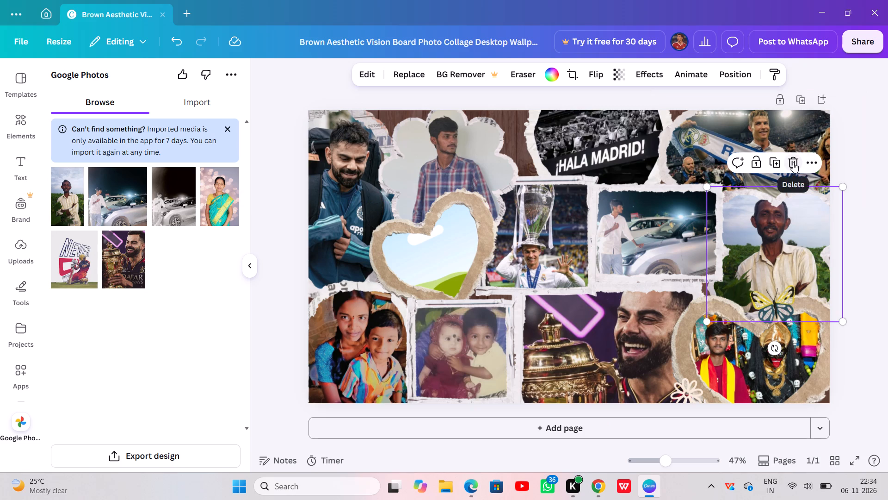
# Delete the green-field portrait from the right-edge frame, keeping the frame itself.
pyautogui.click(793, 162)
pyautogui.click(793, 184)
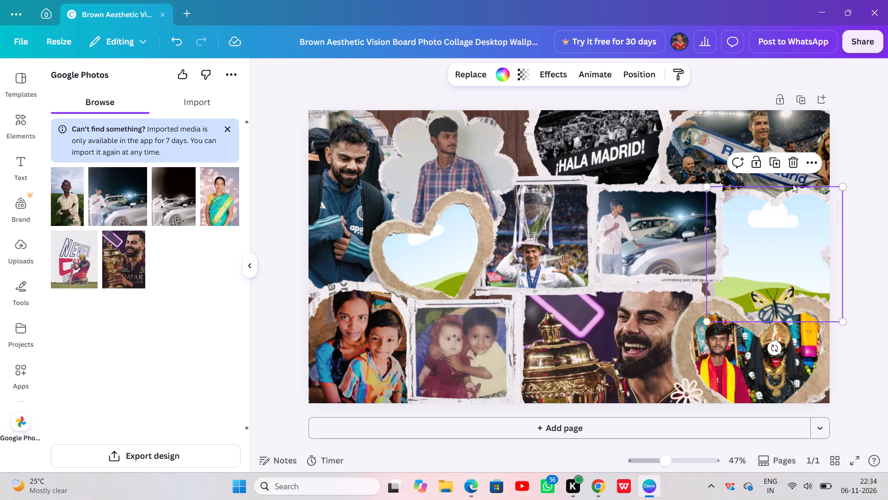
# Add the green-field portrait again, crop only a thin strip off its bottom at full width, and fill the empty right-edge frame with it.
pyautogui.click(66, 200)
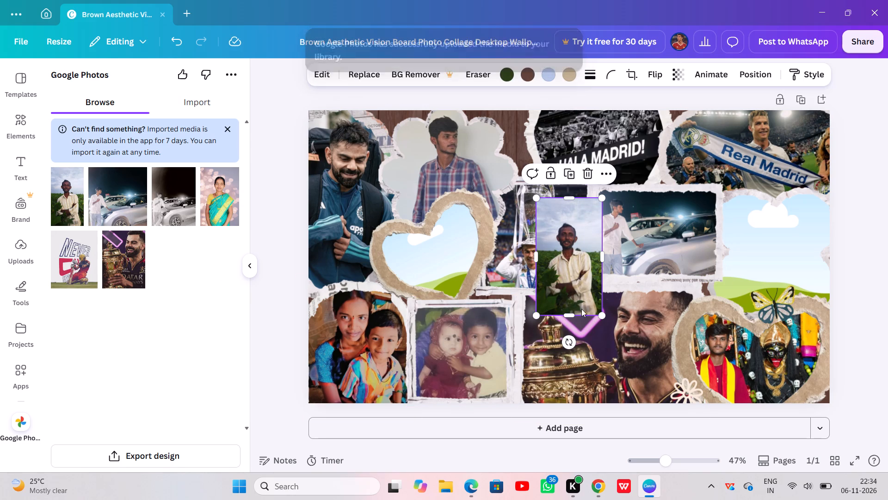
pyautogui.click(629, 71)
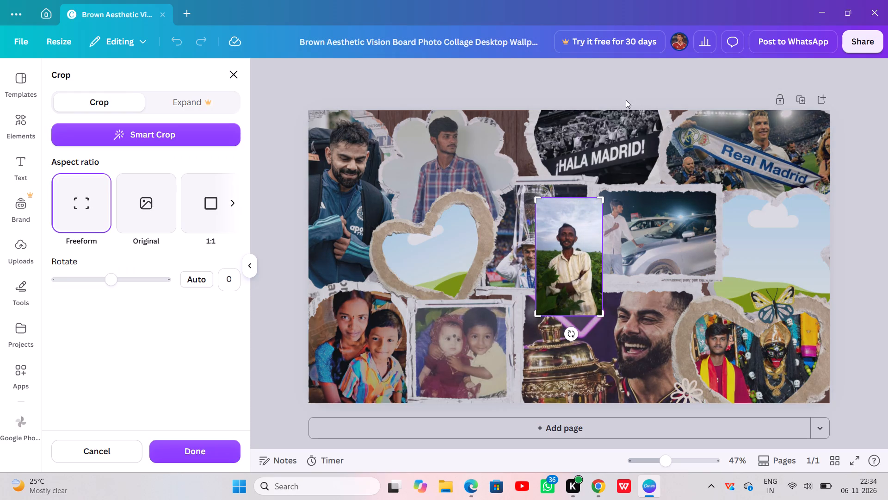
pyautogui.moveTo(599, 314); pyautogui.dragTo(599, 303)
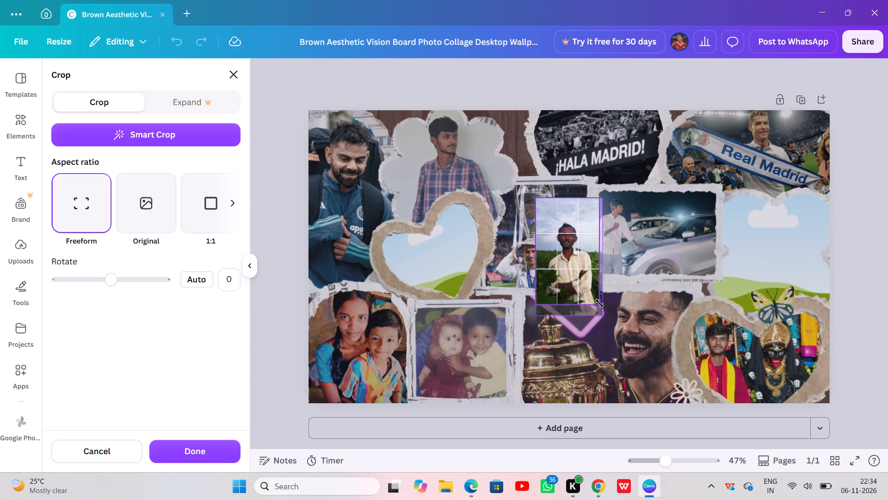
pyautogui.moveTo(599, 303); pyautogui.dragTo(599, 306)
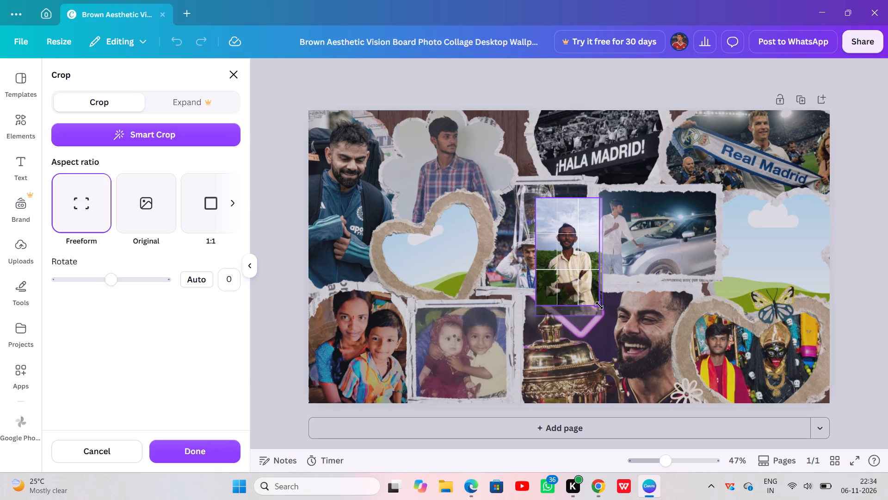
pyautogui.moveTo(599, 306); pyautogui.dragTo(602, 306)
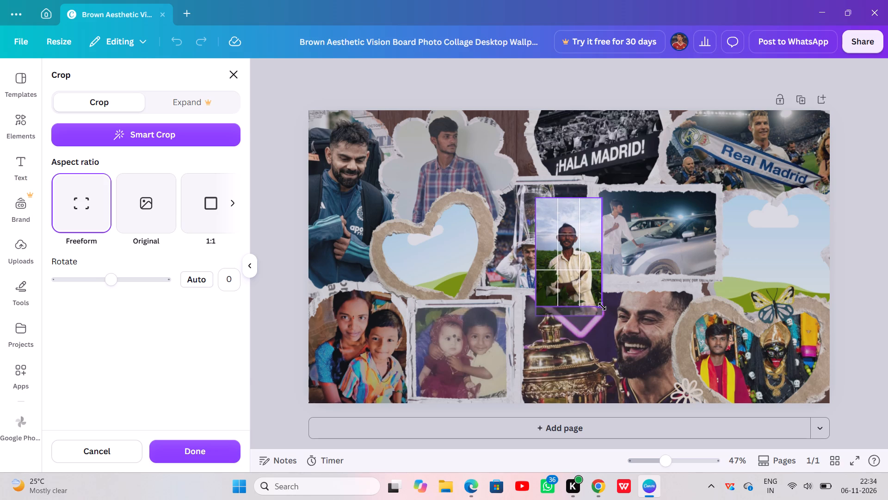
pyautogui.moveTo(602, 306); pyautogui.dragTo(603, 306)
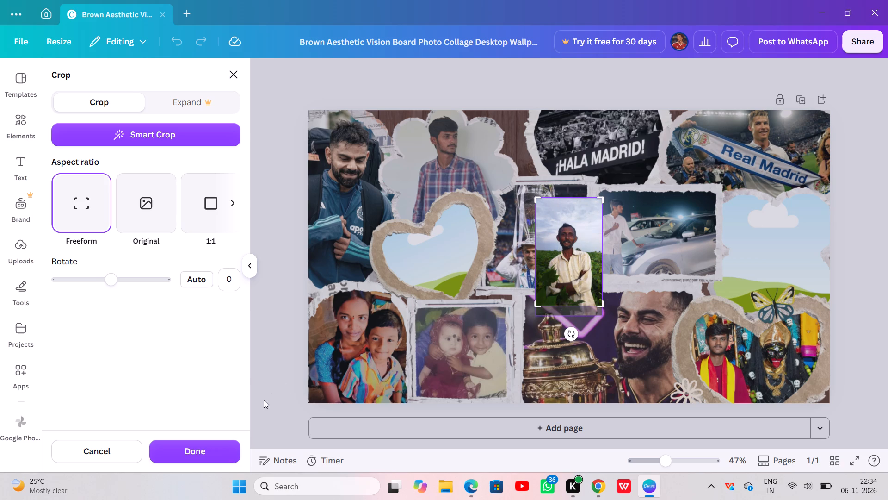
pyautogui.click(207, 447)
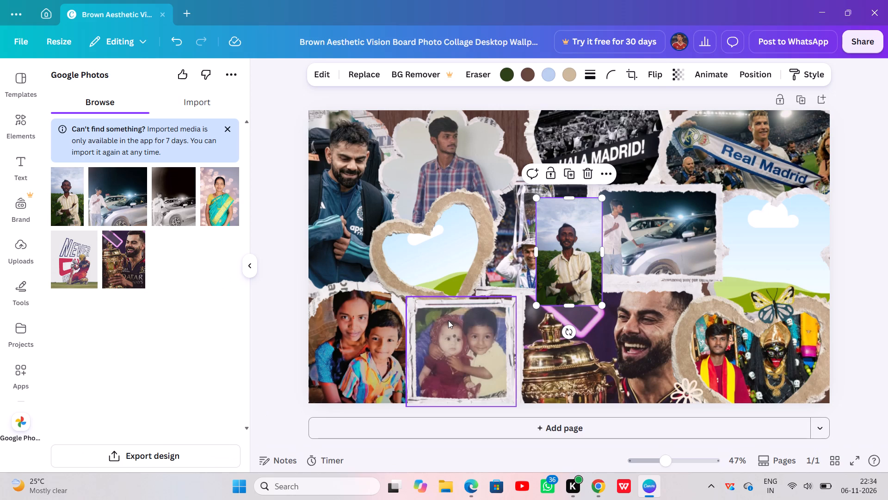
pyautogui.moveTo(575, 266); pyautogui.dragTo(746, 272)
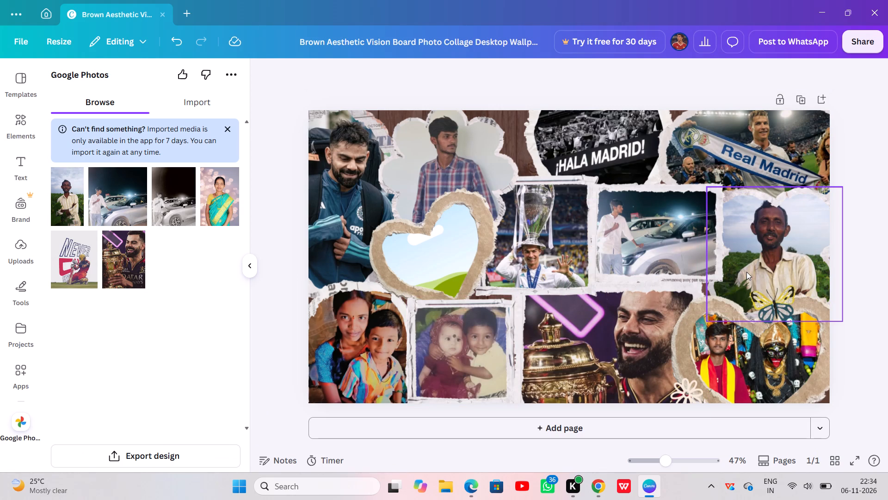
# Lock the right-edge frame holding the green-field portrait.
pyautogui.click(746, 272)
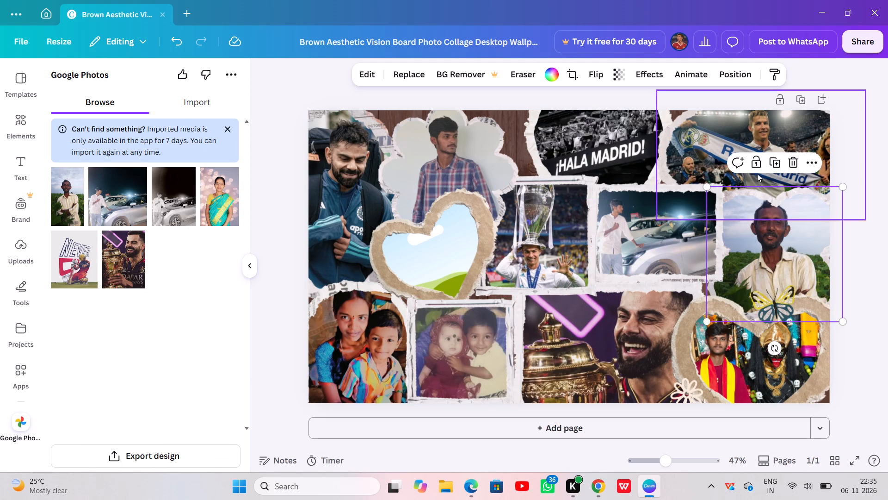
pyautogui.click(756, 163)
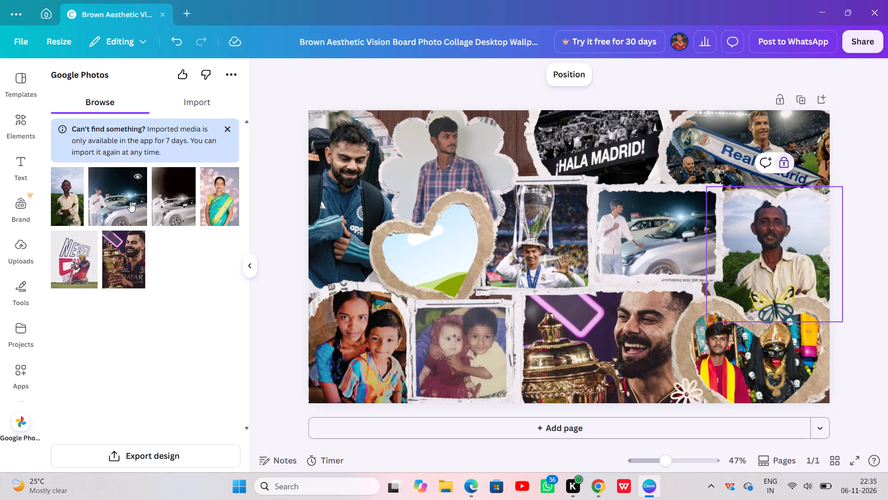
# Add the Google Photos portrait of the woman in the green and yellow sari and crop a thin strip off its top.
pyautogui.click(220, 193)
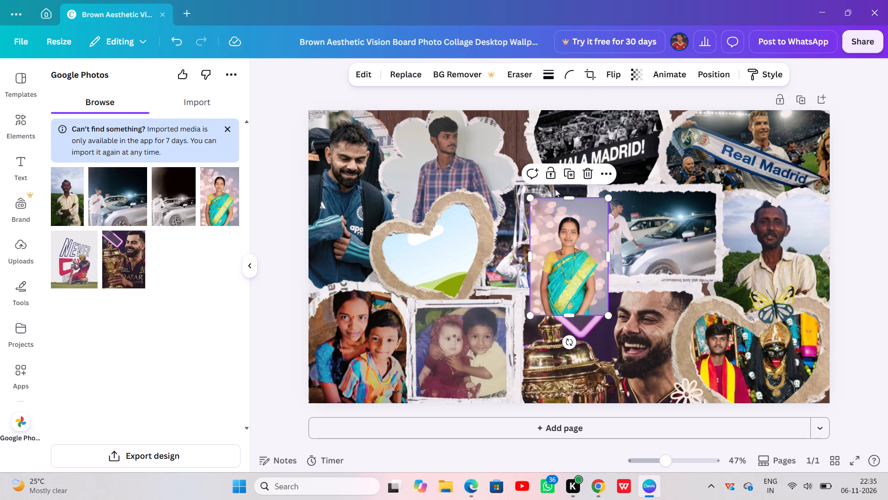
pyautogui.click(590, 70)
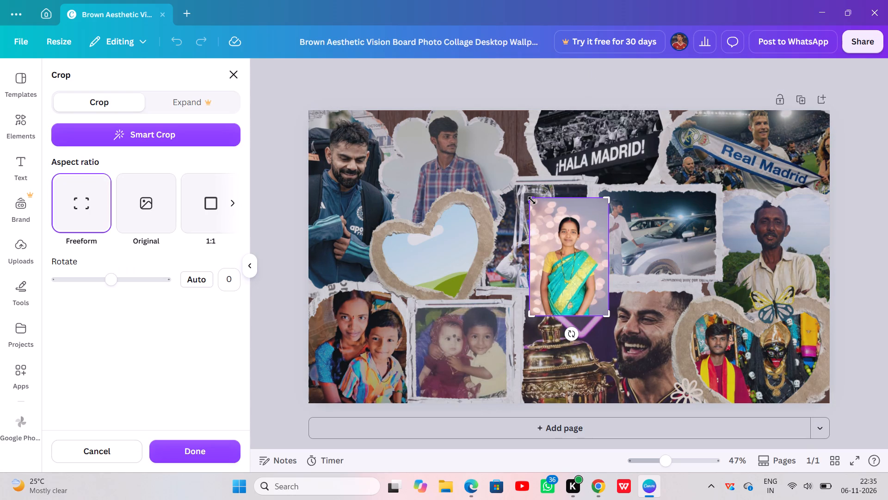
pyautogui.moveTo(531, 200); pyautogui.dragTo(530, 205)
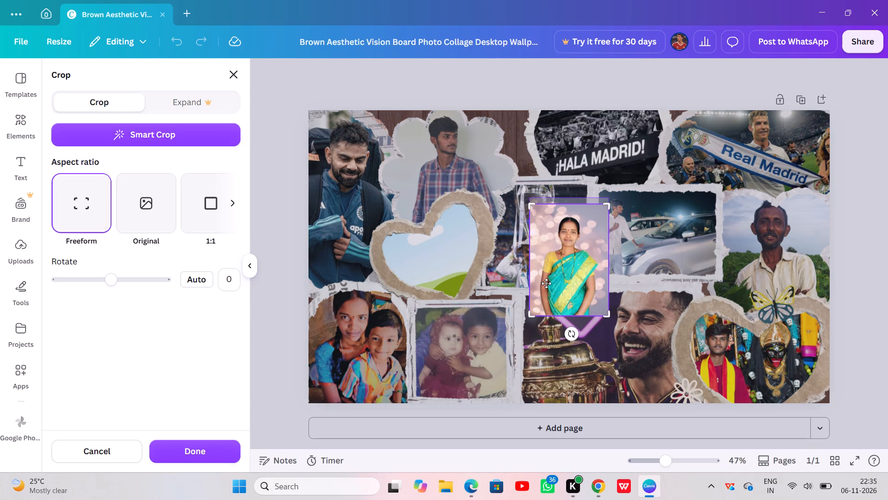
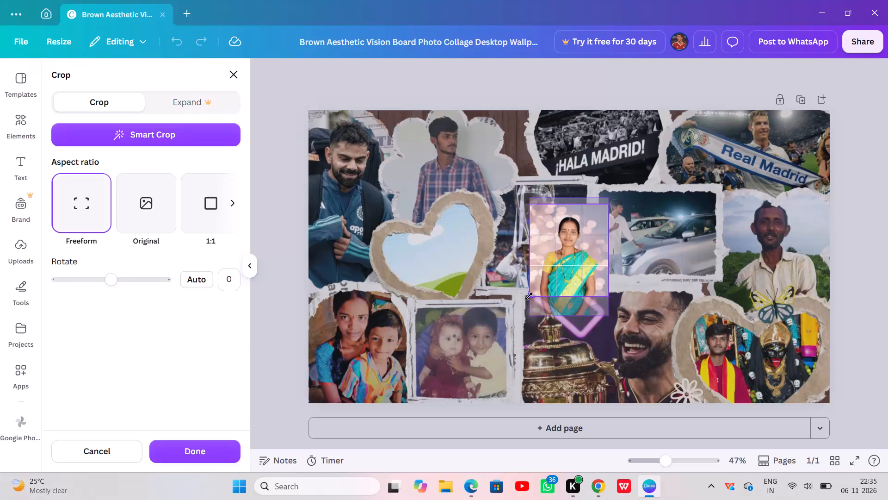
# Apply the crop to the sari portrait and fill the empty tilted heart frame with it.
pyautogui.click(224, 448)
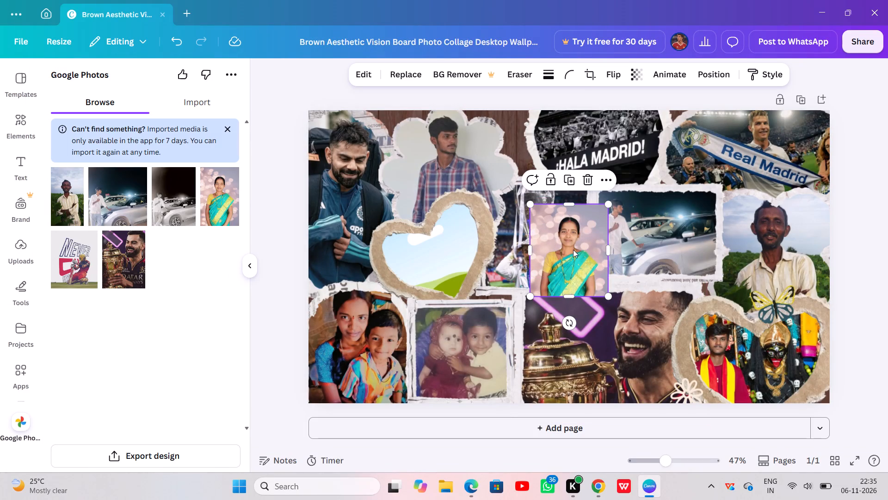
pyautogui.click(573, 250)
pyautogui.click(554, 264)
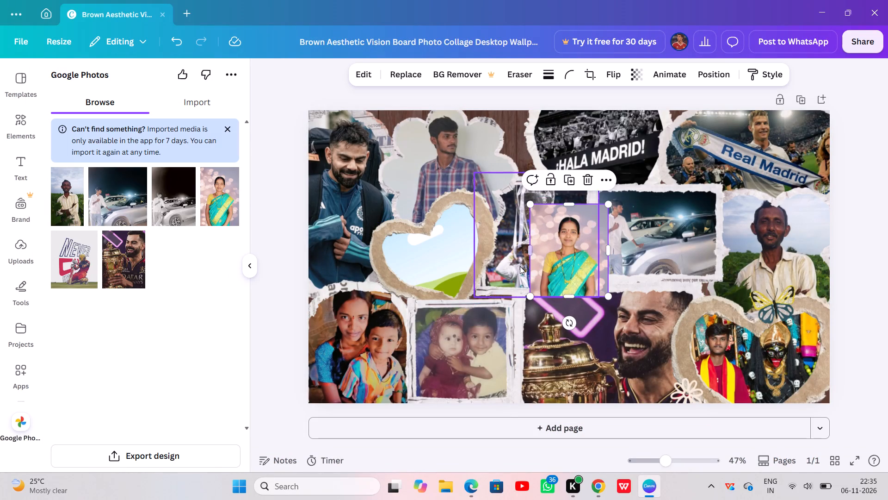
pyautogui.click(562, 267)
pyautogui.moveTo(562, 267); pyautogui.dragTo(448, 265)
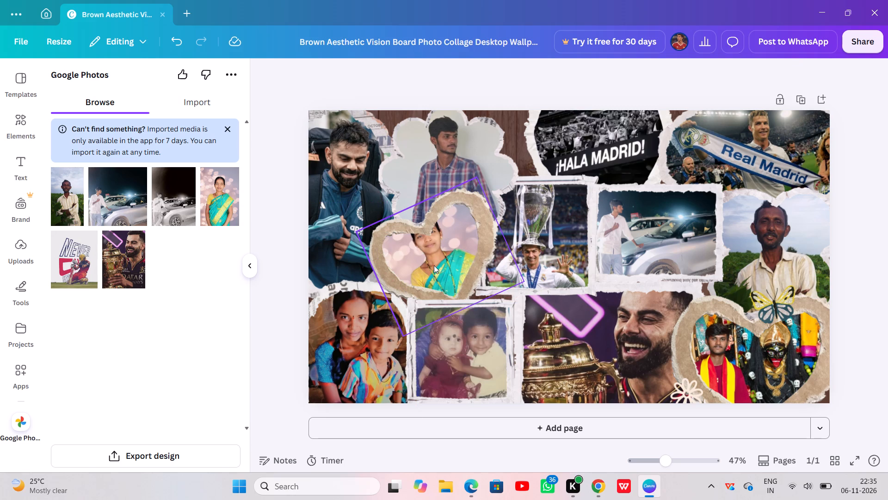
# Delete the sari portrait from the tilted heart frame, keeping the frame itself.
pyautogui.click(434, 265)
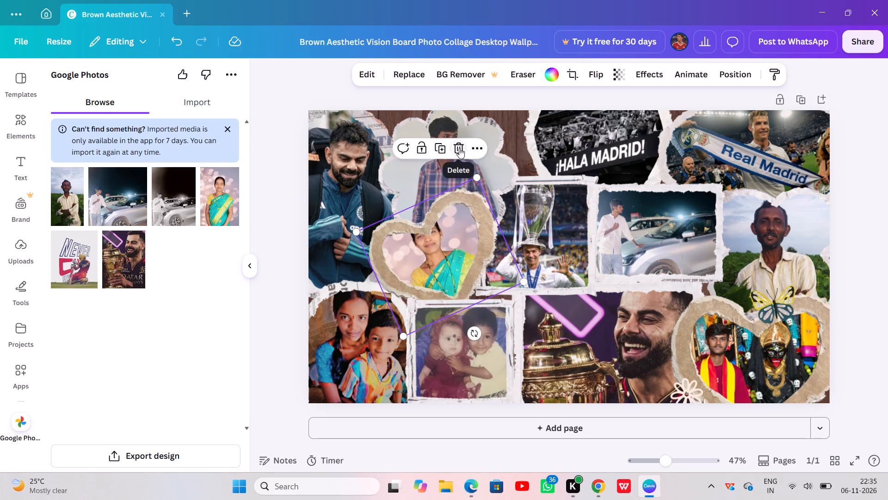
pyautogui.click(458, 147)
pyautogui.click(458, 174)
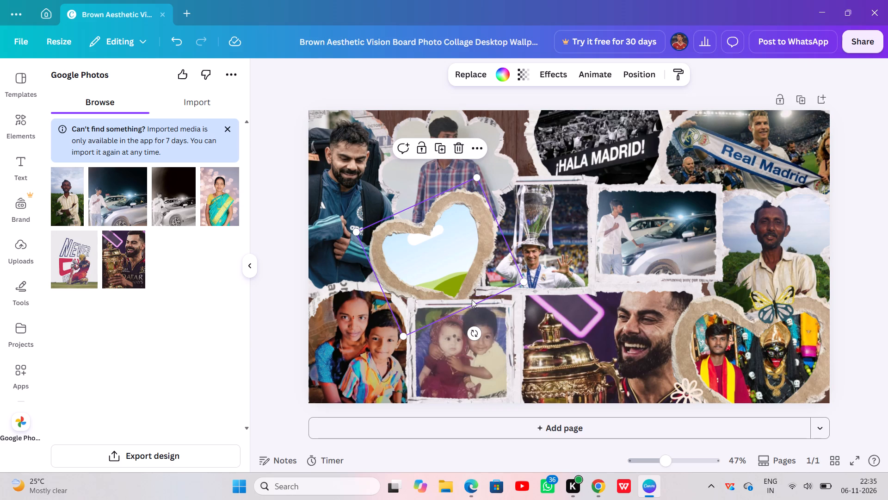
# Rotate the empty heart frame upright to 0° and shift it slightly left, towards the man in the Apollo jacket.
pyautogui.moveTo(474, 331); pyautogui.dragTo(465, 336)
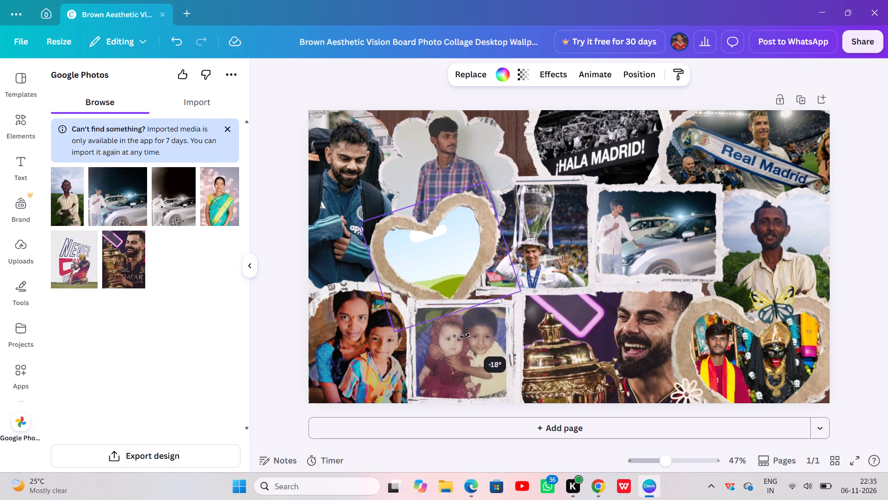
pyautogui.moveTo(465, 336); pyautogui.dragTo(439, 344)
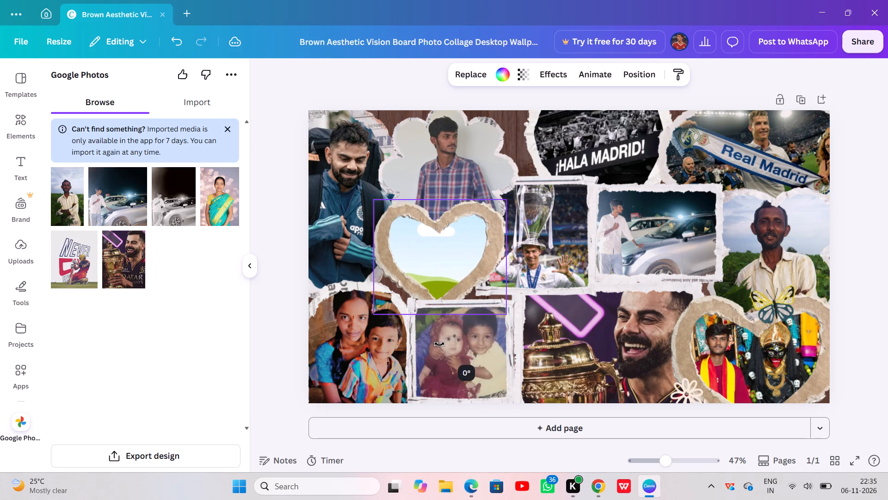
pyautogui.moveTo(439, 344); pyautogui.dragTo(439, 344)
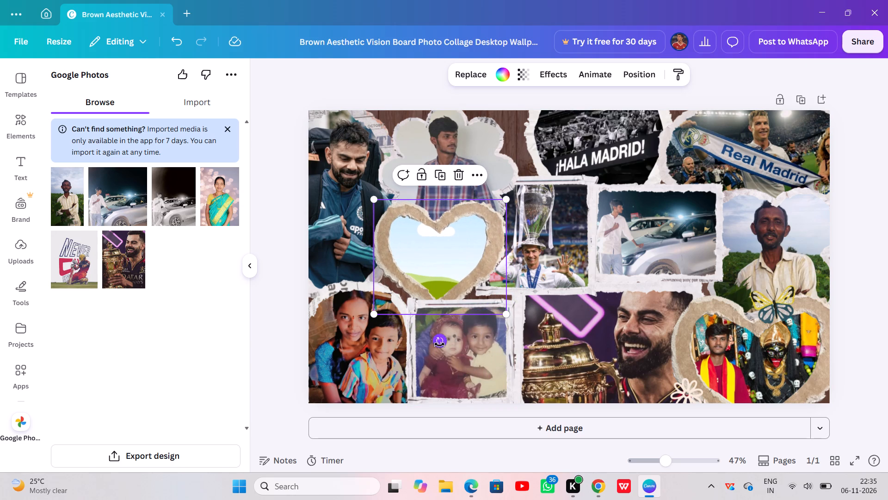
pyautogui.click(428, 264)
pyautogui.moveTo(428, 264); pyautogui.dragTo(419, 265)
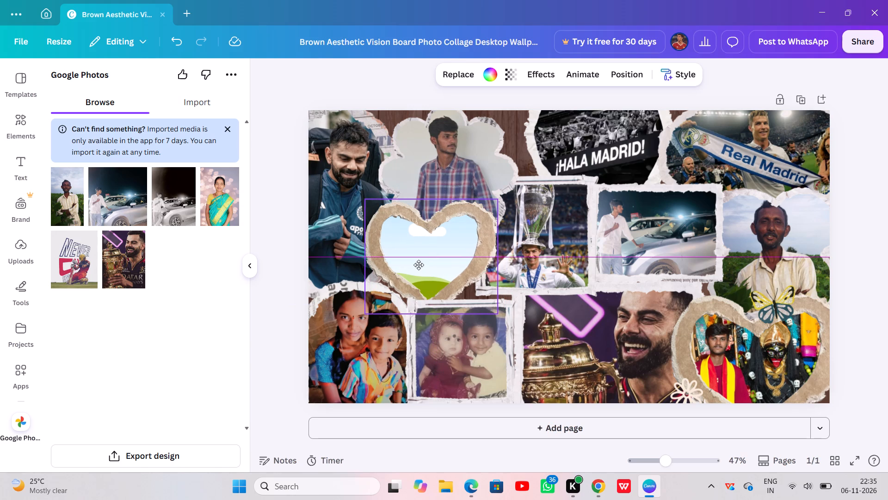
pyautogui.moveTo(419, 265); pyautogui.dragTo(418, 265)
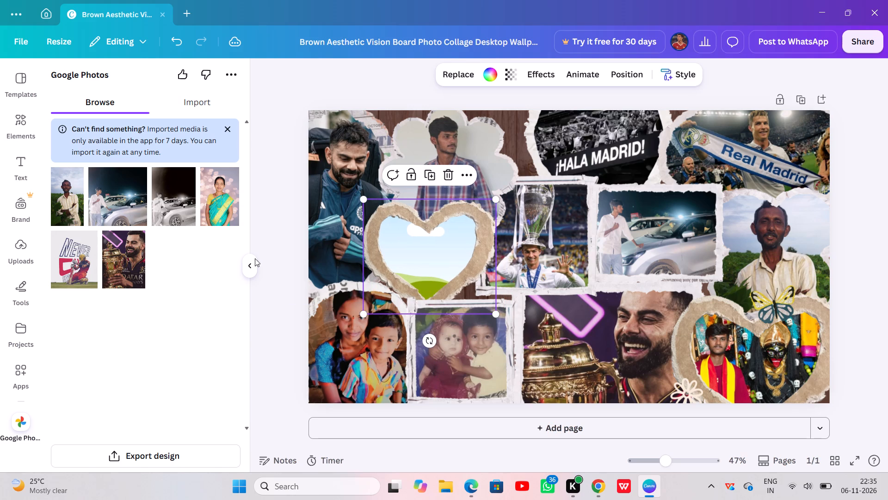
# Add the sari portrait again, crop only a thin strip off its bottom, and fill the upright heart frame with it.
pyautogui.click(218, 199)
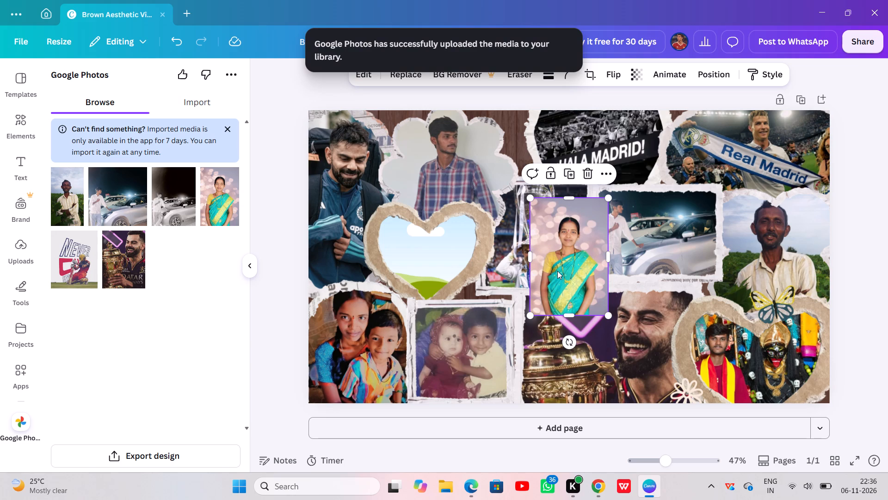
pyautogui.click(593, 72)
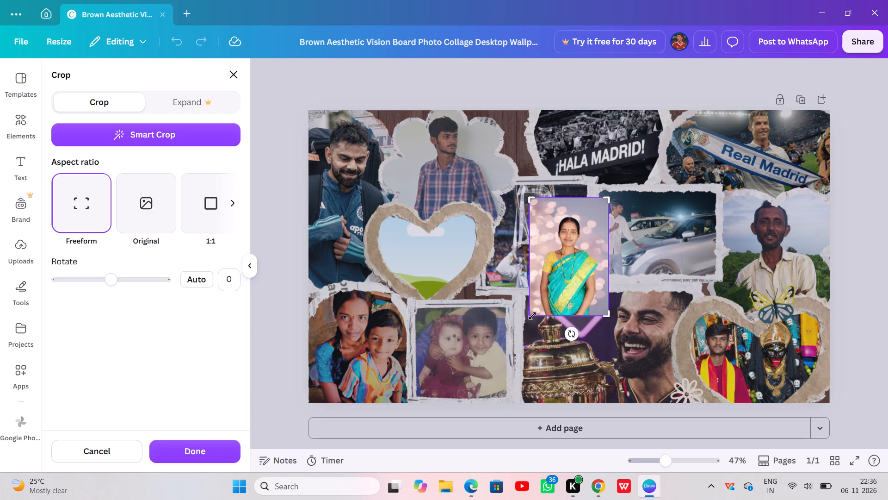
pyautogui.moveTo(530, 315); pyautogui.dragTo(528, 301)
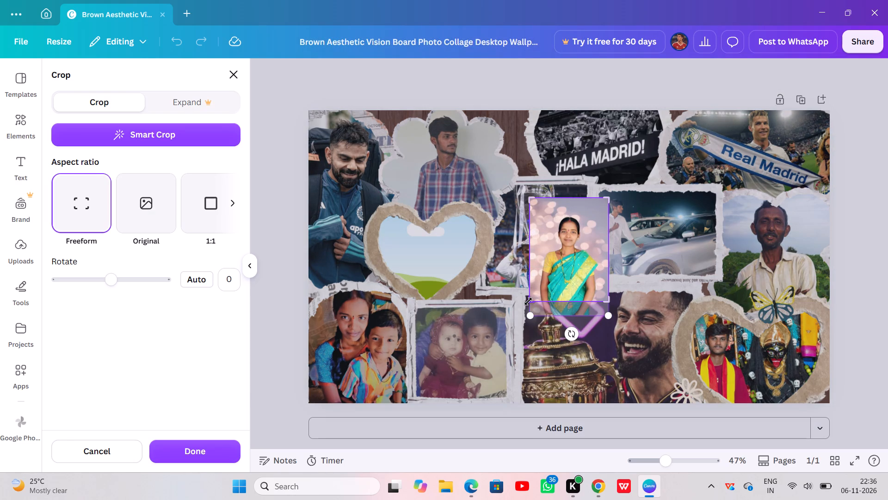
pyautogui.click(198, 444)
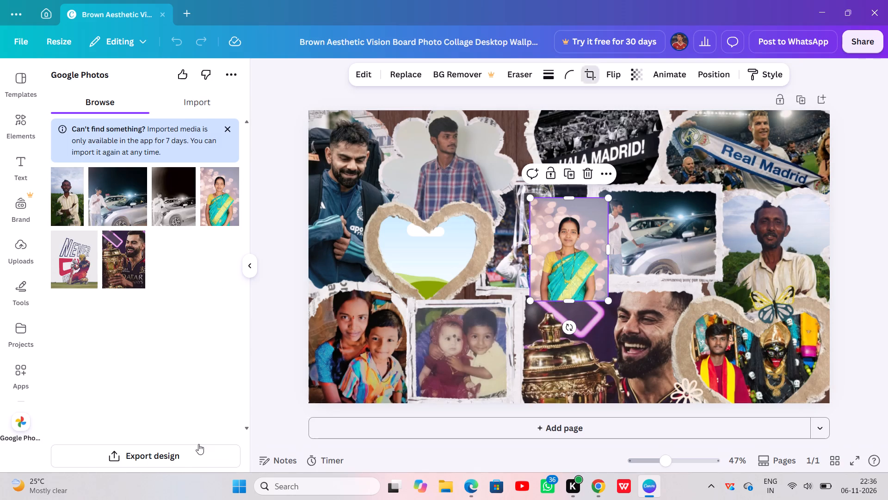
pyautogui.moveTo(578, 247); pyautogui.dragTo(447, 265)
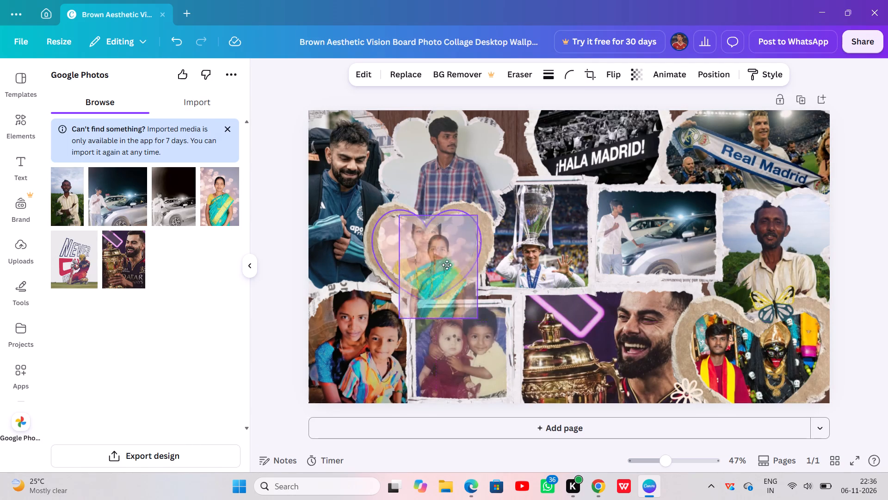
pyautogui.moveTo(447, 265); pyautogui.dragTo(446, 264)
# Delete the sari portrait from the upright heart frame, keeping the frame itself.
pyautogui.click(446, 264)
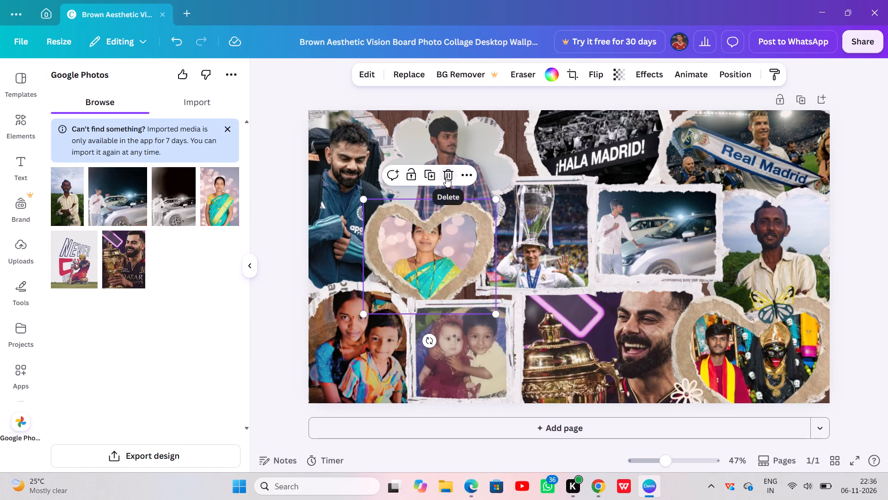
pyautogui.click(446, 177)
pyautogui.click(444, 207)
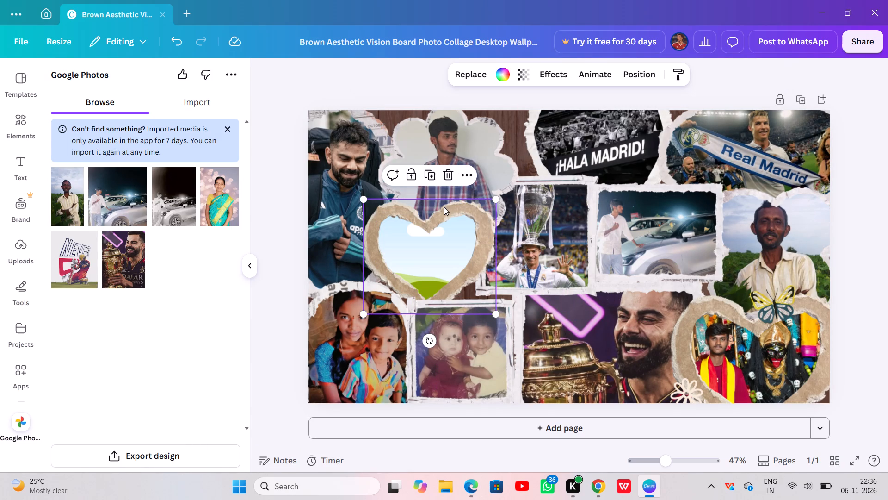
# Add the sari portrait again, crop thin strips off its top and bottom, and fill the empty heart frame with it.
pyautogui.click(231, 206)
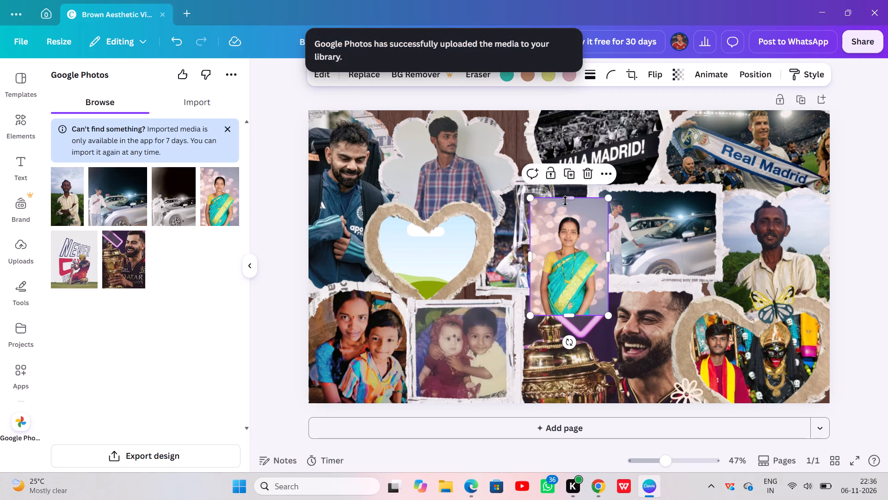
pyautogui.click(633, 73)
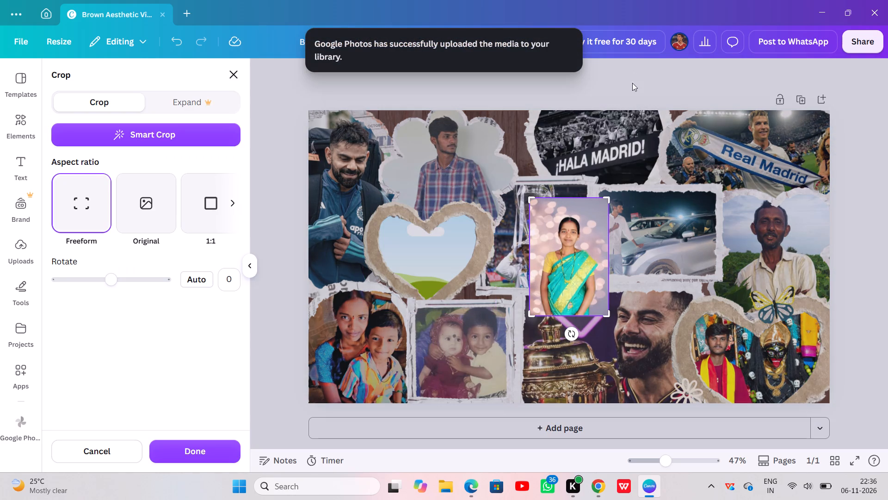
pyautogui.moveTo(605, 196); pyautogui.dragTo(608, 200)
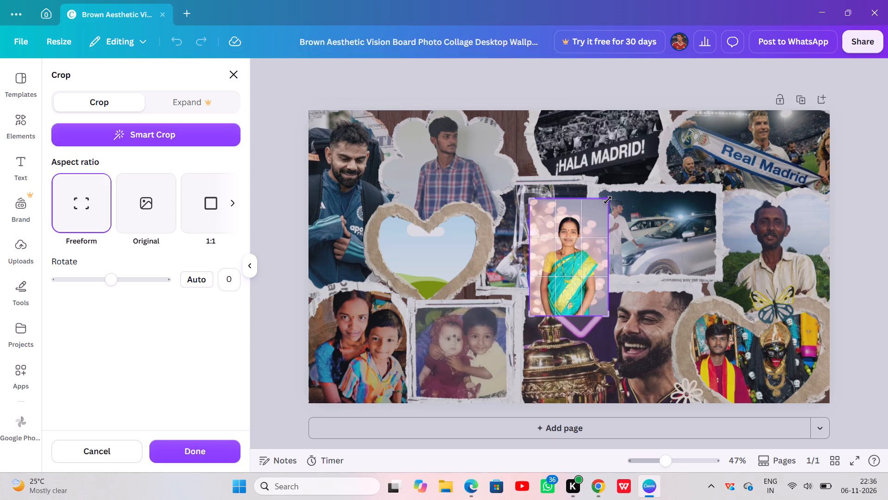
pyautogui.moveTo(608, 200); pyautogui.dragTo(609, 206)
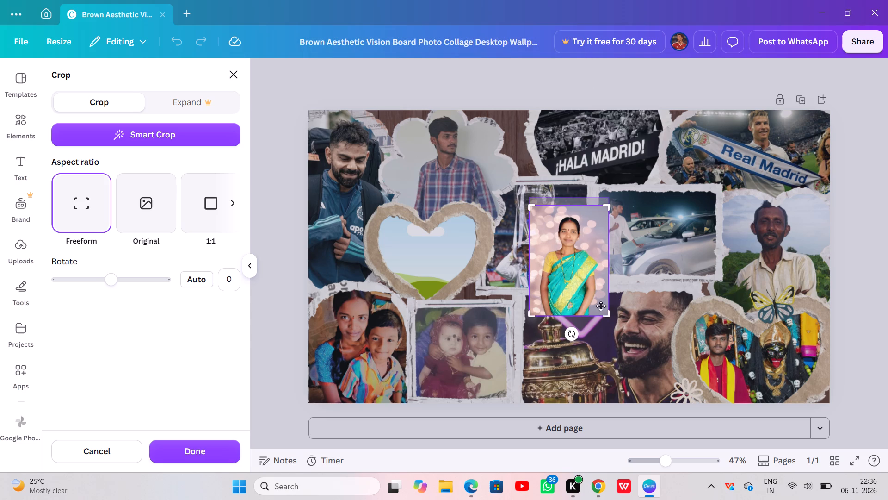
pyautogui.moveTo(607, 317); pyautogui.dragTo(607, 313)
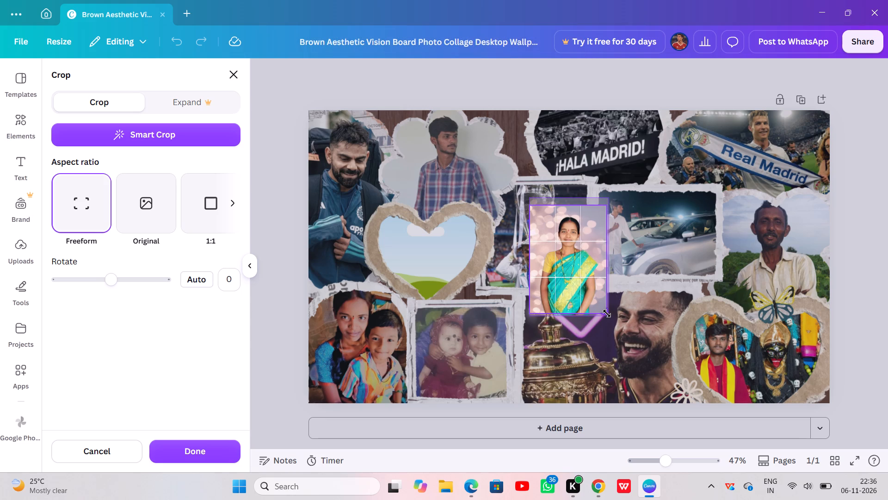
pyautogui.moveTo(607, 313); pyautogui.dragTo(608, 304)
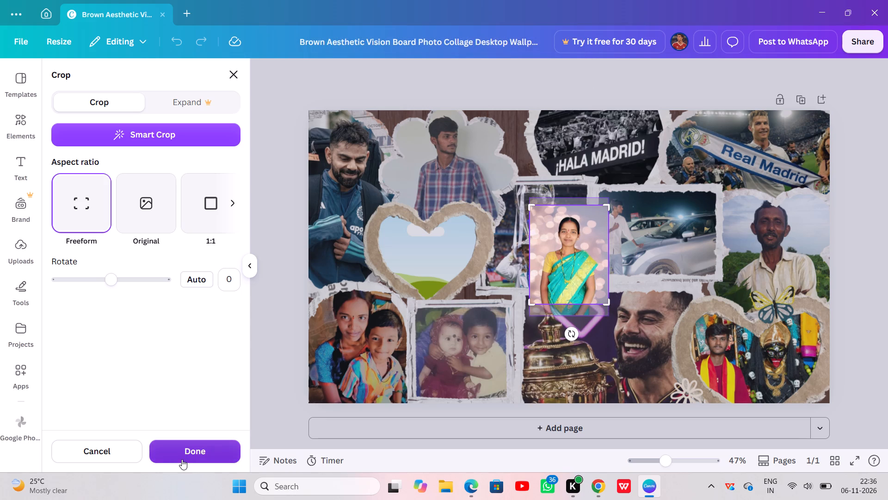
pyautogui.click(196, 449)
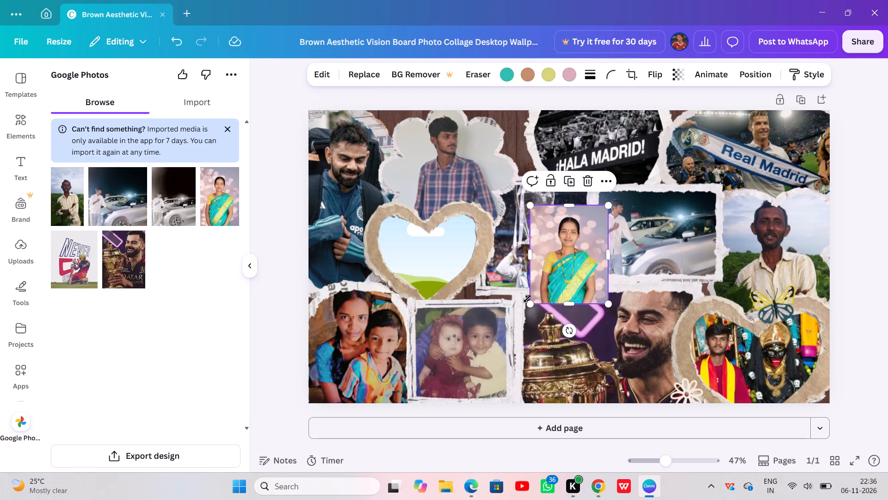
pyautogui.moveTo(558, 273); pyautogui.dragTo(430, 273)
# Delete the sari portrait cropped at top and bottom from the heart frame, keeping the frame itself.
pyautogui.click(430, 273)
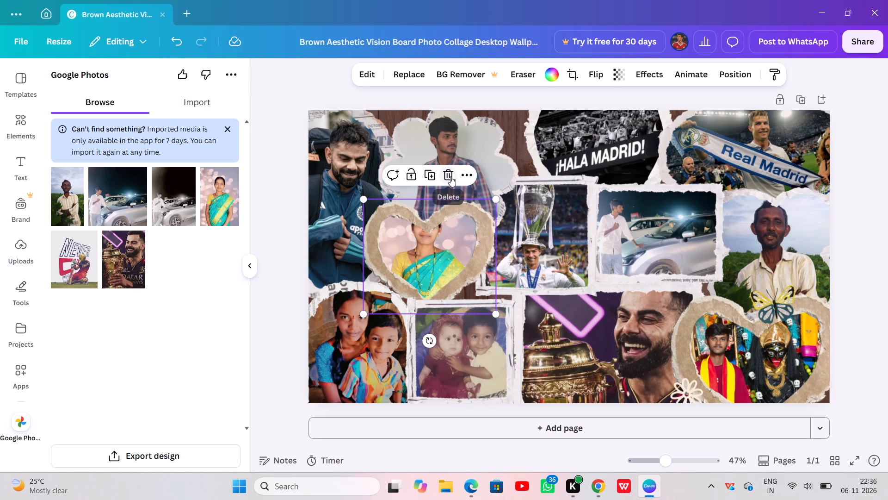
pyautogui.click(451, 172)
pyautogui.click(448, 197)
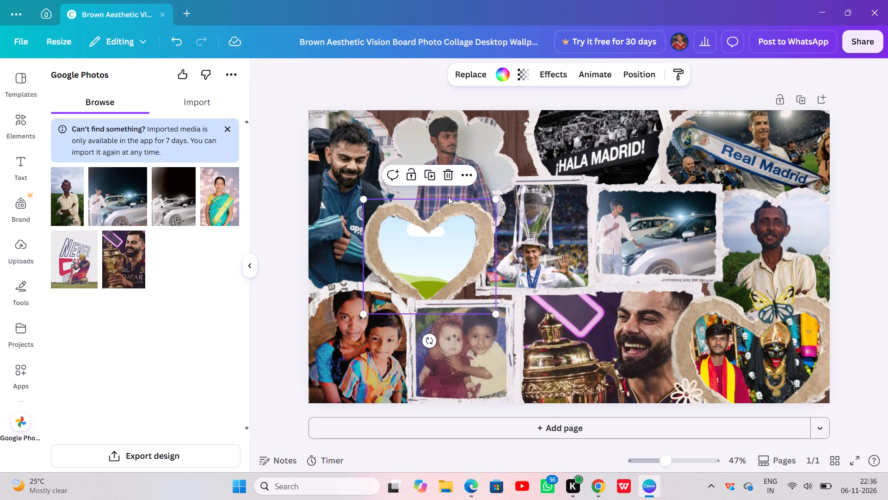
# Add the sari portrait again, crop about a quarter off its bottom at full width, and fill the empty heart frame with it.
pyautogui.click(222, 209)
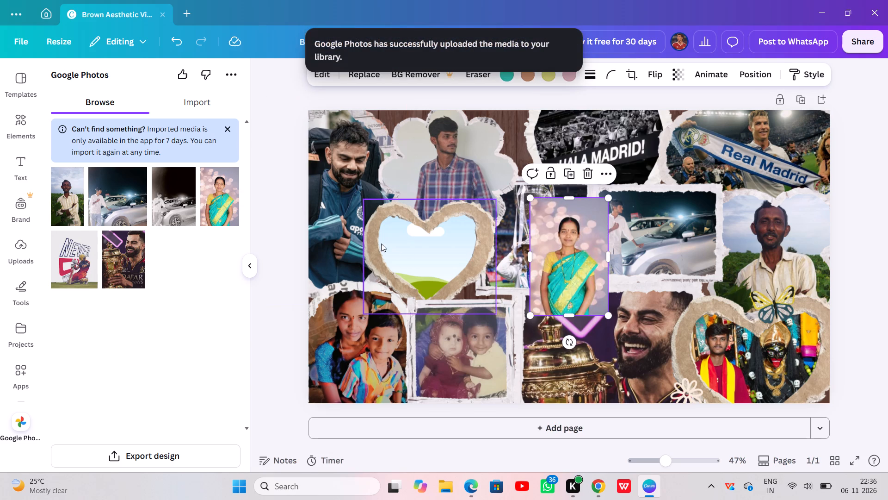
pyautogui.click(630, 69)
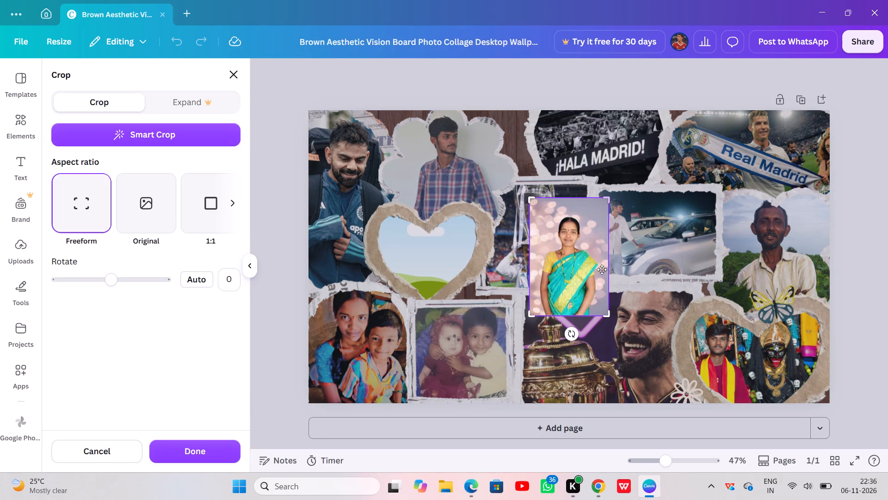
pyautogui.moveTo(609, 315); pyautogui.dragTo(609, 289)
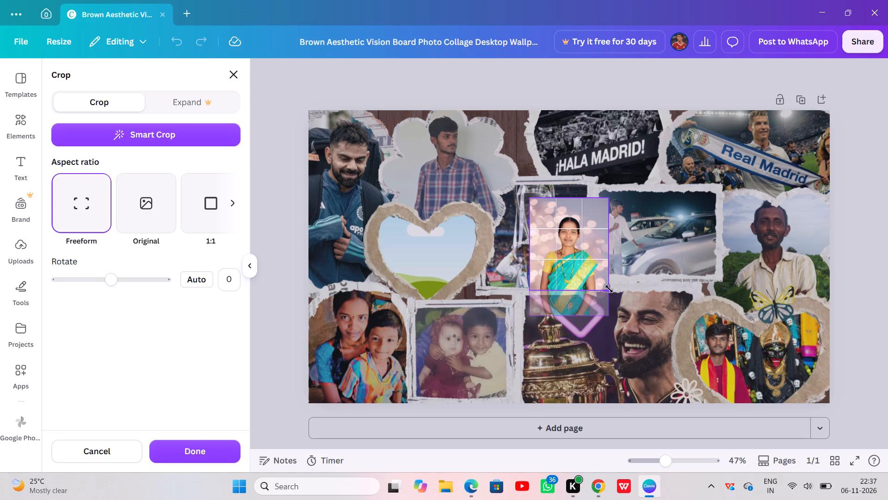
pyautogui.moveTo(609, 289); pyautogui.dragTo(615, 286)
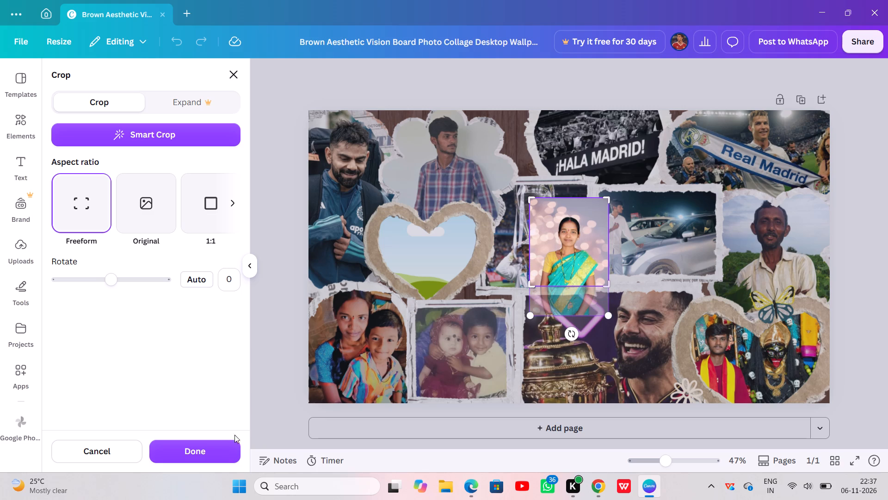
pyautogui.click(220, 449)
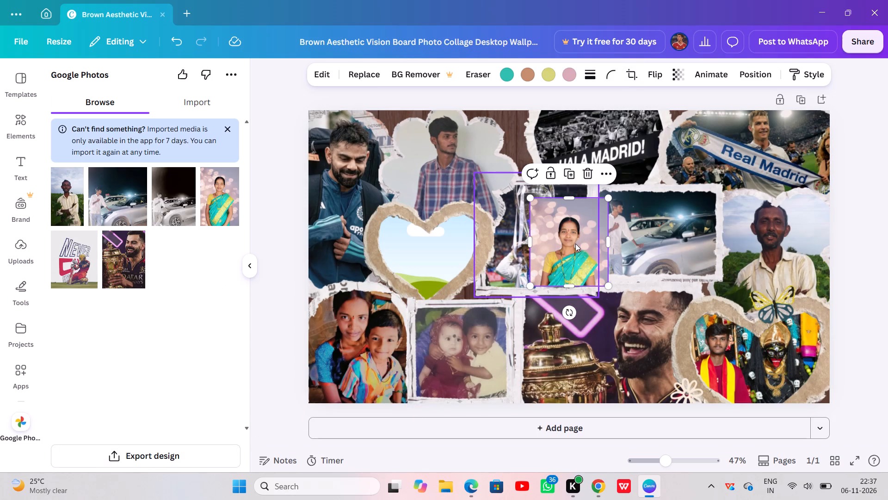
pyautogui.moveTo(574, 244); pyautogui.dragTo(569, 248)
pyautogui.click(569, 248)
pyautogui.moveTo(569, 248); pyautogui.dragTo(486, 264)
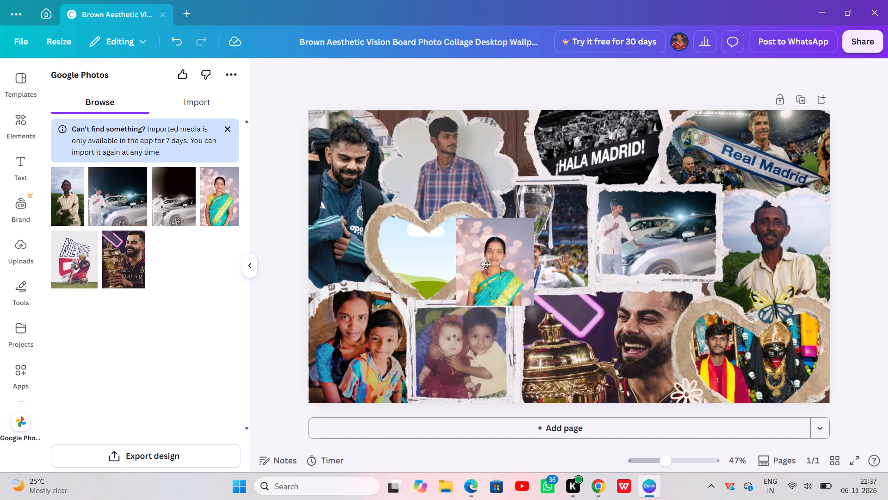
pyautogui.moveTo(486, 264); pyautogui.dragTo(446, 269)
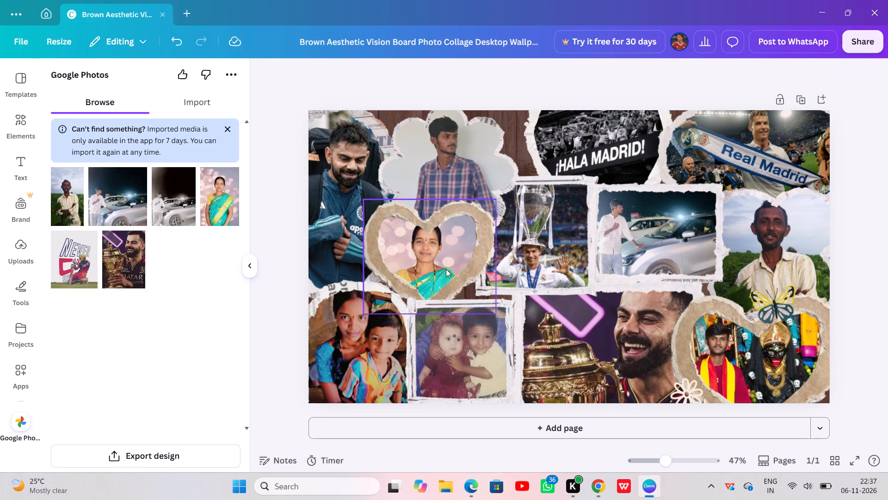
pyautogui.click(446, 269)
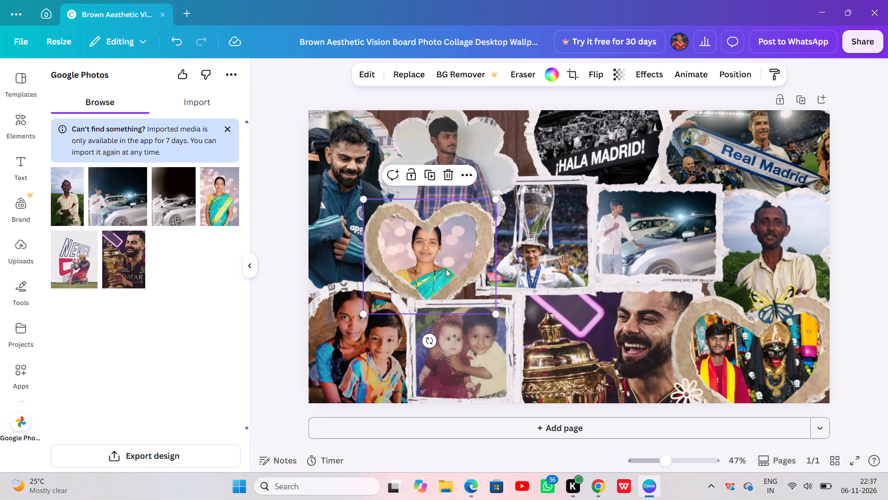
# Add the sari portrait again, crop over a third off its bottom at full width, and replace the heart frame's picture with it.
pyautogui.click(224, 204)
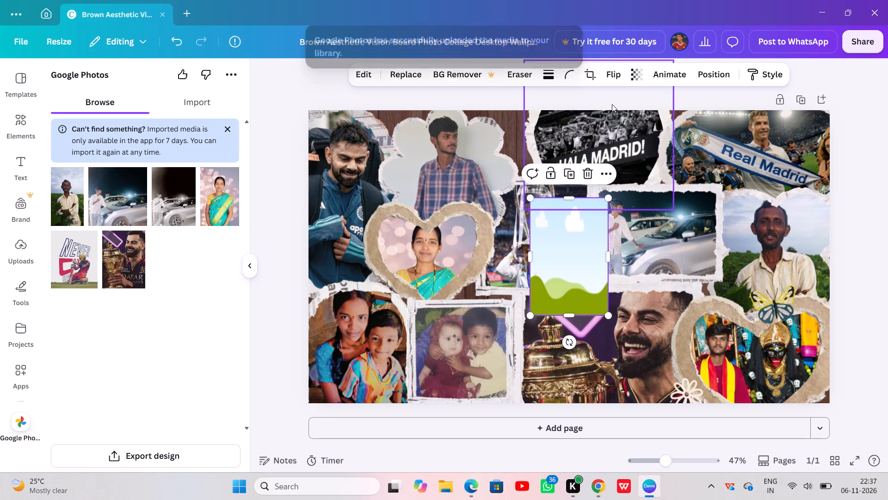
pyautogui.click(591, 69)
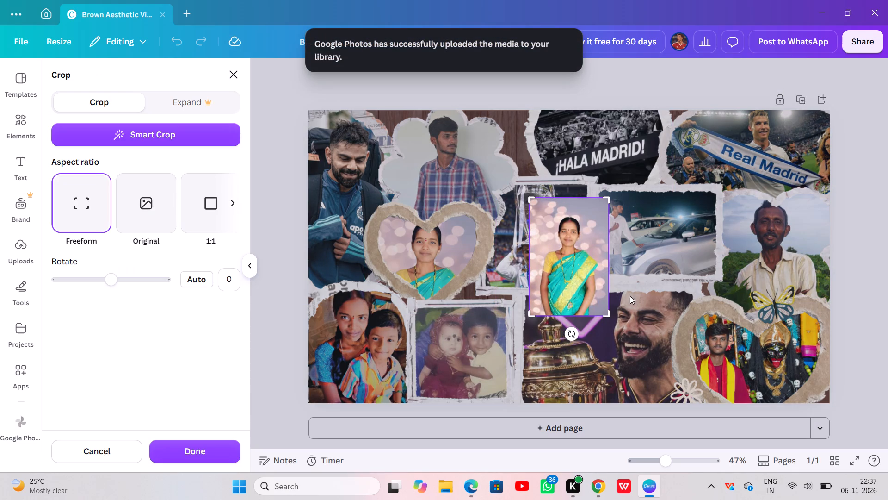
pyautogui.moveTo(608, 314); pyautogui.dragTo(610, 269)
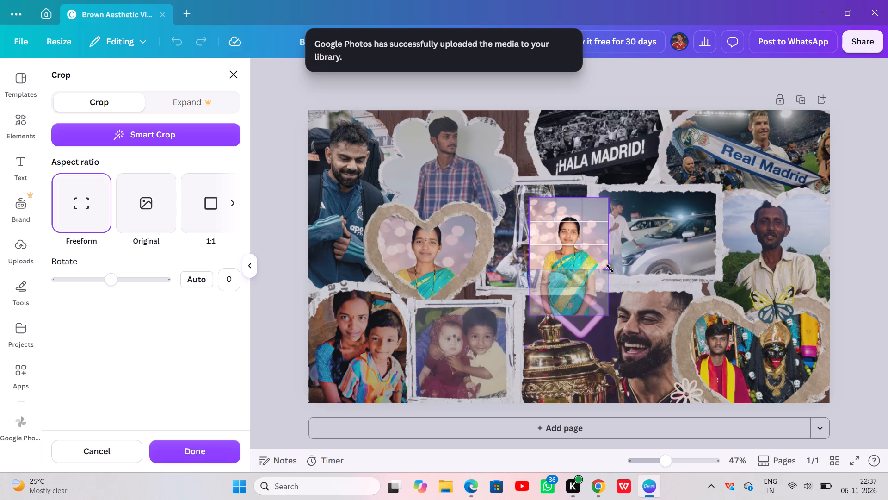
pyautogui.moveTo(610, 269); pyautogui.dragTo(612, 272)
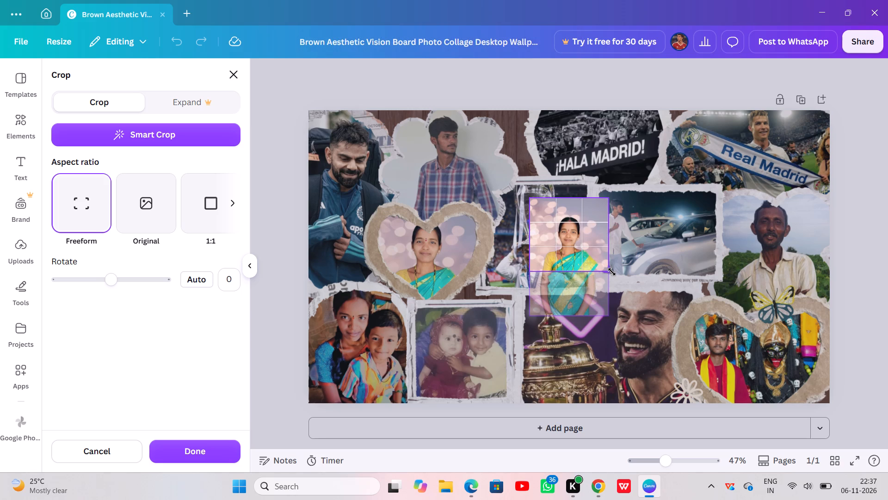
pyautogui.moveTo(612, 272); pyautogui.dragTo(612, 272)
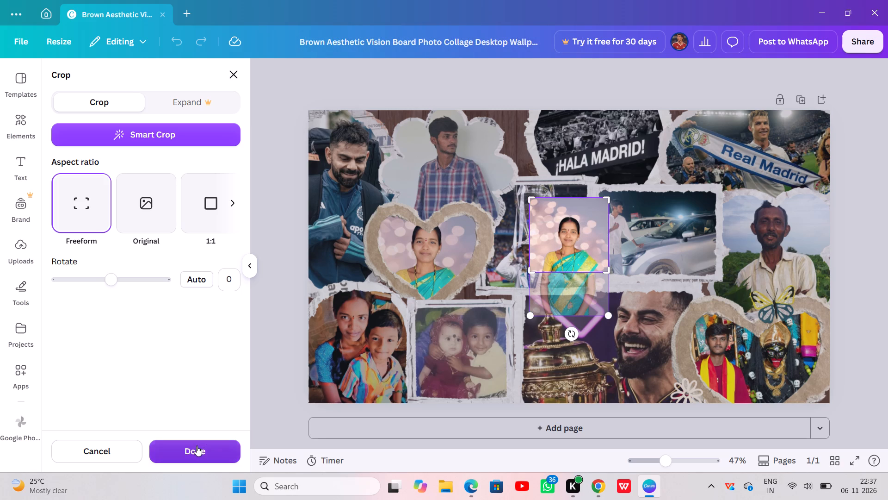
pyautogui.click(196, 446)
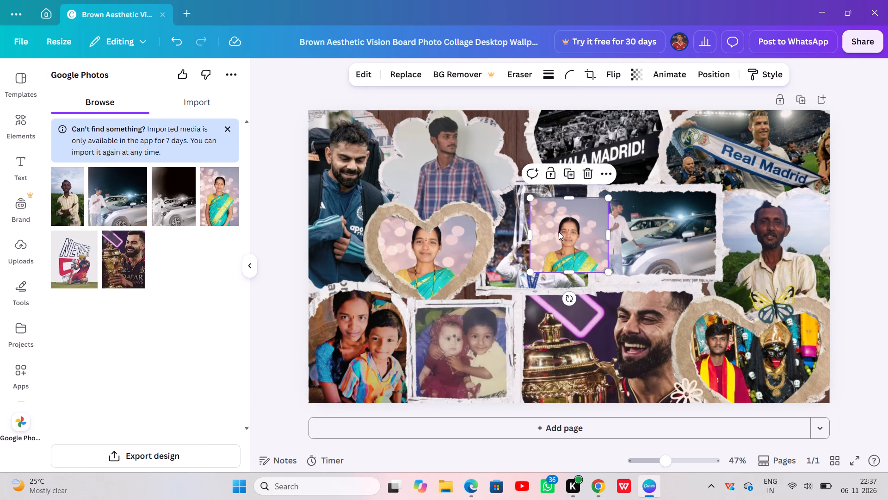
pyautogui.click(559, 232)
pyautogui.moveTo(559, 232); pyautogui.dragTo(442, 264)
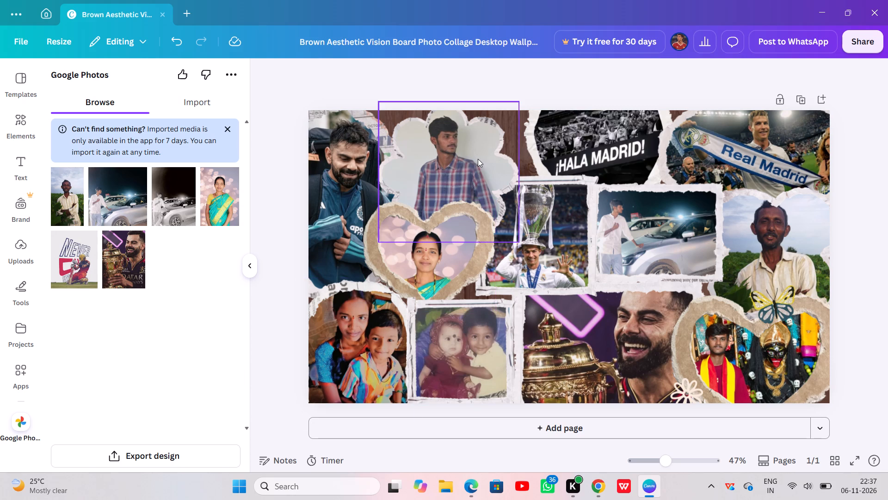
# Lock the upright heart frame holding the sari portrait.
pyautogui.click(427, 256)
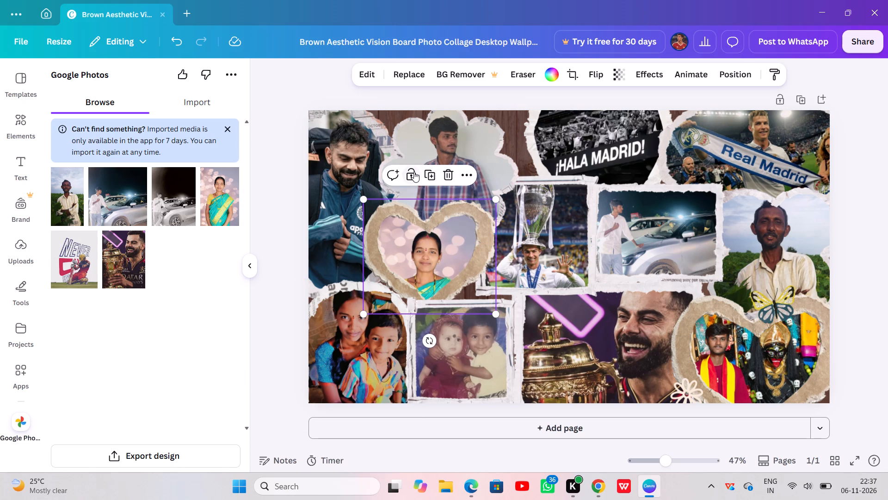
pyautogui.click(413, 172)
# Check the lock state of the car, field portrait and tilted heart frames, and lock the gold trophy photo's frame.
pyautogui.click(664, 230)
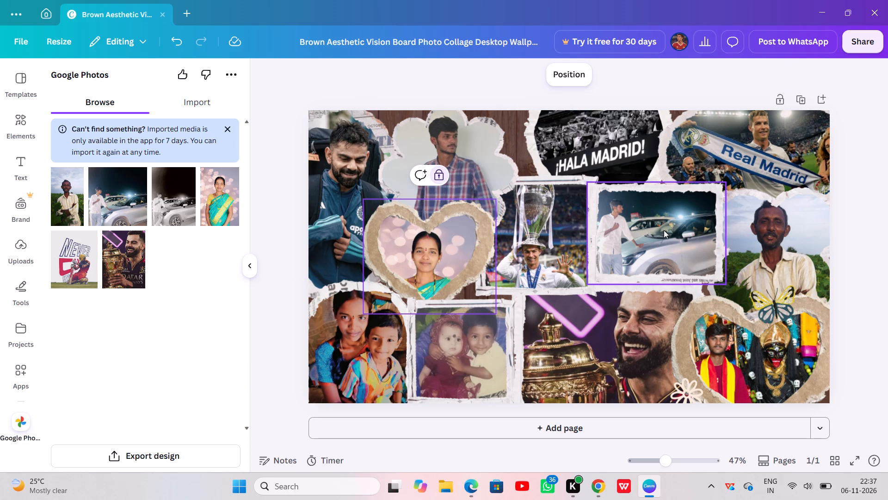
pyautogui.click(767, 238)
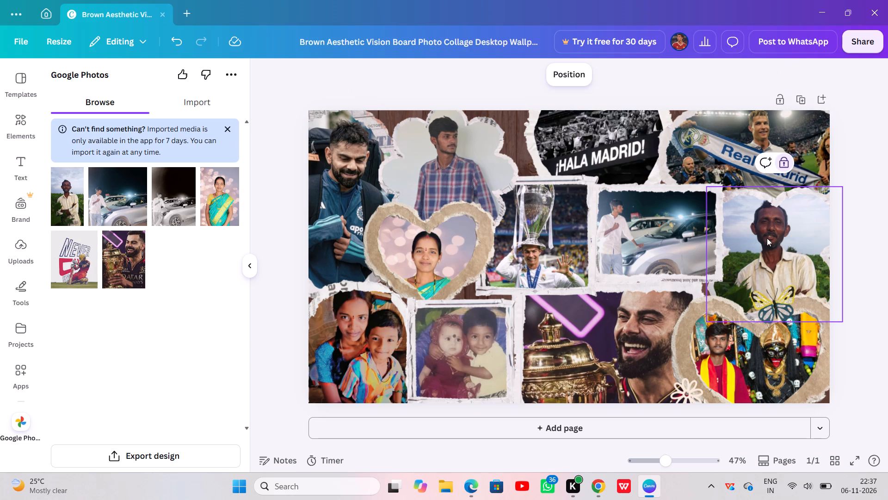
pyautogui.click(735, 362)
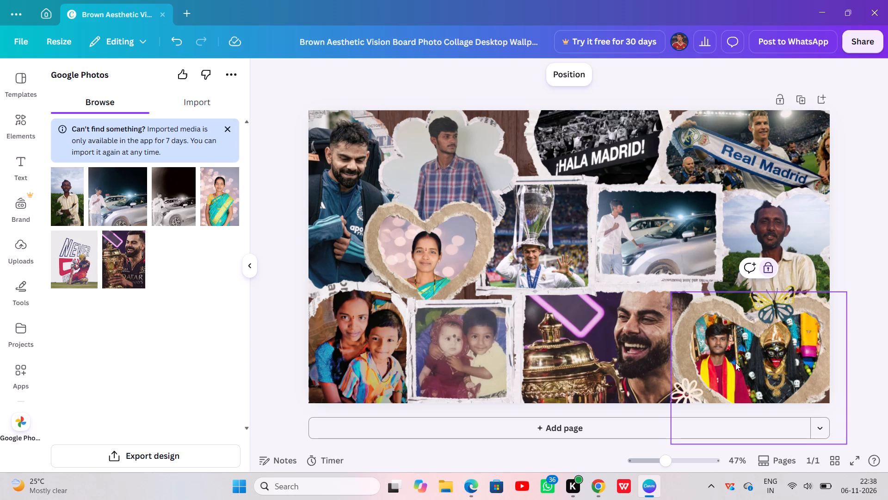
pyautogui.click(610, 314)
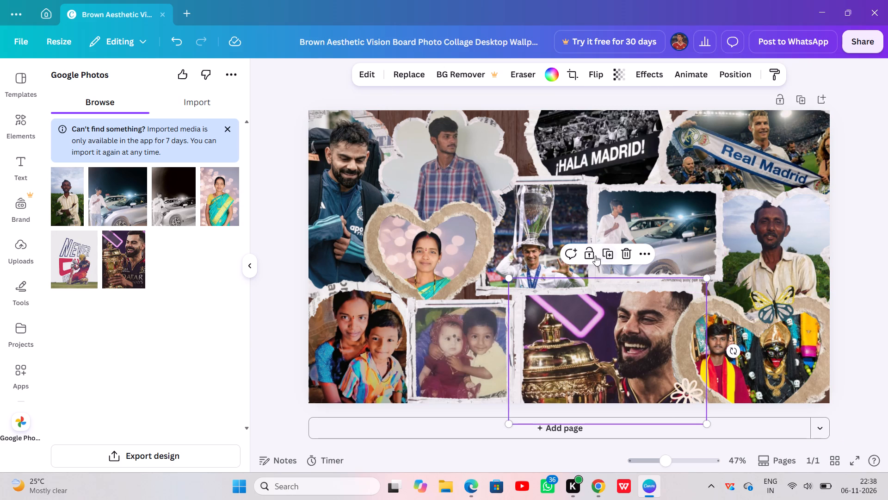
pyautogui.click(588, 253)
# Check the remaining photo frames around the collage one by one to see whether each is locked.
pyautogui.click(433, 370)
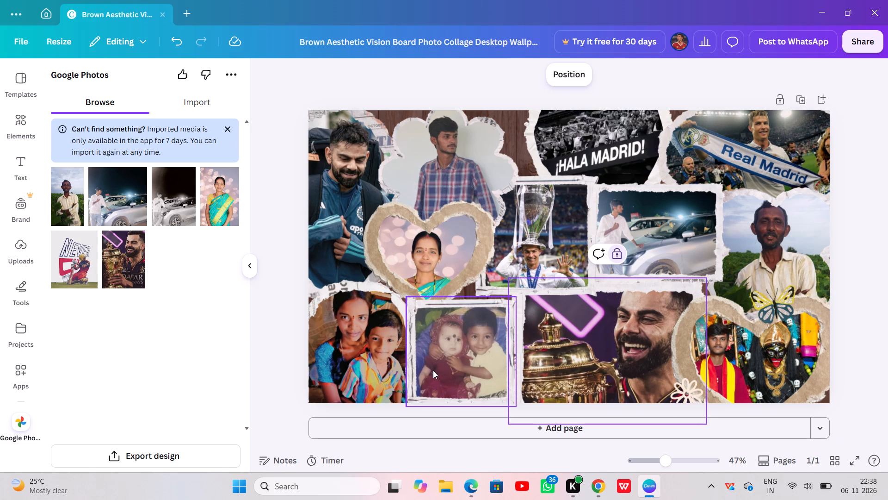
pyautogui.click(358, 347)
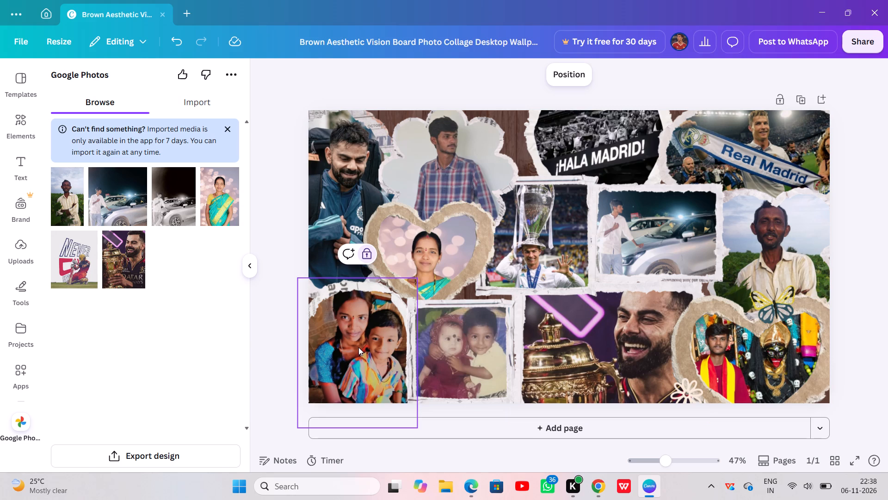
pyautogui.click(338, 185)
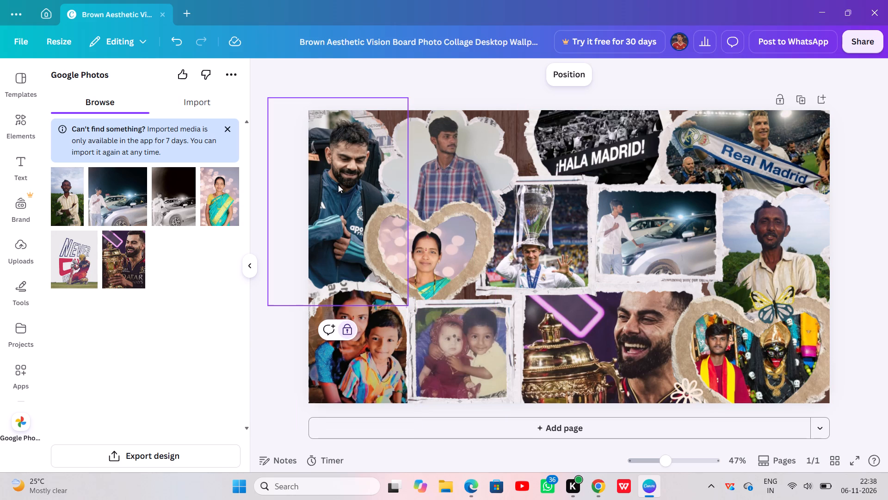
pyautogui.click(338, 185)
pyautogui.click(446, 133)
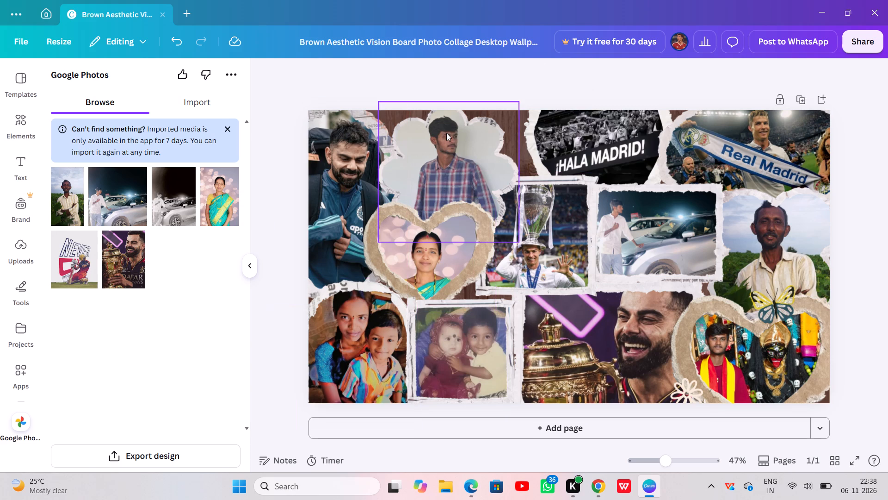
pyautogui.click(572, 140)
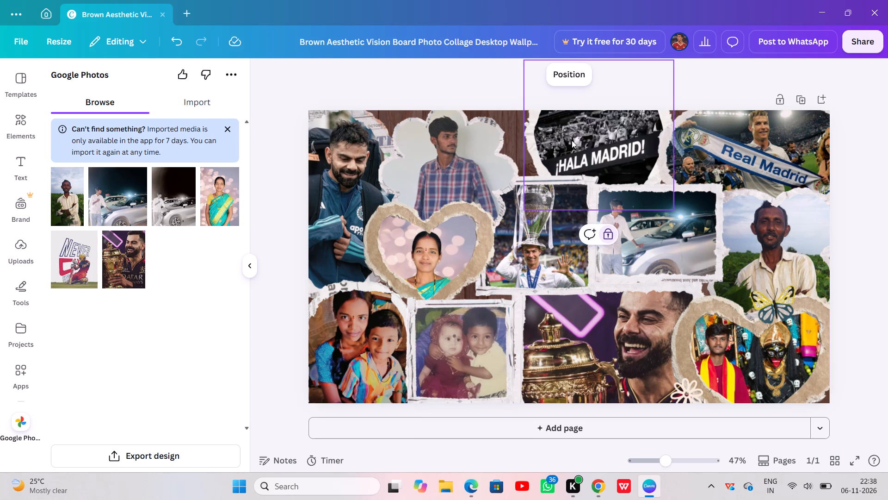
pyautogui.click(705, 147)
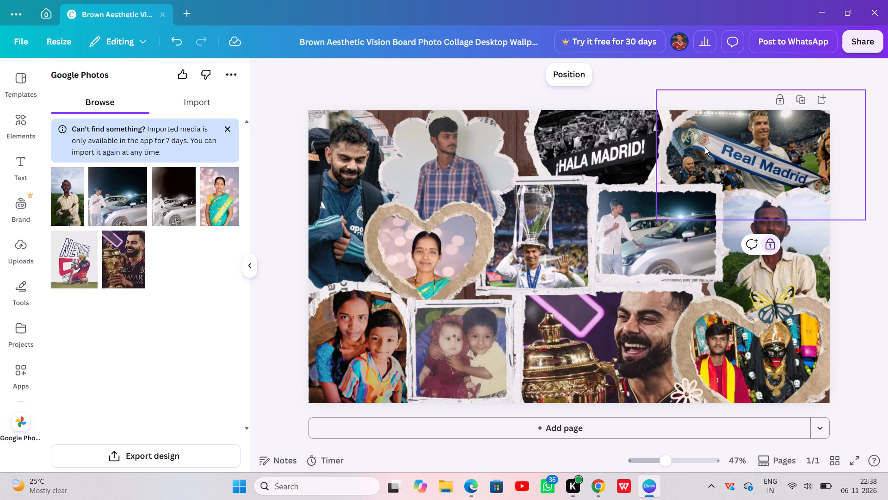
pyautogui.click(659, 259)
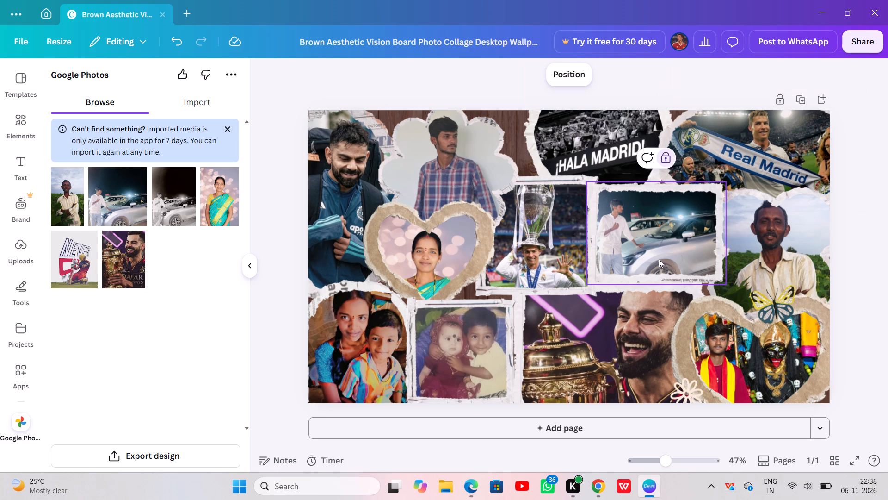
pyautogui.click(518, 276)
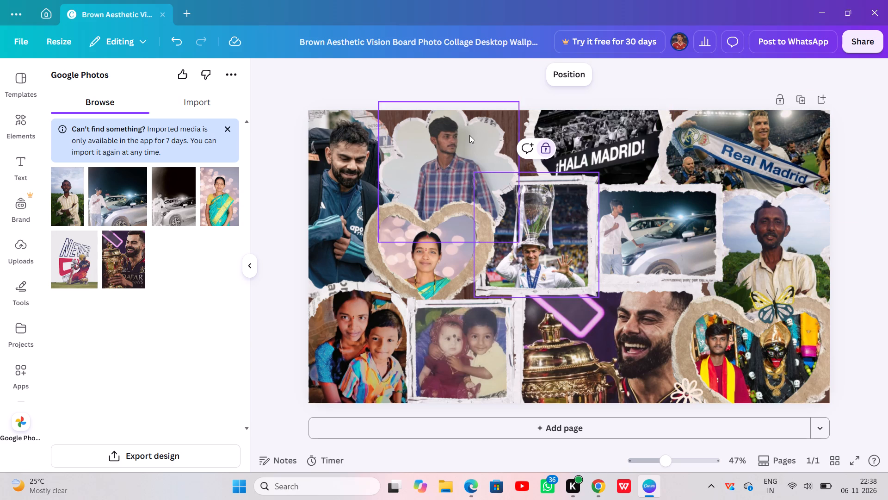
# Unlock the "¡HALA MADRID!" frame, move it slightly left and up toward the flower-shaped frame, and lock it again.
pyautogui.click(591, 149)
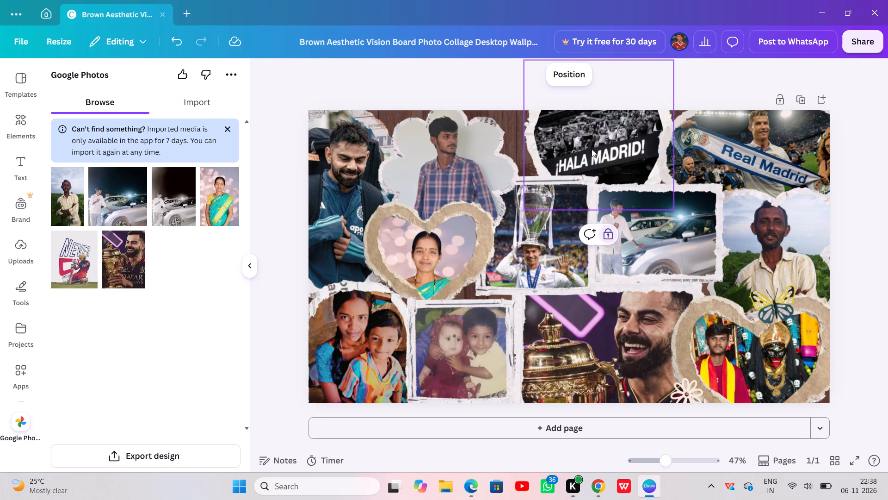
pyautogui.click(601, 230)
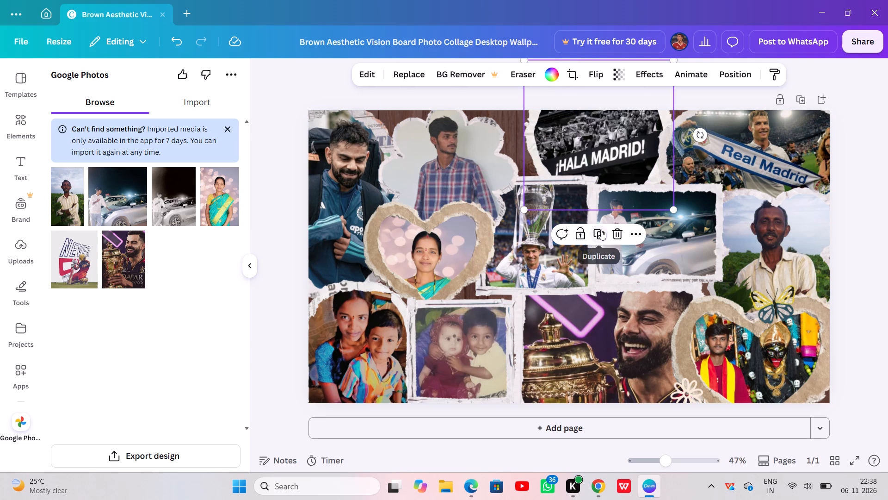
pyautogui.moveTo(592, 125); pyautogui.dragTo(581, 125)
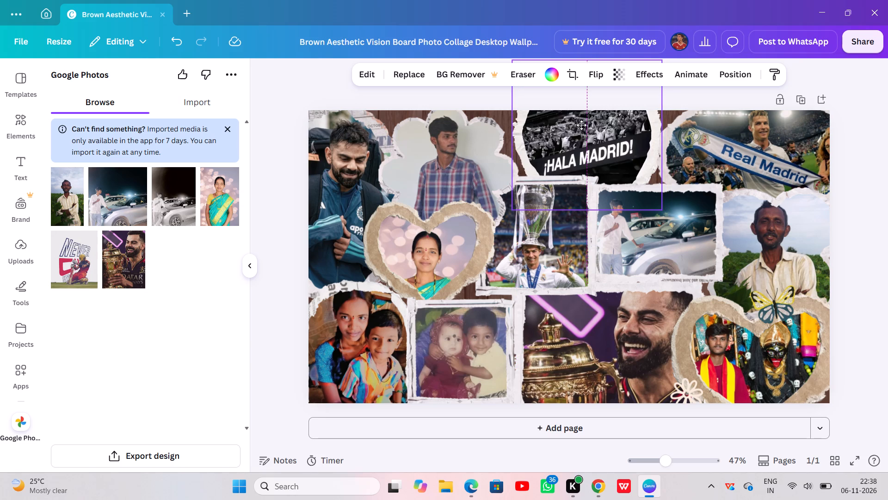
pyautogui.moveTo(581, 125); pyautogui.dragTo(585, 124)
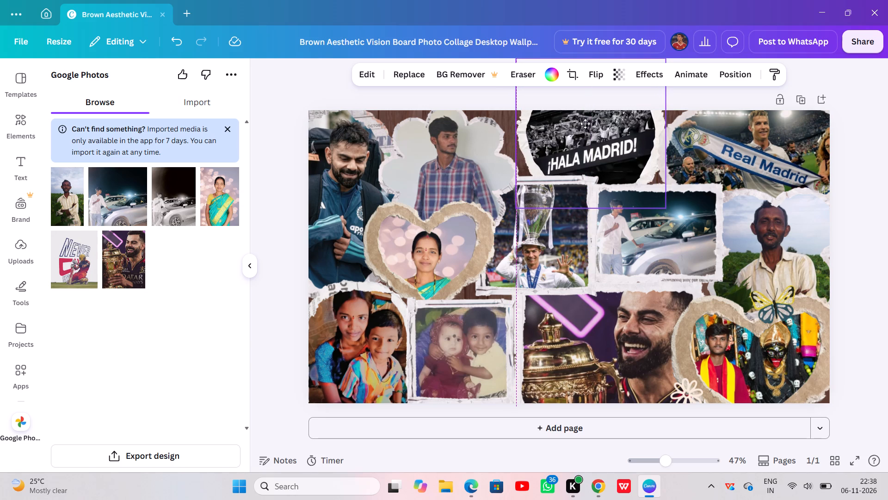
pyautogui.moveTo(585, 124); pyautogui.dragTo(584, 124)
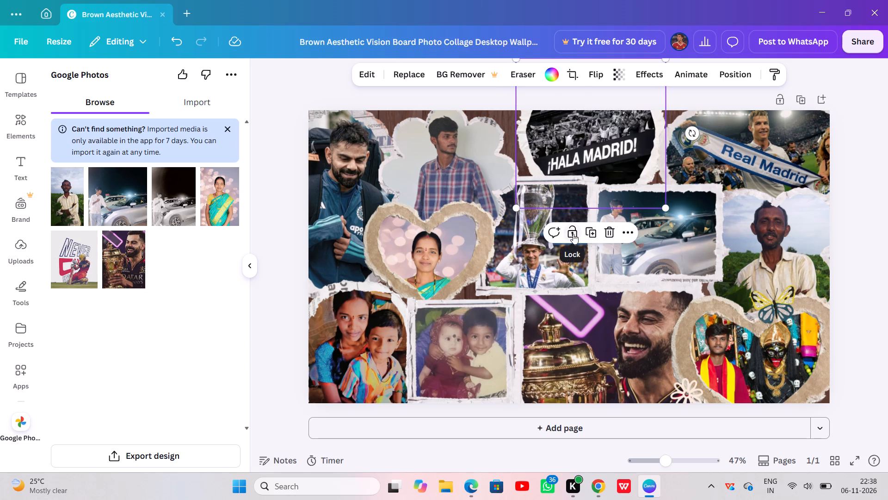
pyautogui.click(573, 234)
# Unlock the flower-shaped frame with the checked-shirt portrait, move it slightly right and up, and lock it again.
pyautogui.click(461, 153)
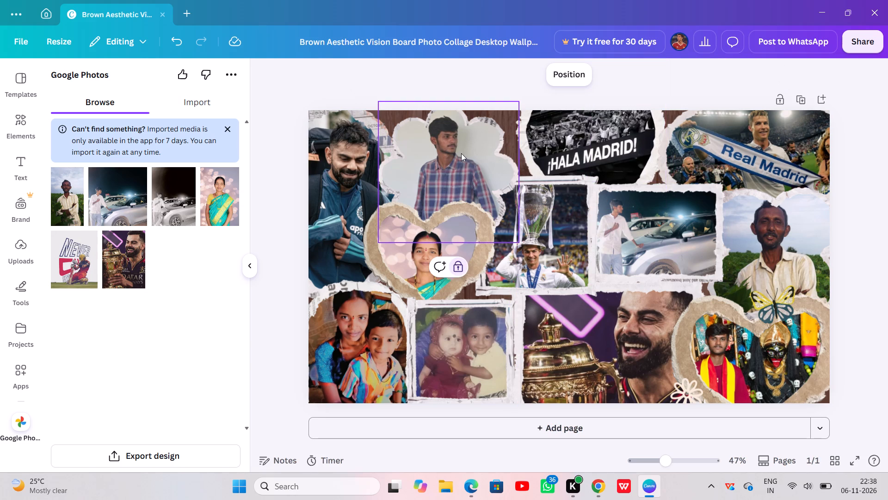
pyautogui.click(458, 267)
pyautogui.moveTo(458, 159); pyautogui.dragTo(464, 154)
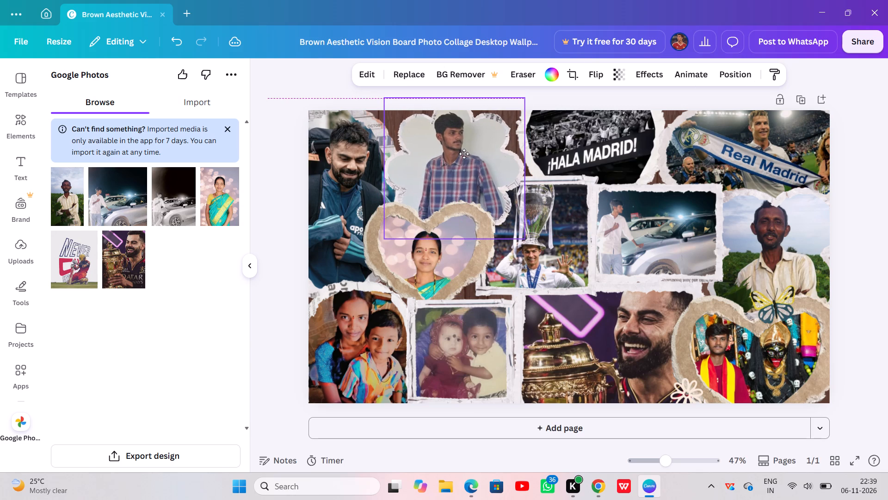
pyautogui.moveTo(464, 154); pyautogui.dragTo(469, 151)
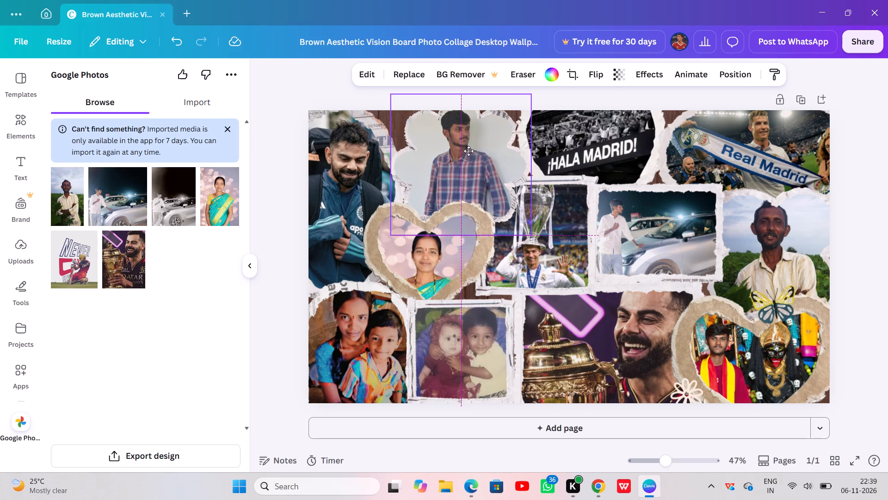
pyautogui.moveTo(469, 151); pyautogui.dragTo(468, 150)
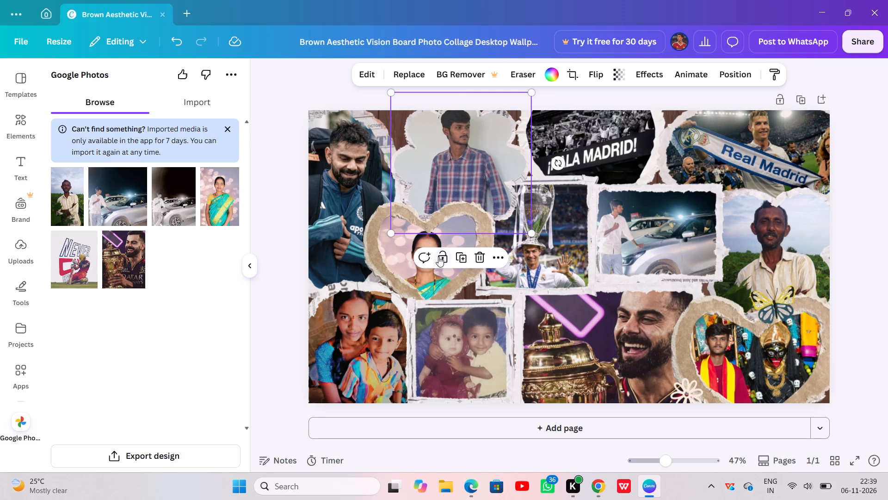
pyautogui.click(438, 257)
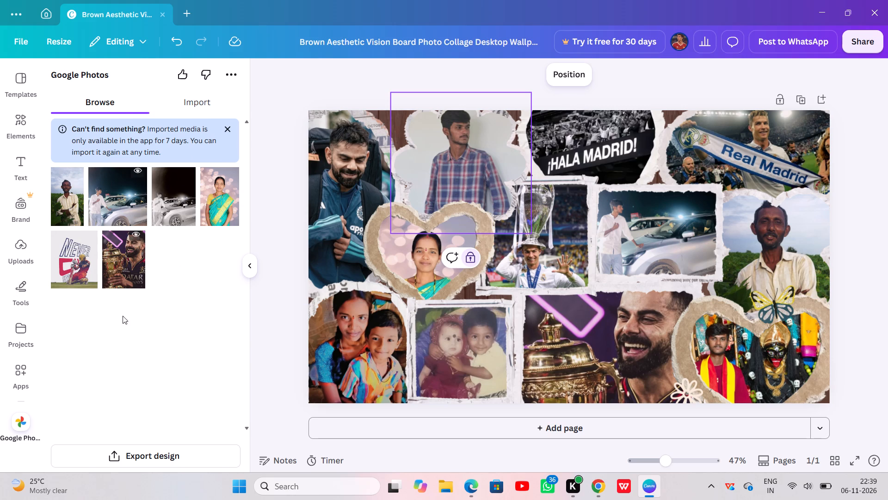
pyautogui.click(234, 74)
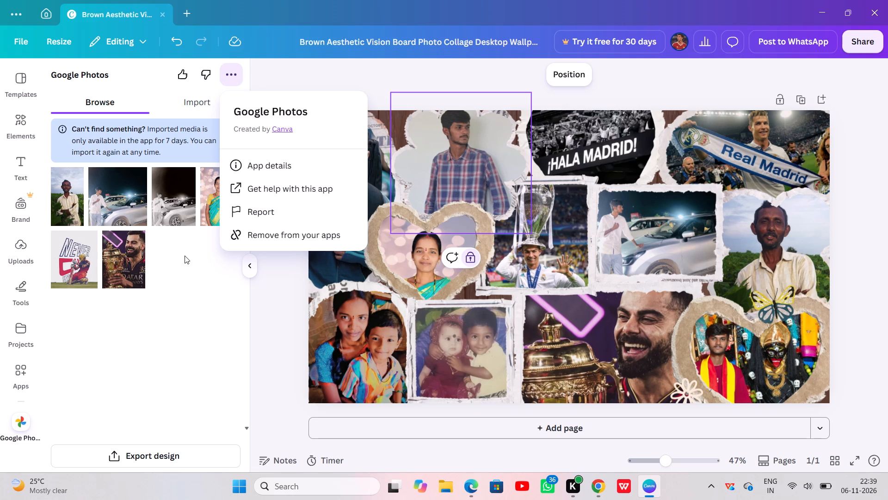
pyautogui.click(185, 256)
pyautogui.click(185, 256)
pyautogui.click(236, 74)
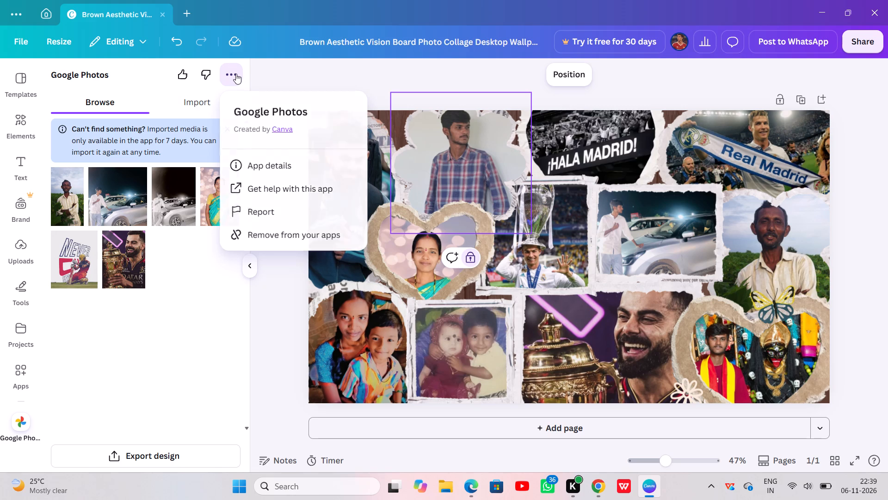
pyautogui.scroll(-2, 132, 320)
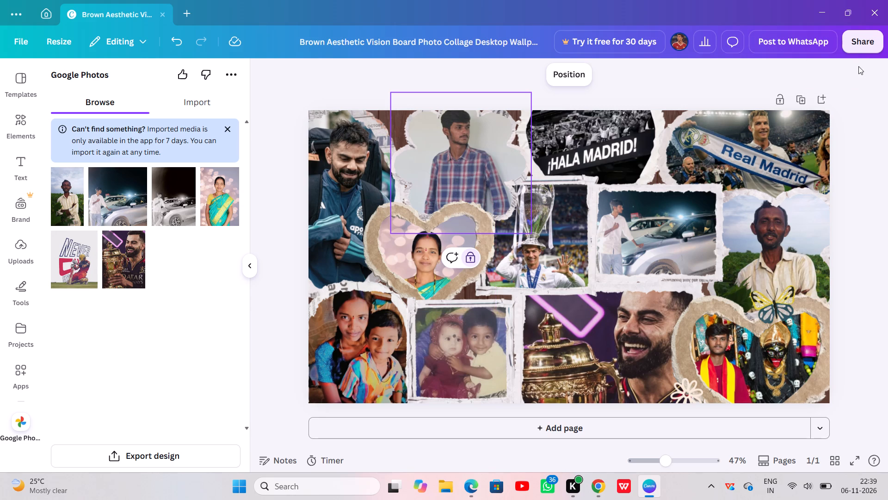
# Download the collage as a PNG at 1,920 × 1,080 px, choosing Gallery as the save location.
pyautogui.click(869, 36)
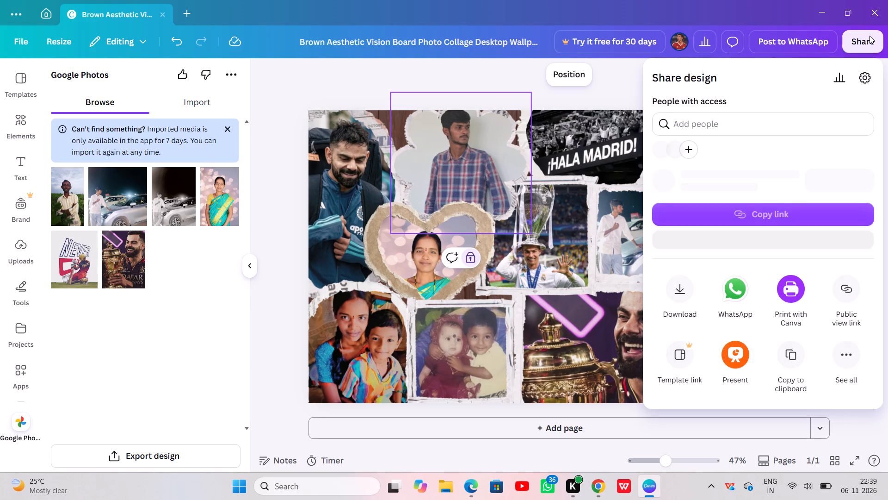
pyautogui.click(687, 313)
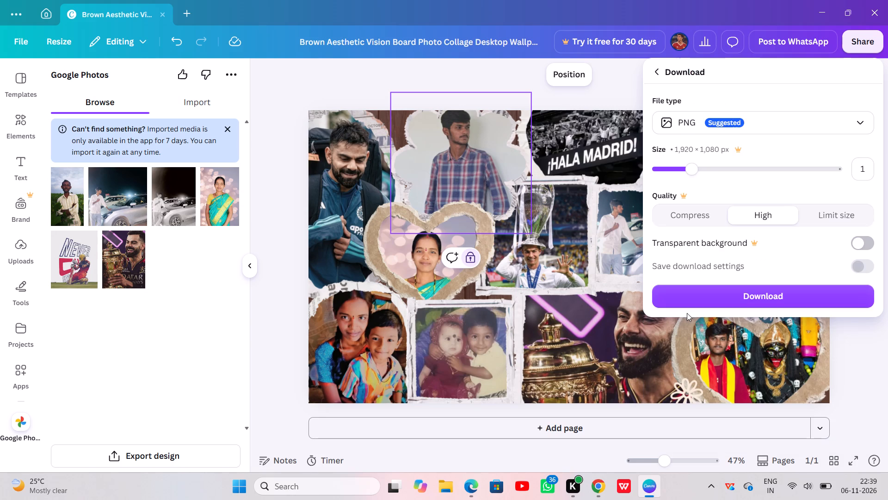
pyautogui.click(766, 296)
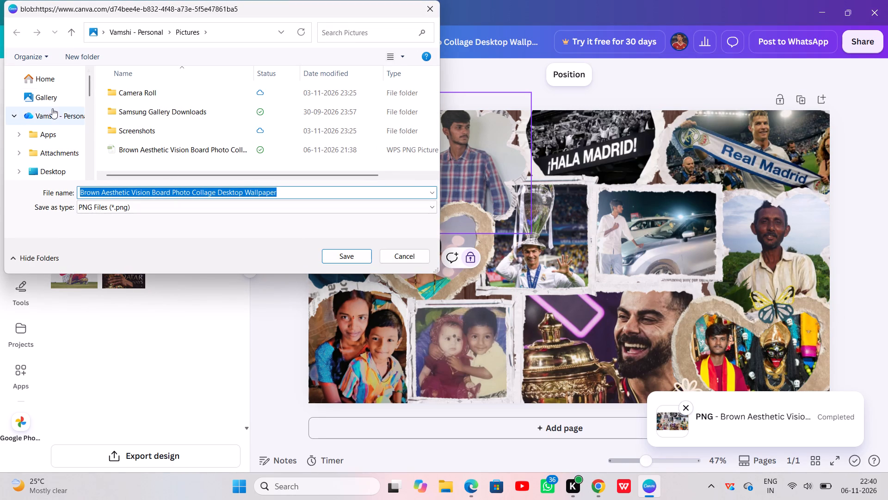
pyautogui.scroll(-1, 52, 127)
pyautogui.click(50, 89)
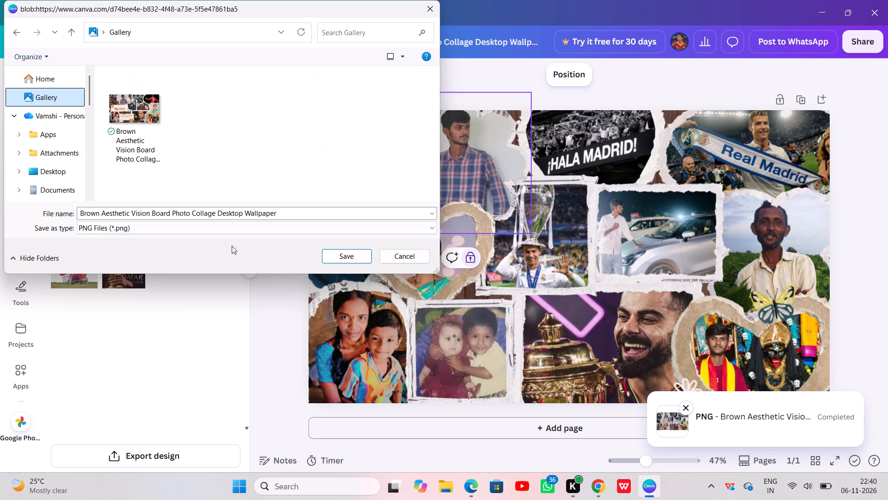
pyautogui.click(345, 260)
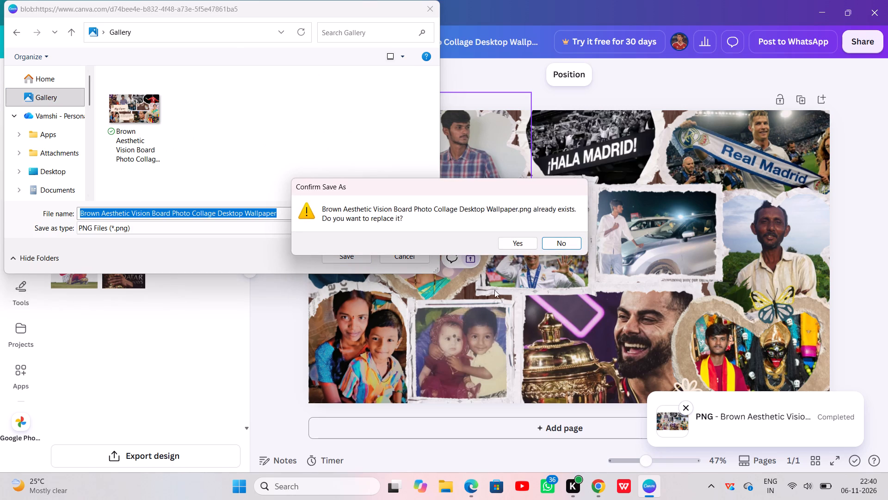
# Replace the existing collage PNG of the same name in the Gallery save location.
pyautogui.click(524, 244)
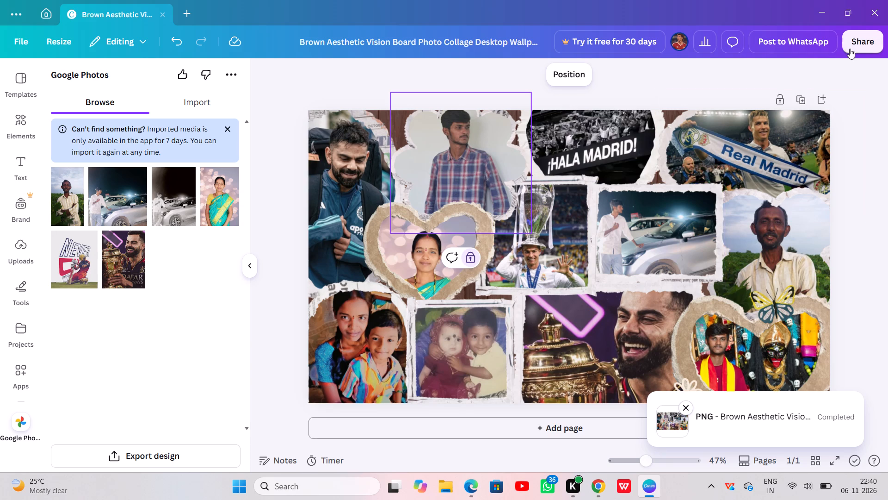
# Download the collage again as a PNG at 1,920 × 1,080 px, choosing the Vamshi folder on the Desktop as the save location.
pyautogui.click(858, 31)
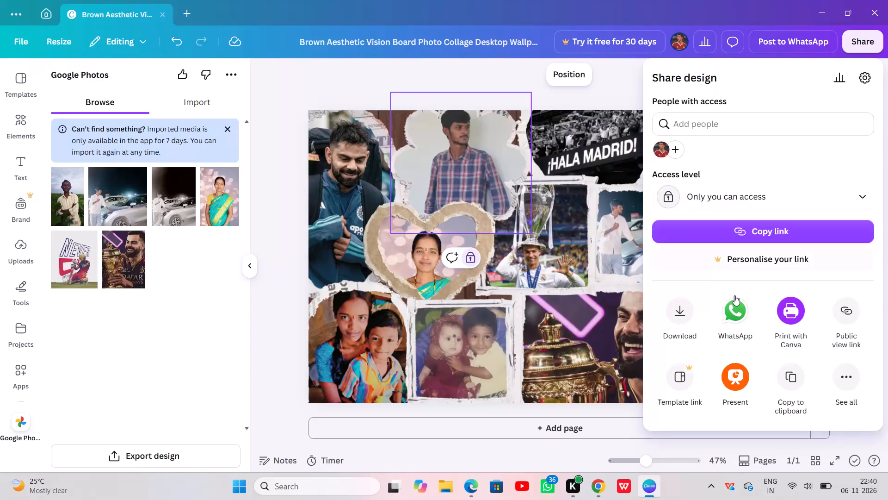
pyautogui.click(677, 322)
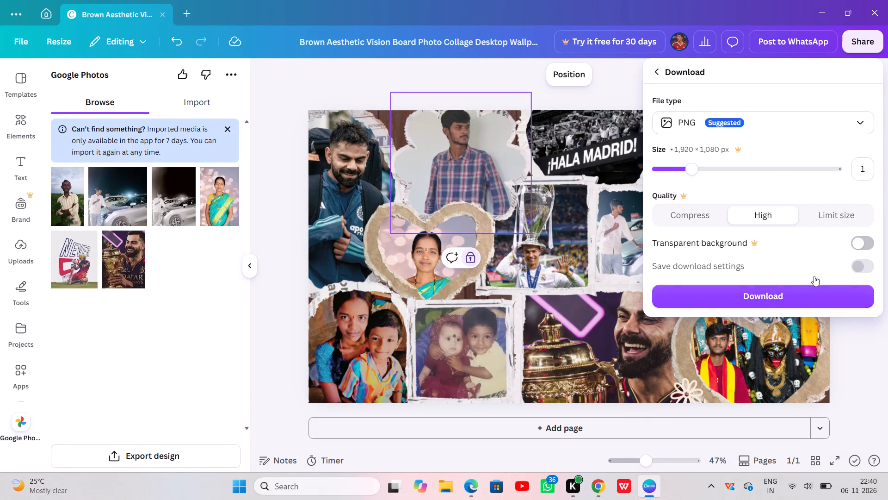
pyautogui.click(789, 294)
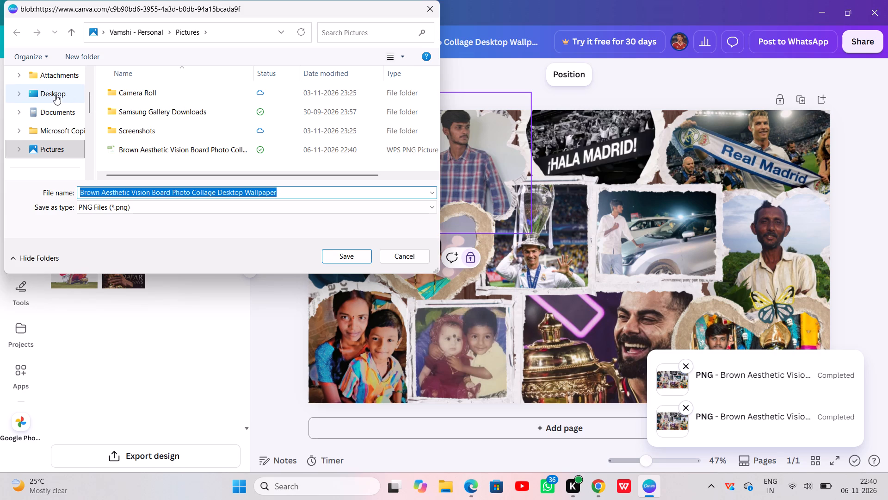
pyautogui.click(55, 94)
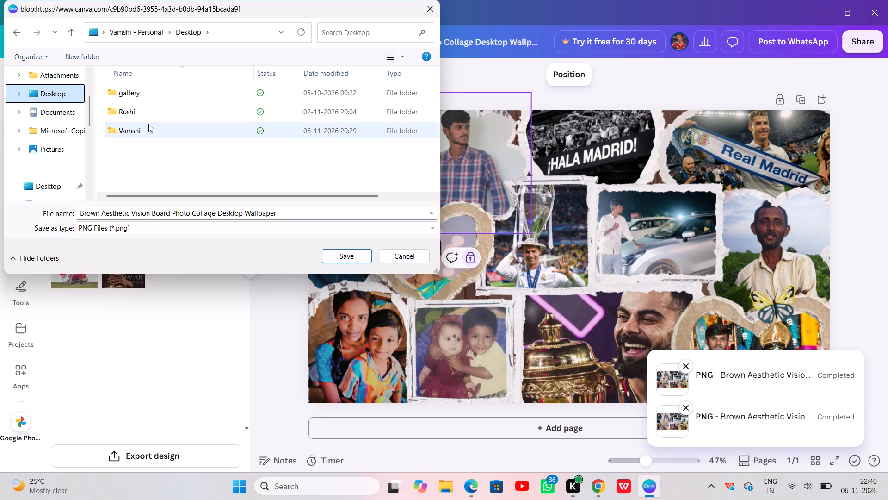
pyautogui.click(149, 127)
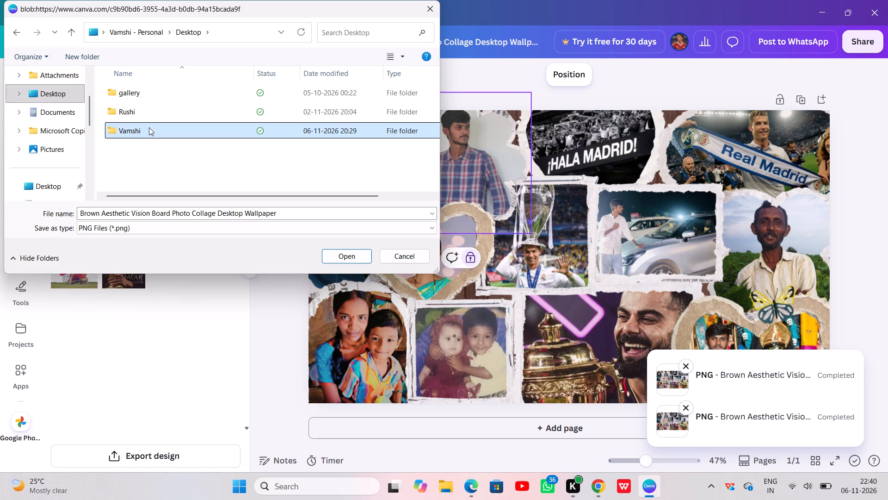
pyautogui.doubleClick(149, 127)
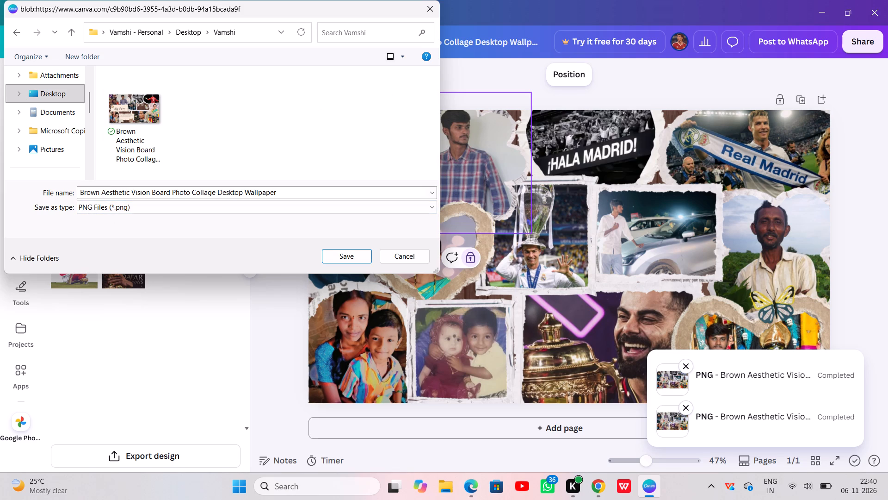
# Shorten the PNG's file name to "Photo Collage Desktop Wallpaper" and save it in the current Desktop subfolder.
pyautogui.moveTo(80, 193); pyautogui.dragTo(139, 192)
pyautogui.moveTo(139, 192); pyautogui.dragTo(147, 192)
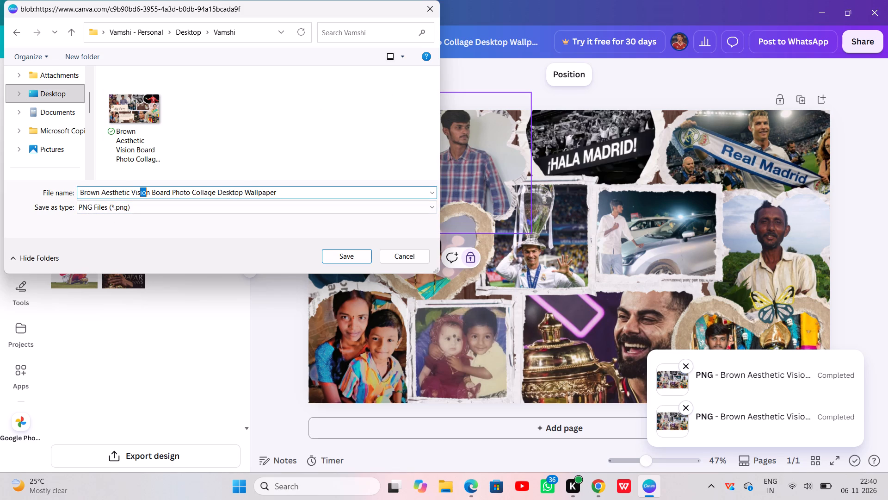
pyautogui.moveTo(147, 192); pyautogui.dragTo(149, 192)
pyautogui.moveTo(149, 192); pyautogui.dragTo(86, 192)
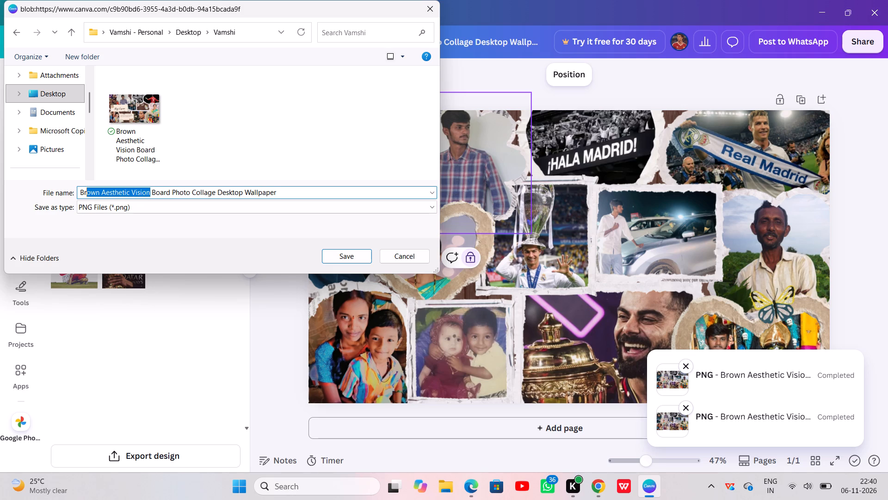
pyautogui.moveTo(86, 192); pyautogui.dragTo(72, 193)
pyautogui.press('BackSpace')
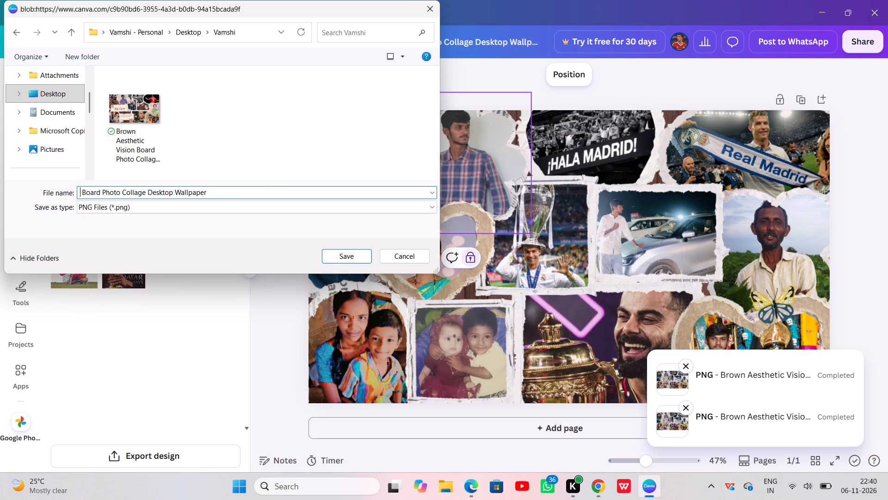
pyautogui.moveTo(98, 191); pyautogui.dragTo(80, 194)
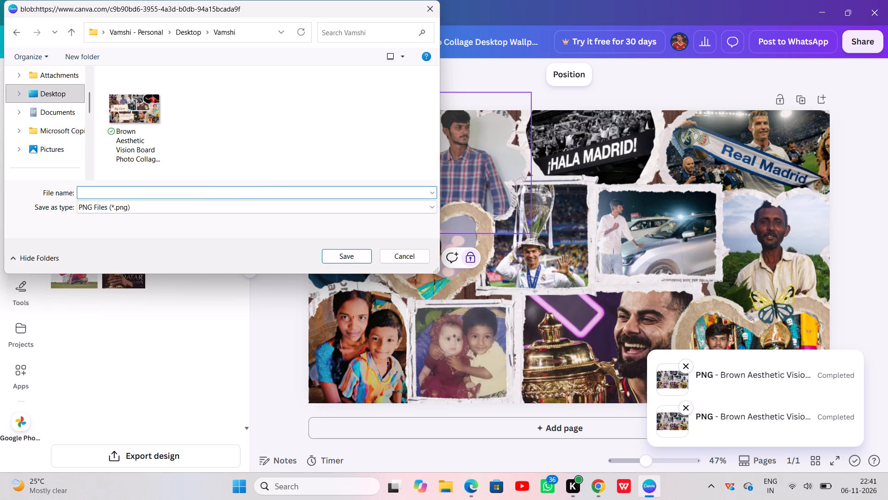
pyautogui.moveTo(80, 194); pyautogui.dragTo(76, 194)
pyautogui.press('BackSpace')
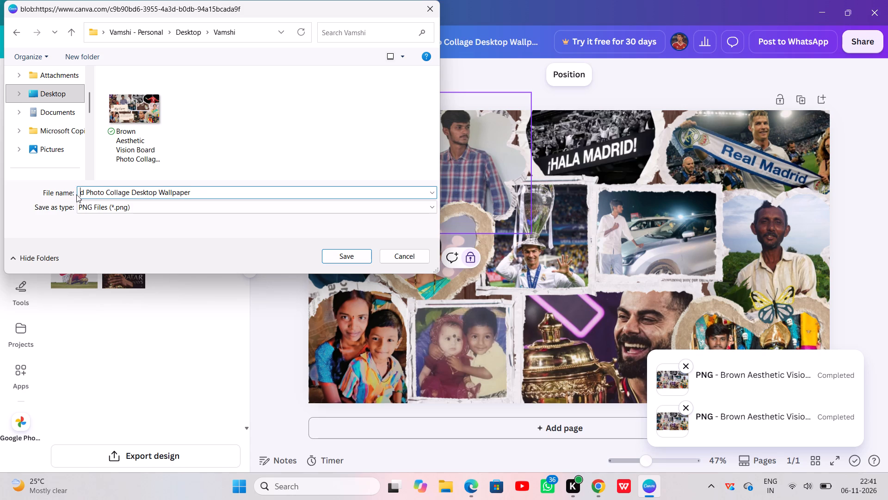
pyautogui.press('Right')
pyautogui.press('BackSpace')
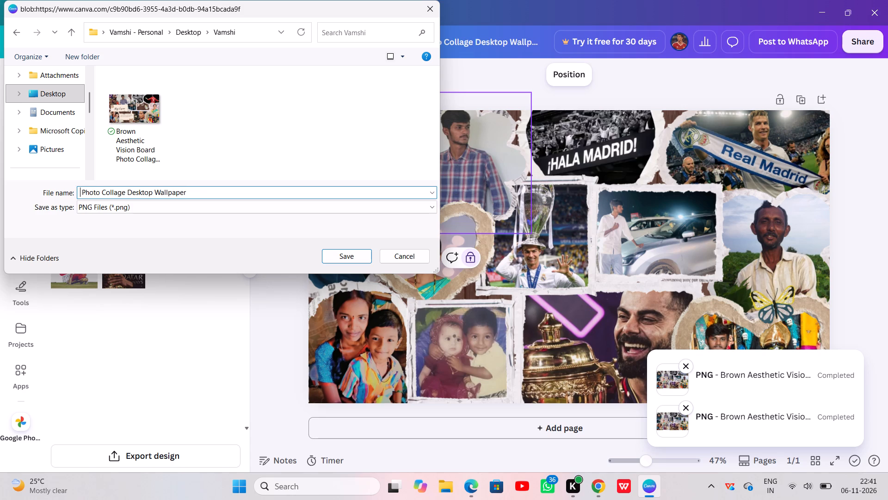
pyautogui.click(348, 258)
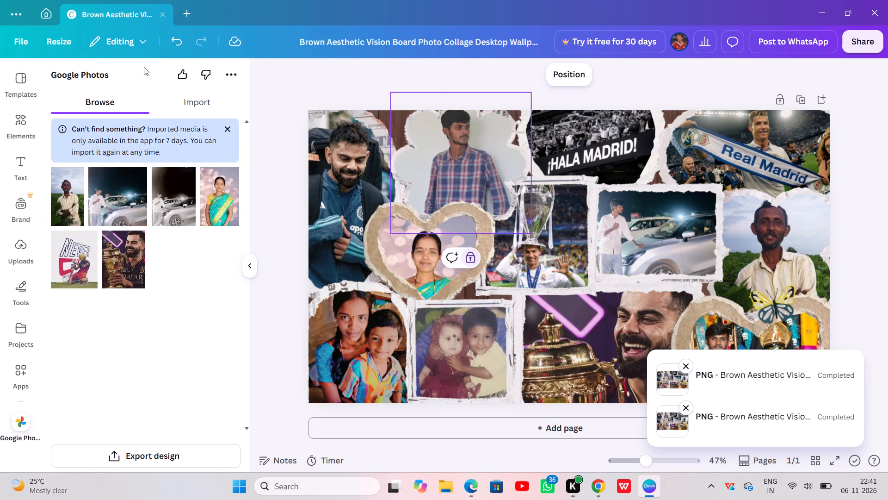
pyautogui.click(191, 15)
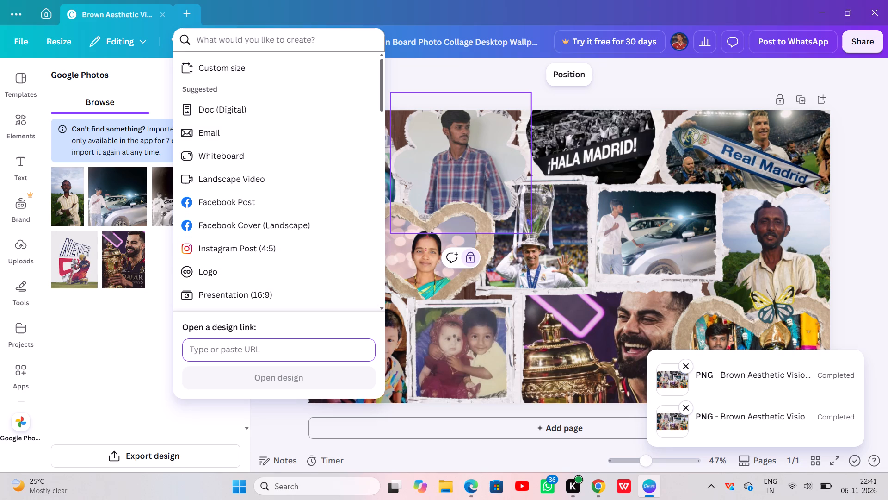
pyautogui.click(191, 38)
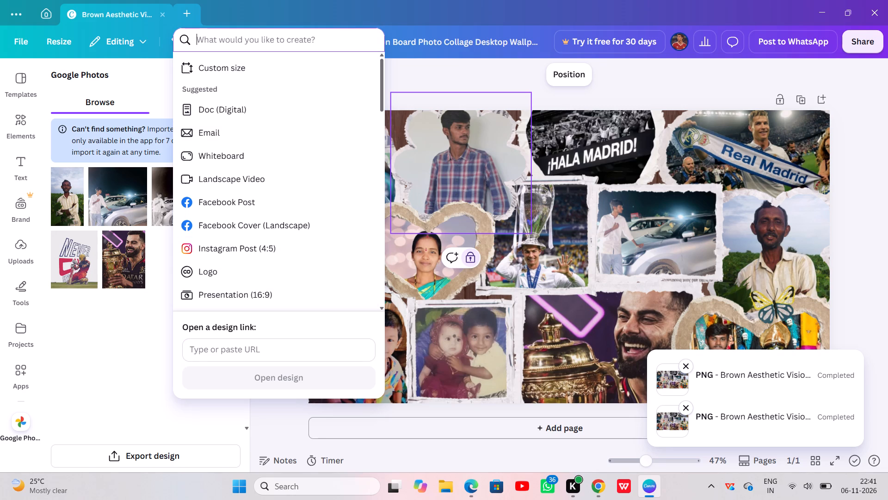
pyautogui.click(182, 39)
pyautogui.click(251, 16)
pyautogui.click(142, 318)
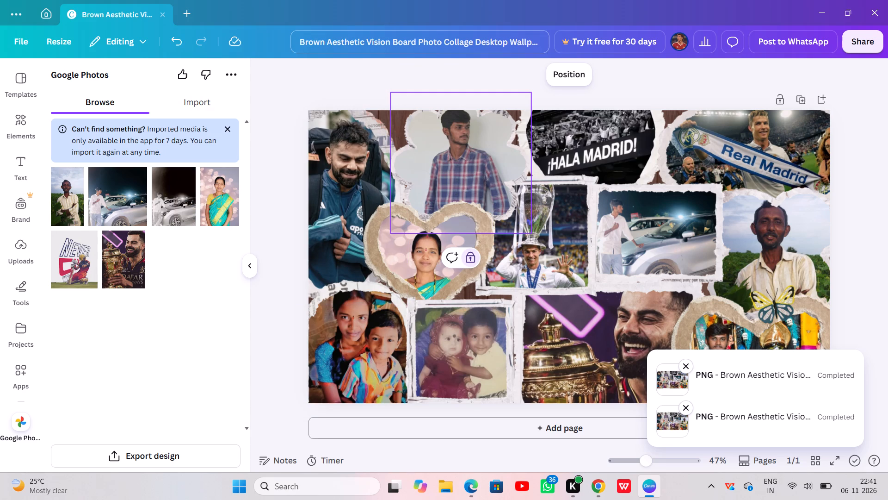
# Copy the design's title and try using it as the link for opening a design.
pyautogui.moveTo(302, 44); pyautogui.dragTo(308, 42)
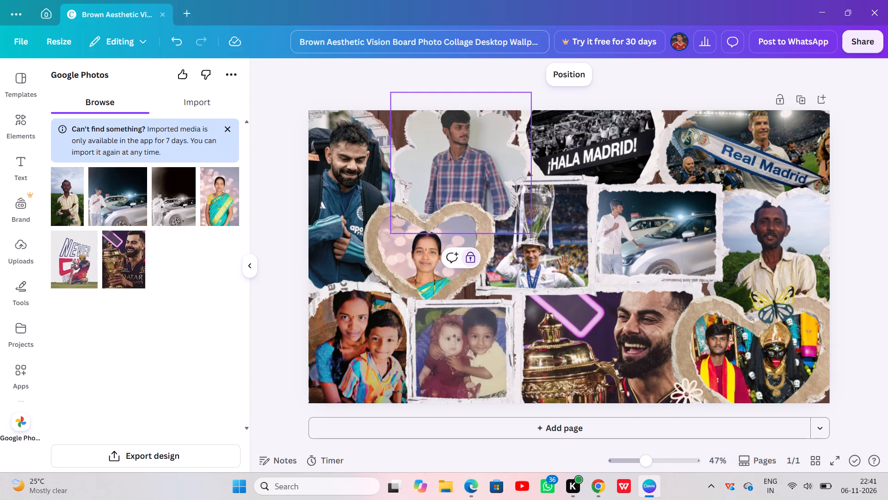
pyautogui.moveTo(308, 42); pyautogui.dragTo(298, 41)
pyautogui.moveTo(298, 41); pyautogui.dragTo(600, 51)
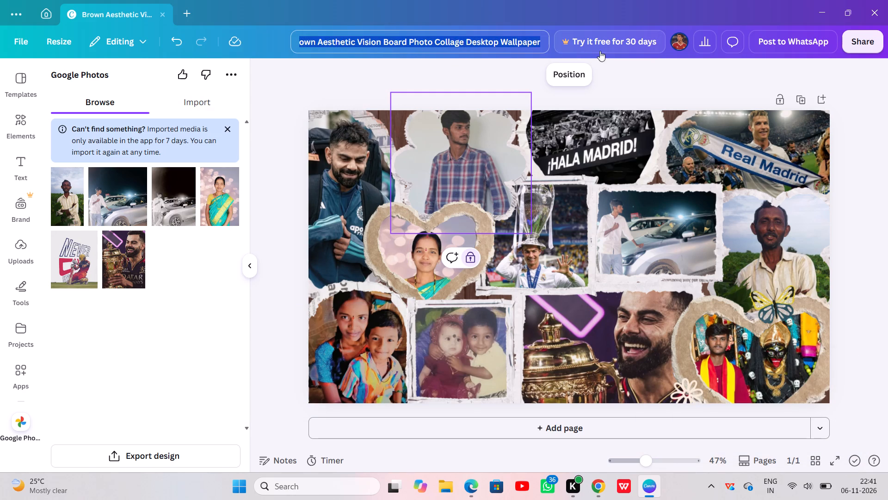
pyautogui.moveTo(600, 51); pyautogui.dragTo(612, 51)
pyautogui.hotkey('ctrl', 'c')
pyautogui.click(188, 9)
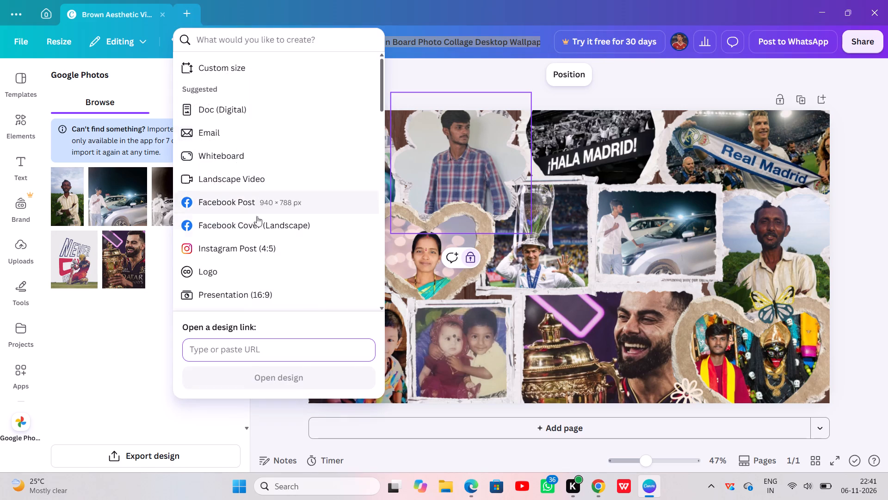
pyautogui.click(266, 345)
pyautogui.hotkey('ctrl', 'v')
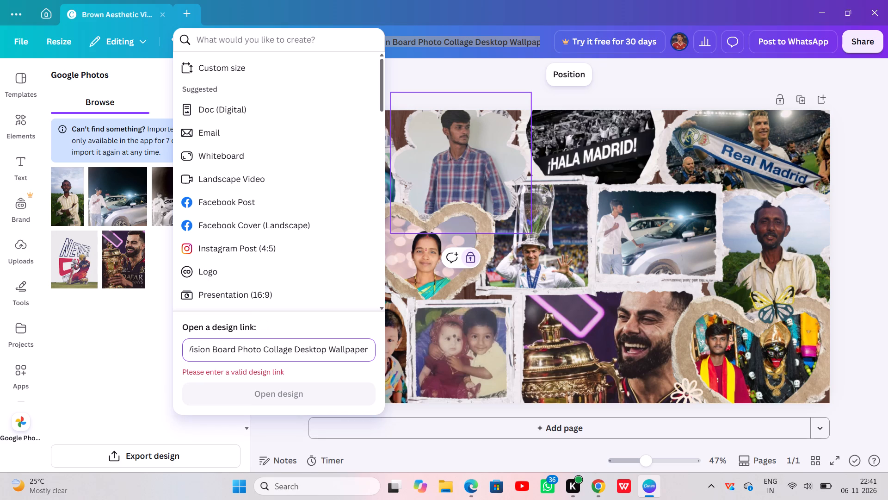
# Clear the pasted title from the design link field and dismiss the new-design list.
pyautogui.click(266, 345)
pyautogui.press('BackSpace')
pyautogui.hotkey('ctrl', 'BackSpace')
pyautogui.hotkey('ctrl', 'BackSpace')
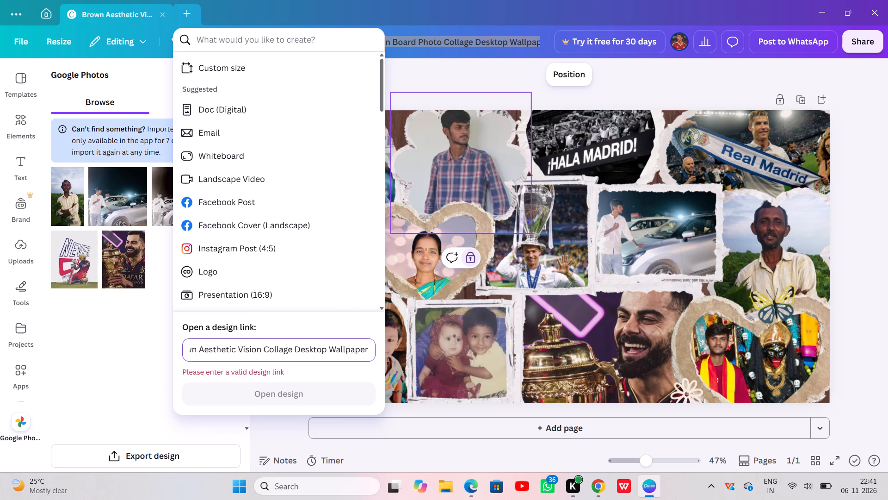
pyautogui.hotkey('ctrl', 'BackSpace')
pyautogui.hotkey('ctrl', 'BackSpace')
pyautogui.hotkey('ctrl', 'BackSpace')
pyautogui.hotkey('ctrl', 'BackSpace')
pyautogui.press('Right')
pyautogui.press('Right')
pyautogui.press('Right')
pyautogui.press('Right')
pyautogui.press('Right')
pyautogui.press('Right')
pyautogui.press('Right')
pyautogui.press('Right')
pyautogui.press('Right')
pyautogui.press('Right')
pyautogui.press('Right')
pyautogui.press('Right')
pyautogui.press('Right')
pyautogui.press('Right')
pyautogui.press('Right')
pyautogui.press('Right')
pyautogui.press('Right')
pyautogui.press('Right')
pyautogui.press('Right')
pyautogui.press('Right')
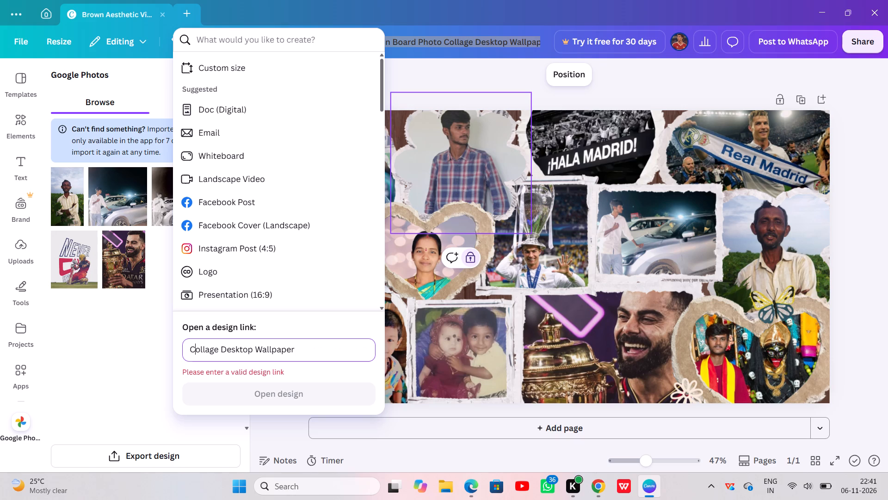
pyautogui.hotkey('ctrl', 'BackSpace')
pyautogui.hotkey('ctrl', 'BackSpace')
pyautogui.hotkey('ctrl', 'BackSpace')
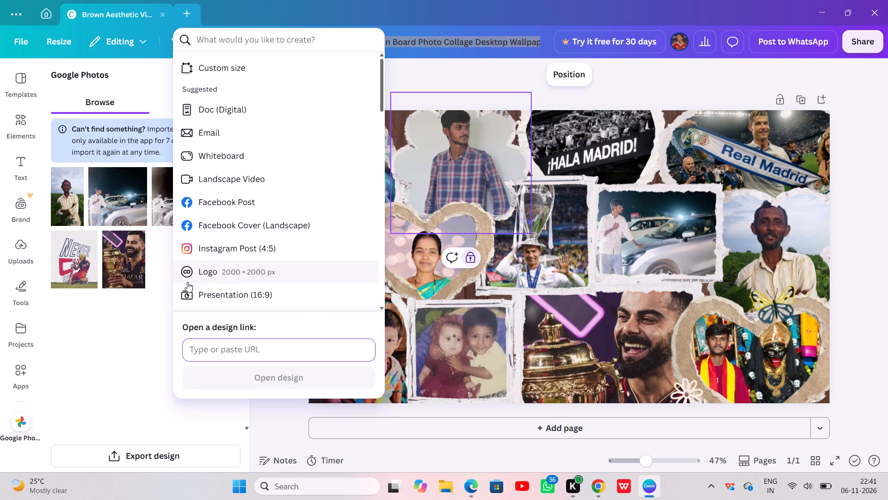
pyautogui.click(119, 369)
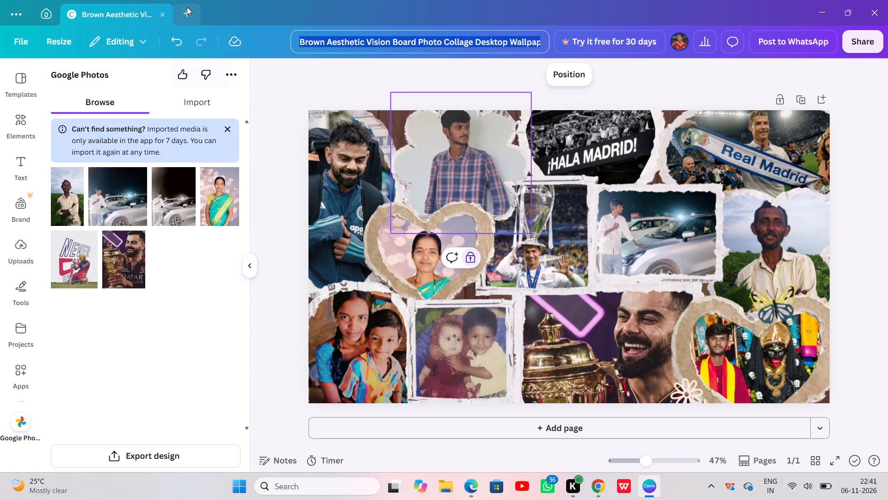
# Create a new blank Email design and dismiss its introduction to reach the editor.
pyautogui.doubleClick(187, 7)
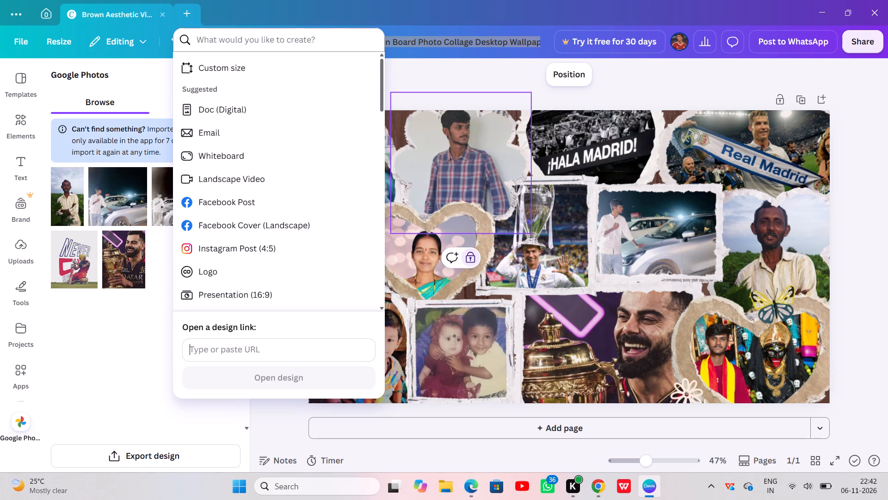
pyautogui.scroll(-5, 234, 142)
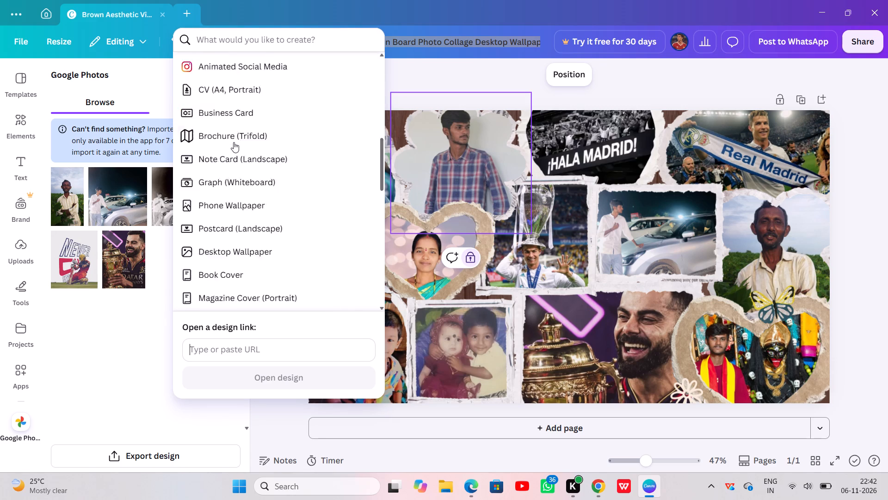
pyautogui.scroll(-2, 234, 142)
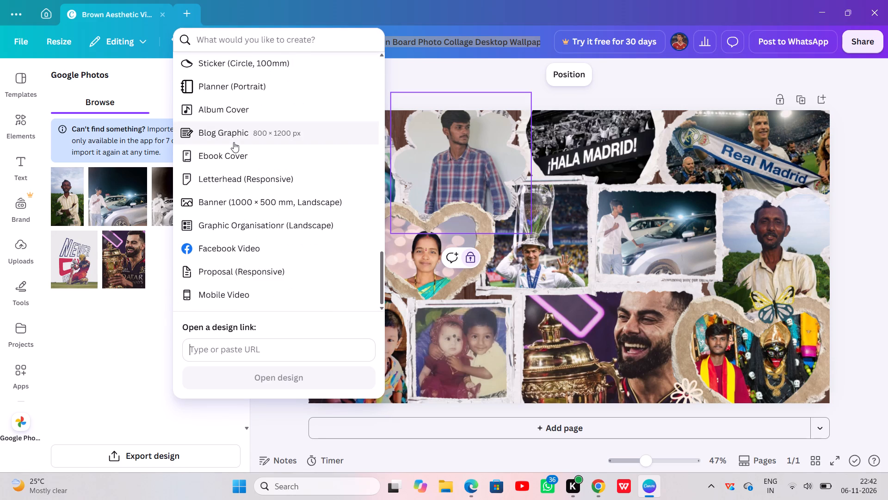
pyautogui.scroll(7, 234, 142)
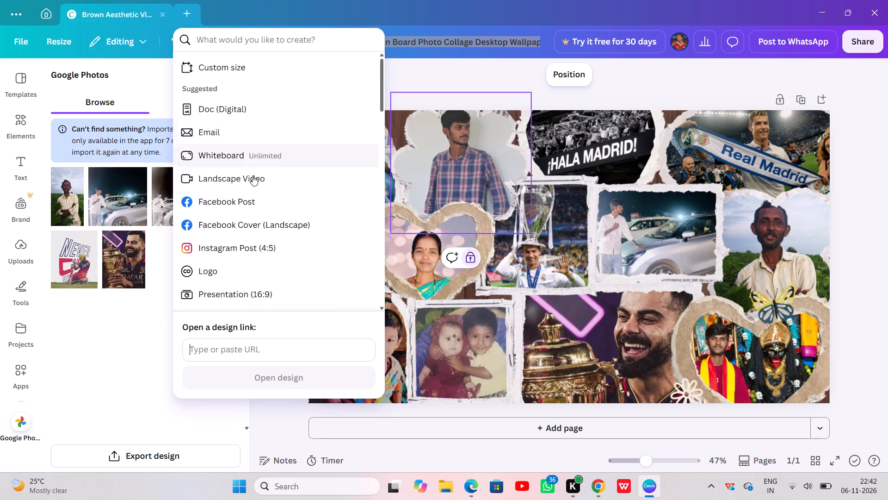
pyautogui.click(215, 136)
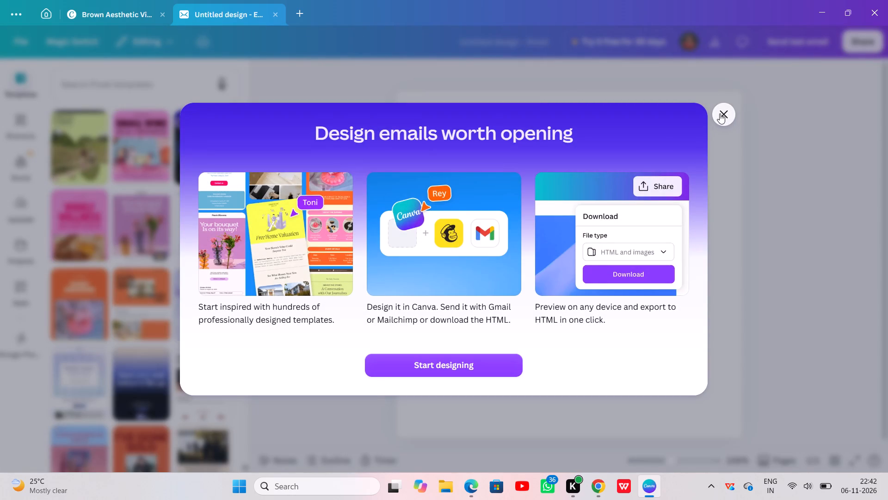
pyautogui.click(429, 366)
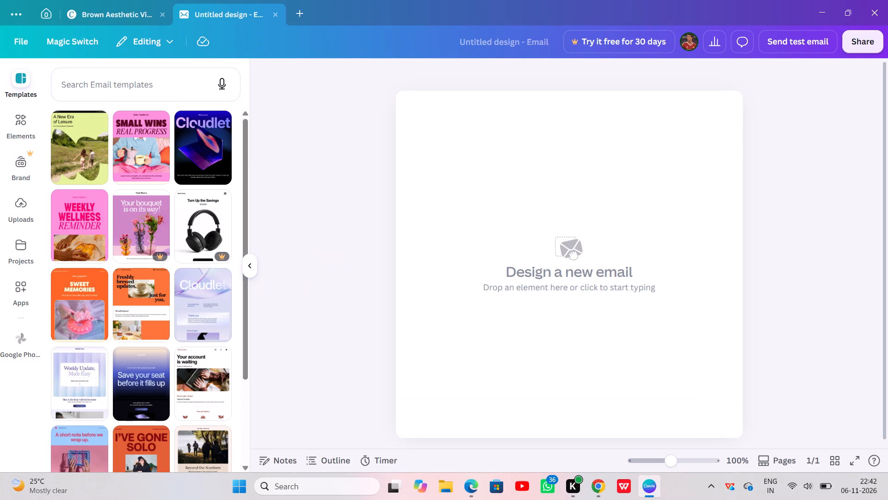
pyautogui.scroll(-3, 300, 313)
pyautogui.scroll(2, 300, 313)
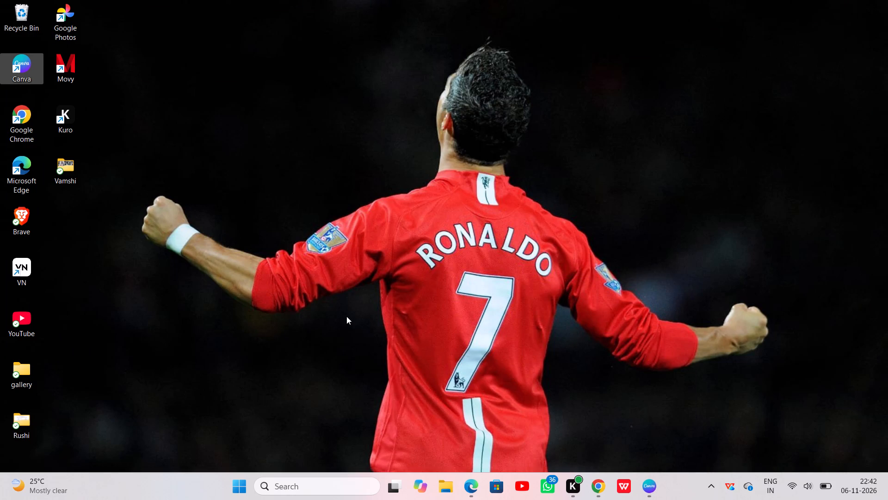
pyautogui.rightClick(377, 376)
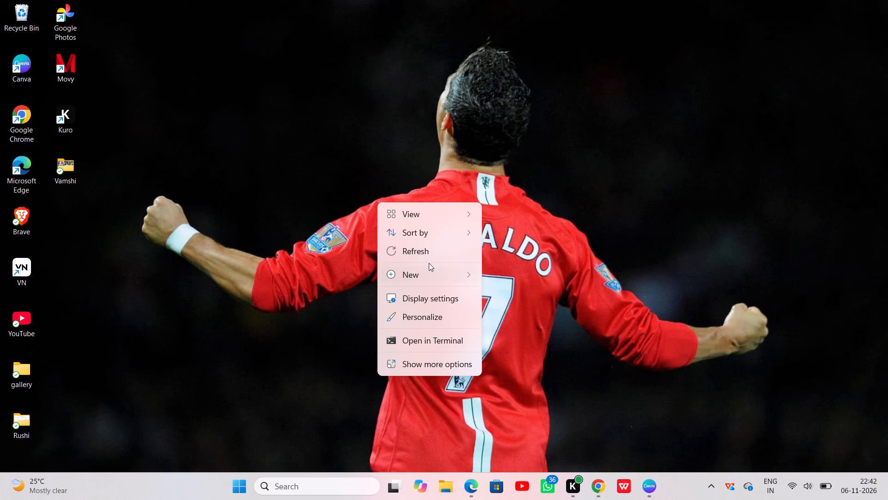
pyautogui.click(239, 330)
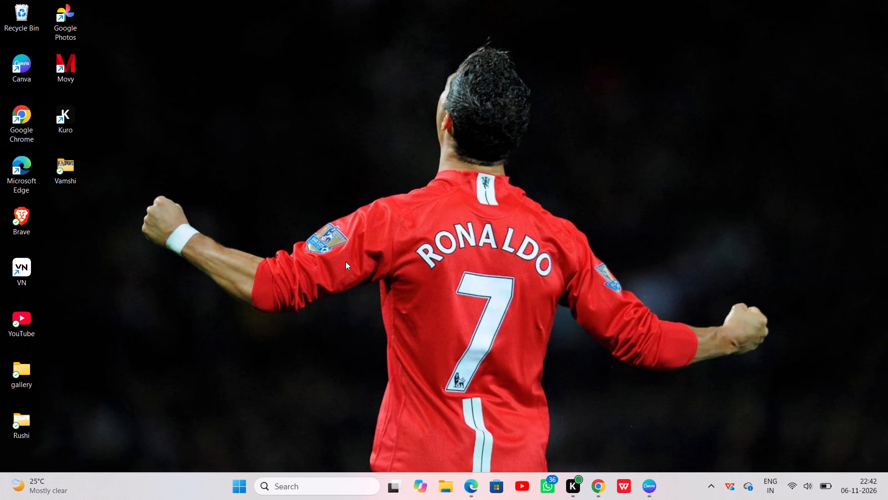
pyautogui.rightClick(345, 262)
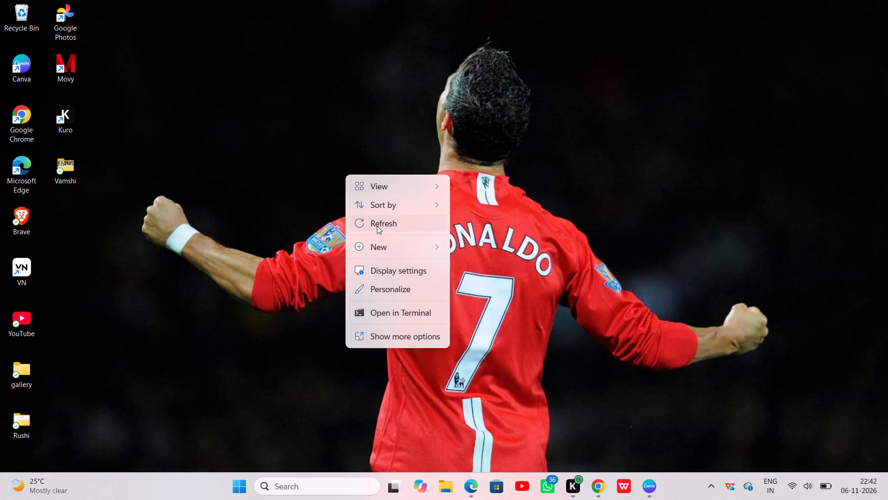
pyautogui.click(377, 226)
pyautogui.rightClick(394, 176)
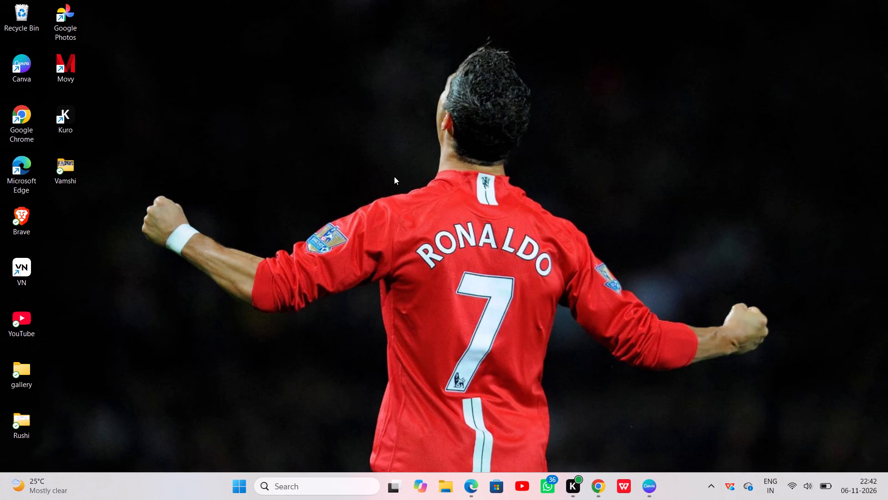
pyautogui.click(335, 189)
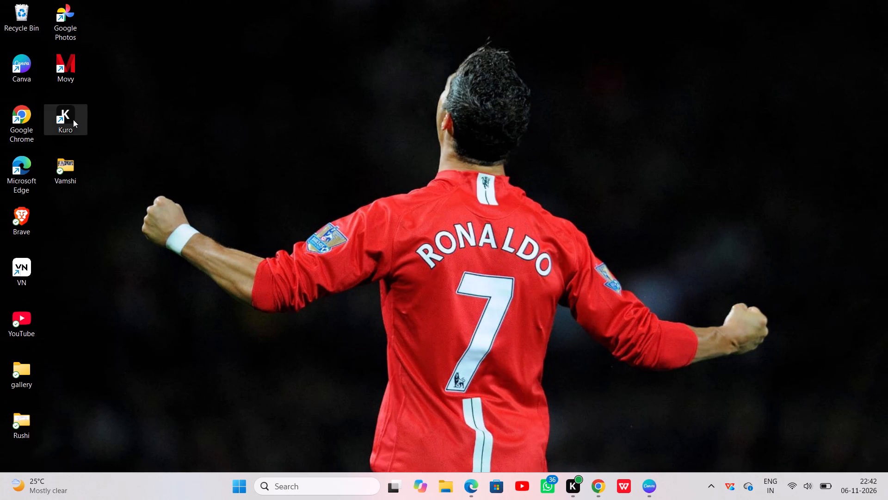
# Launch the Kuro app from its desktop shortcut.
pyautogui.doubleClick(69, 114)
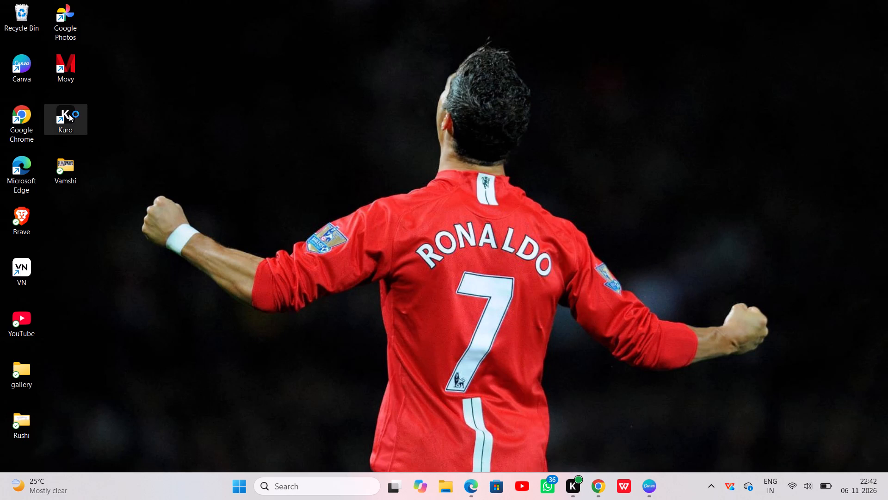
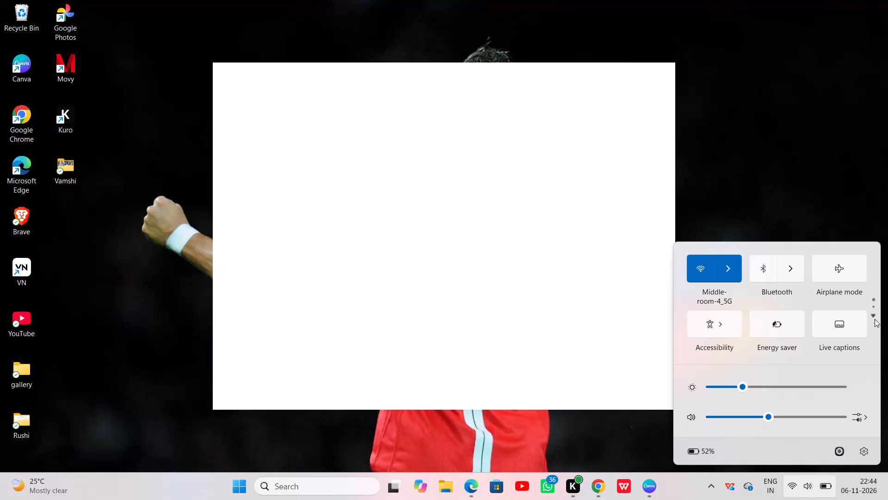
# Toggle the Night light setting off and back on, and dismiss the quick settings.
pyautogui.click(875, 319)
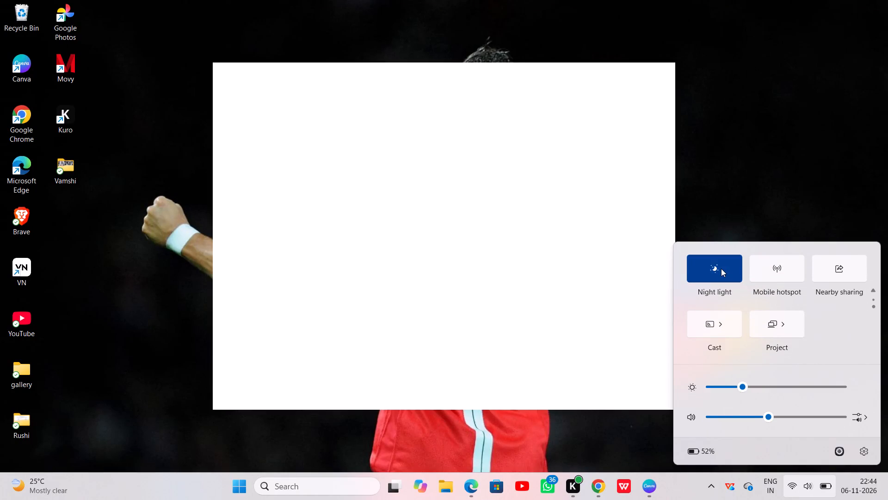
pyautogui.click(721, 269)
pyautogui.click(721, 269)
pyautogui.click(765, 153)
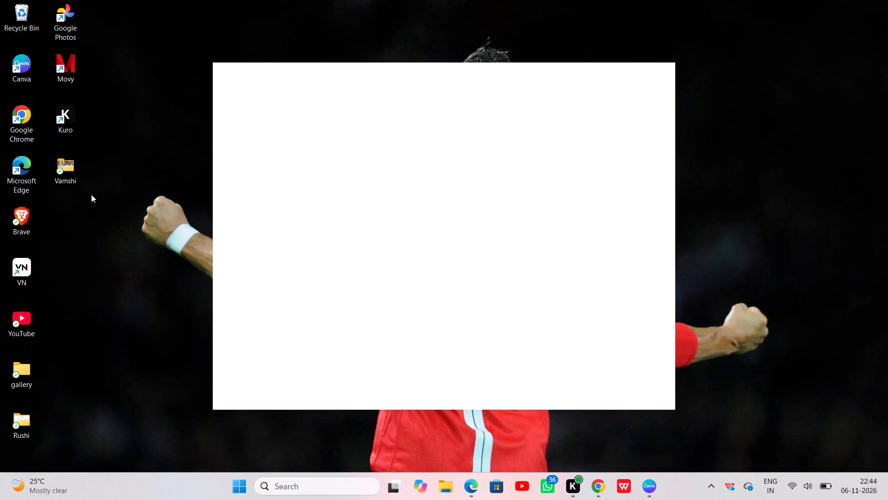
# Close the blank Kuro window and relaunch Kuro from its desktop shortcut.
pyautogui.click(383, 37)
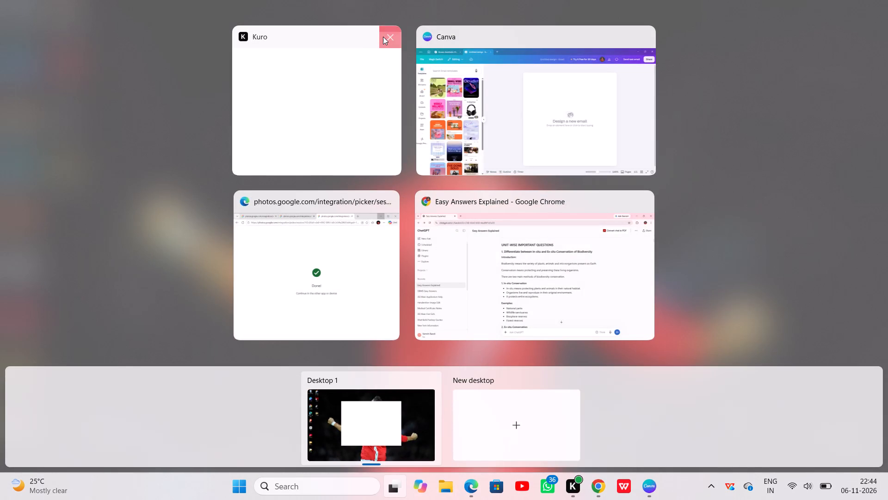
pyautogui.click(143, 62)
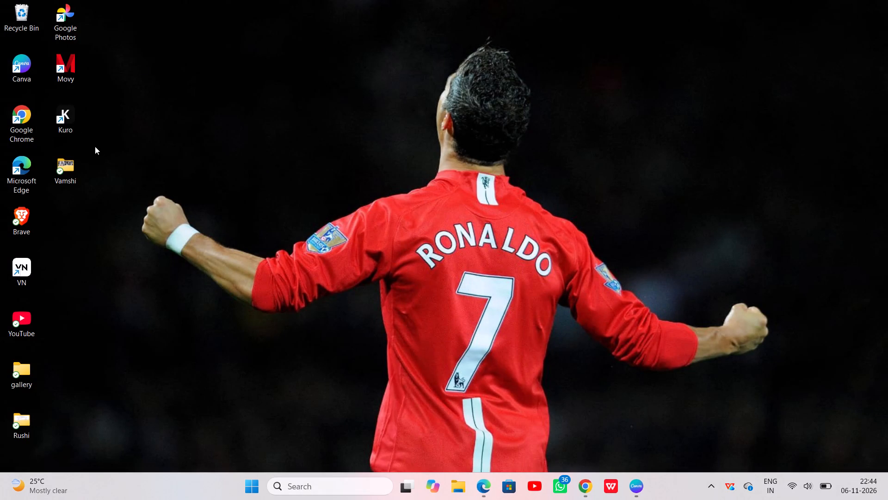
pyautogui.doubleClick(67, 117)
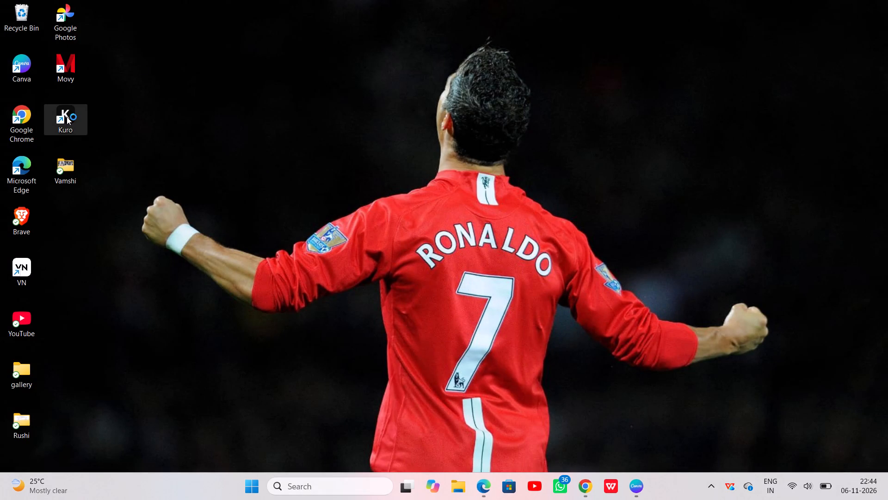